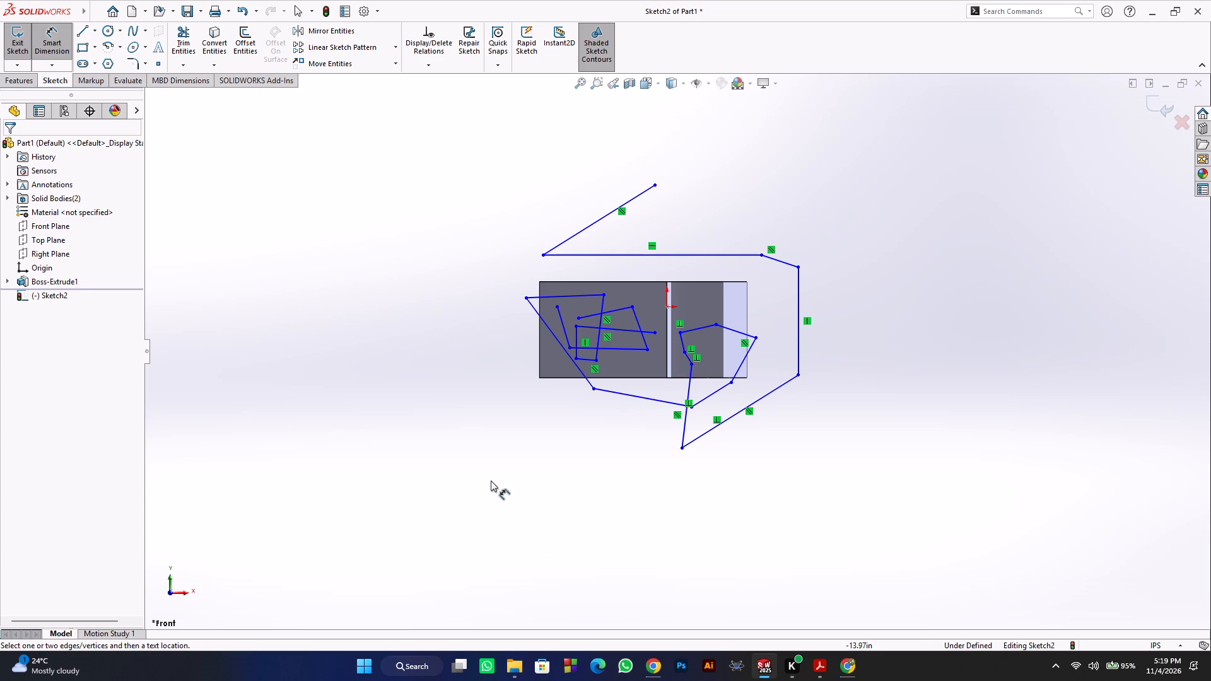
Shrink the SOLIDWORKS window and open the Word document "WORKSHOP ASSESSMENT plan 17.07.26" from the Desktop folder in File Explorer.
left_click(1174, 14)
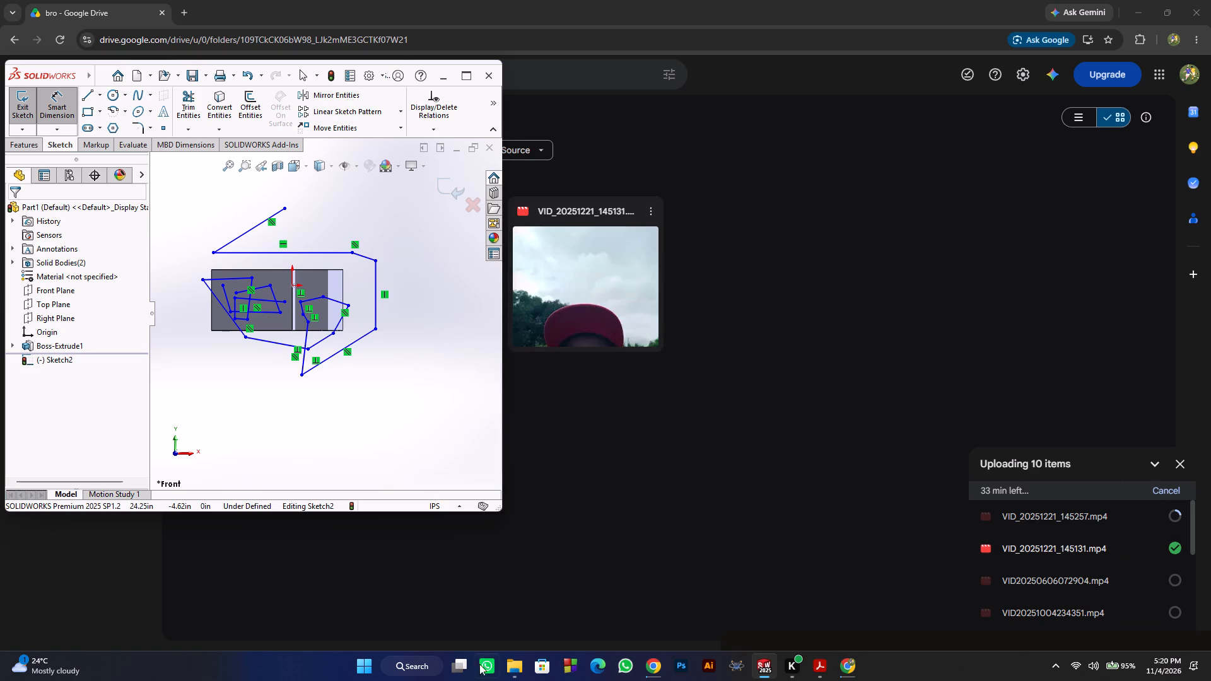
left_click(515, 671)
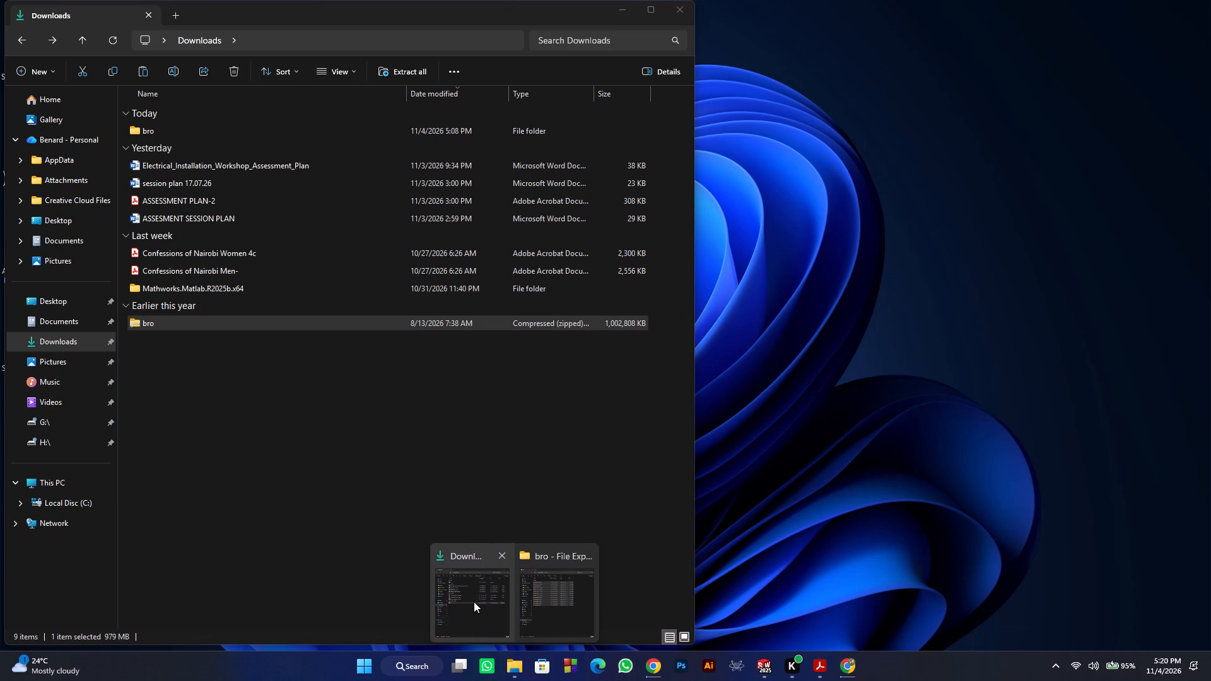
left_click(474, 602)
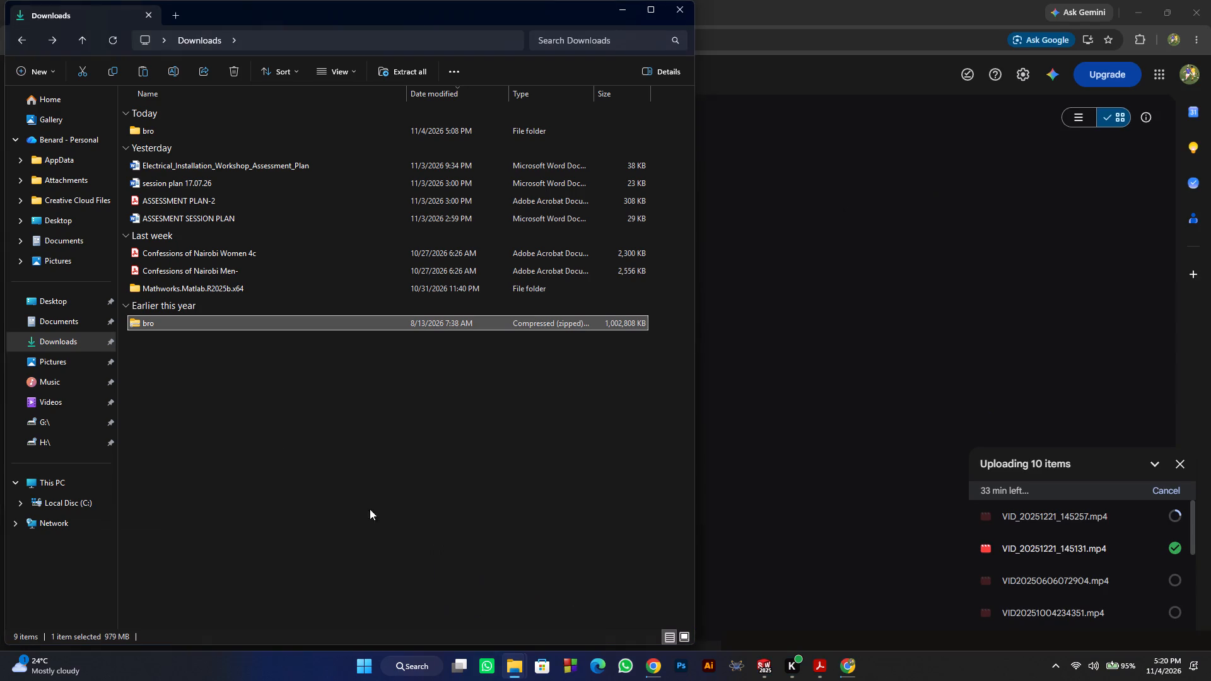
left_click(64, 306)
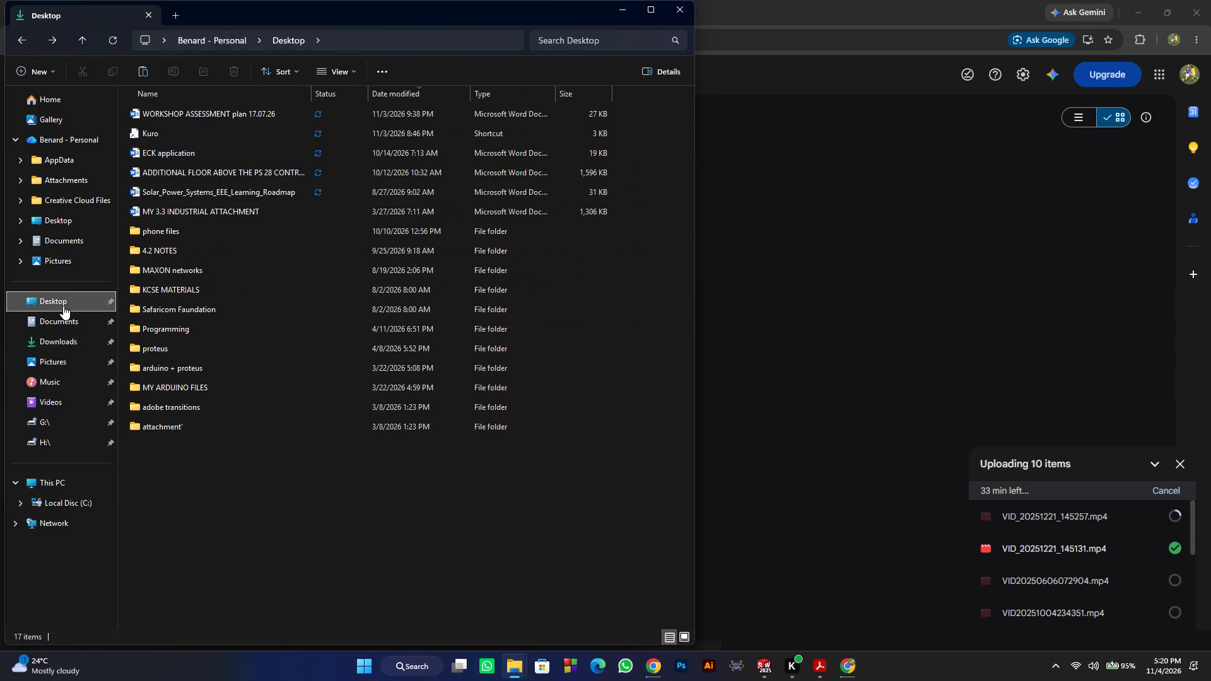
double_click(223, 111)
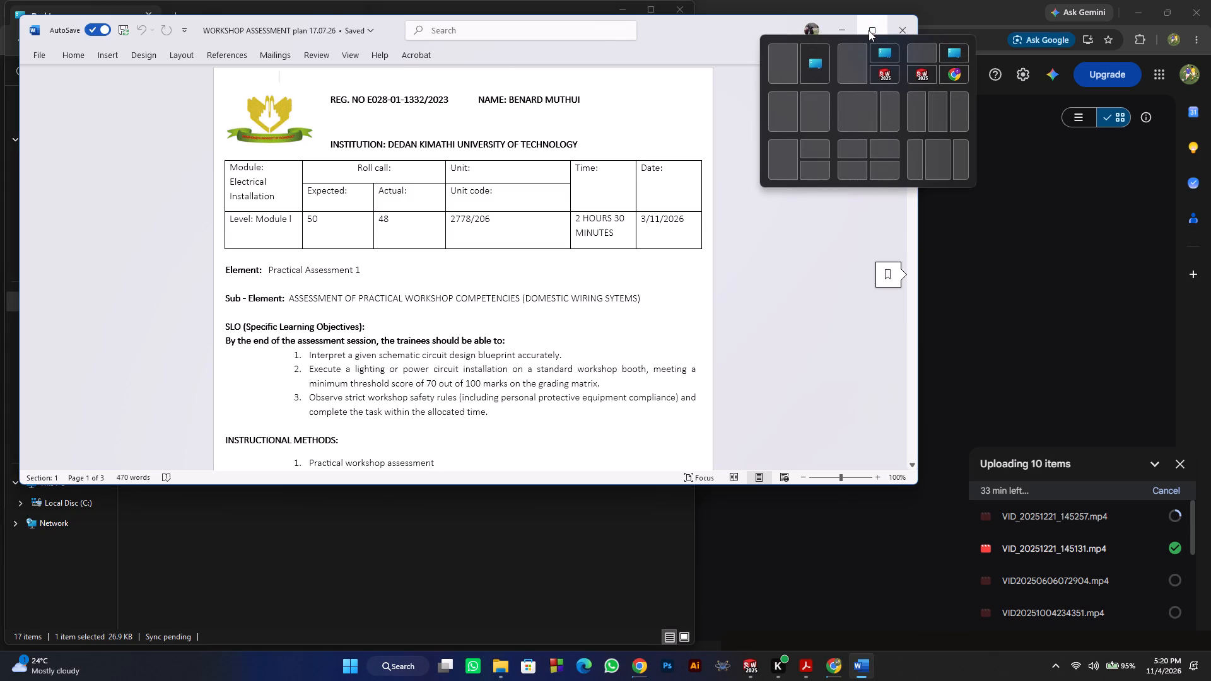
Arrange the Word document side by side with the SOLIDWORKS window, giving the document the wider share of the screen.
left_click(781, 123)
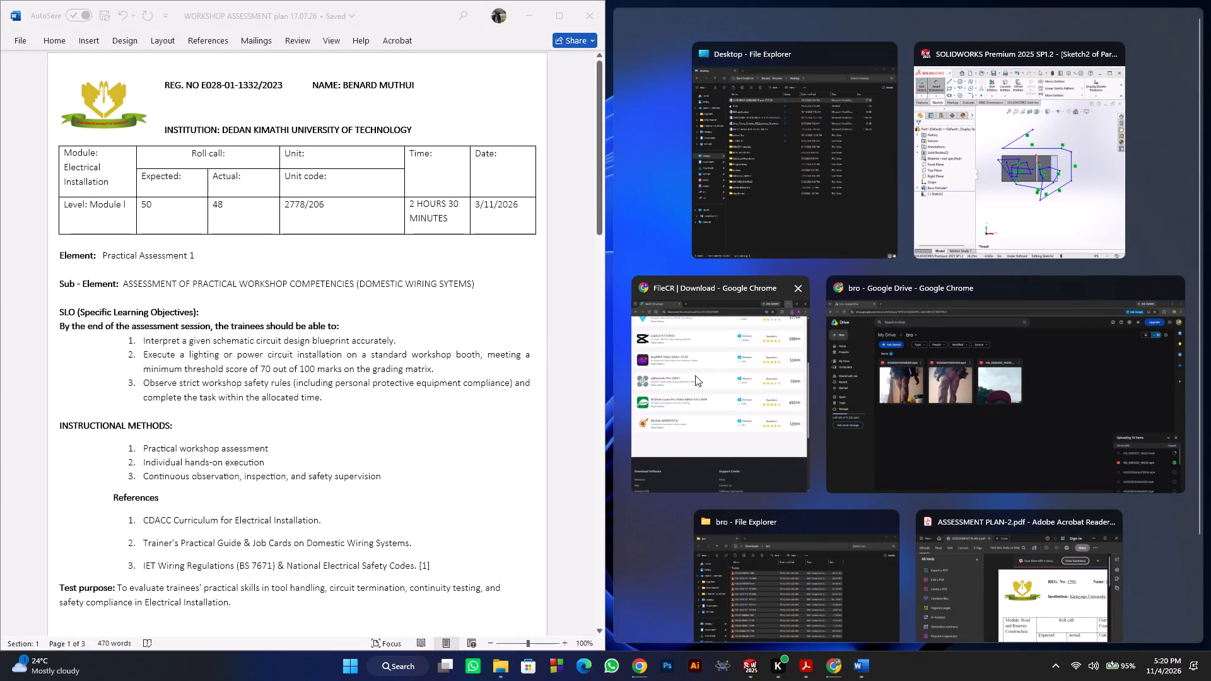
left_click(1016, 120)
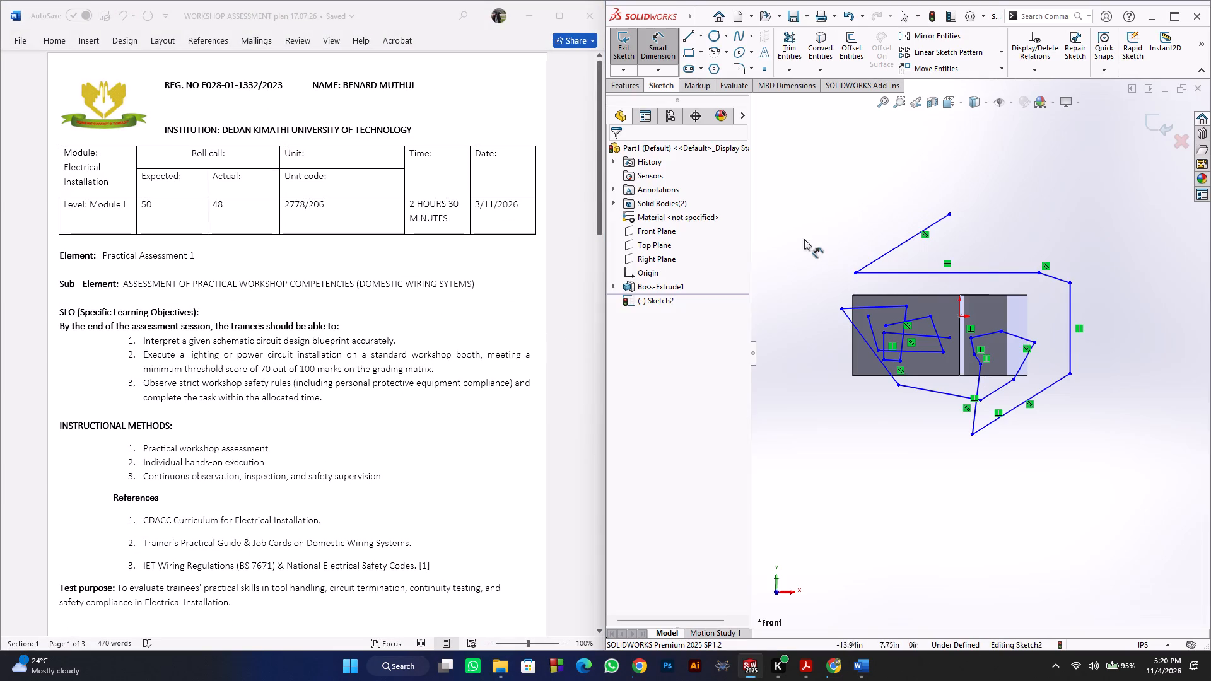
scroll(858, 238, "down", 2)
scroll(858, 238, "up", 2)
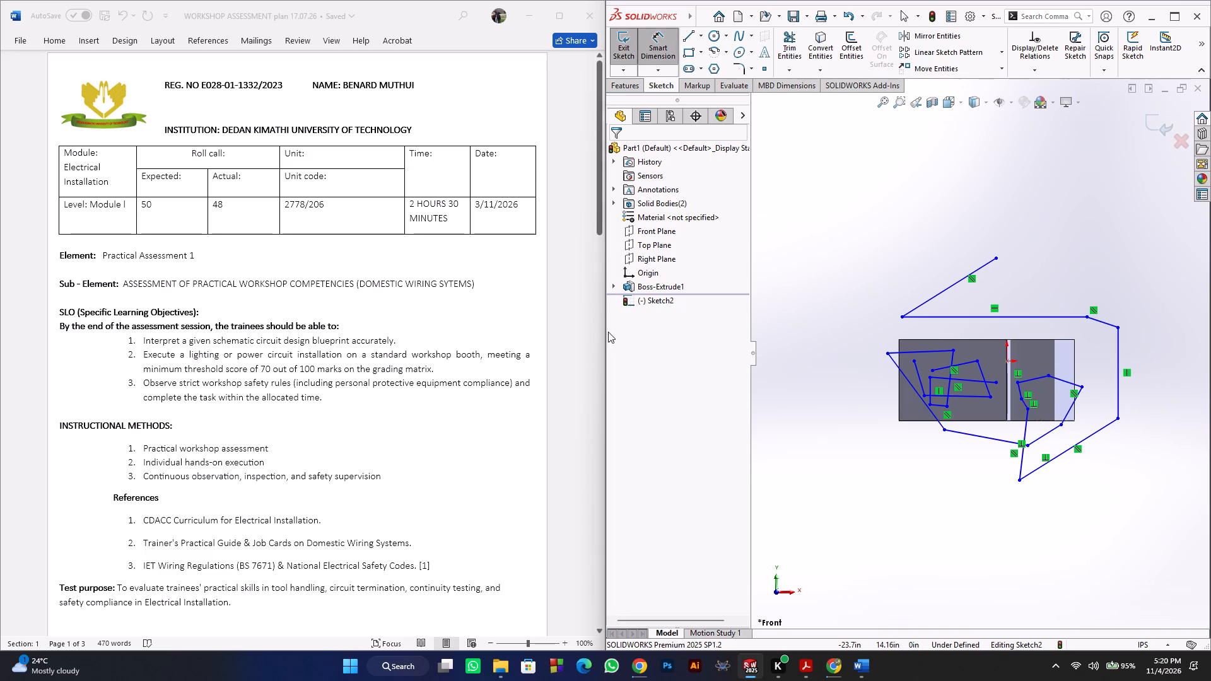
left_click_drag(605, 329, 693, 313)
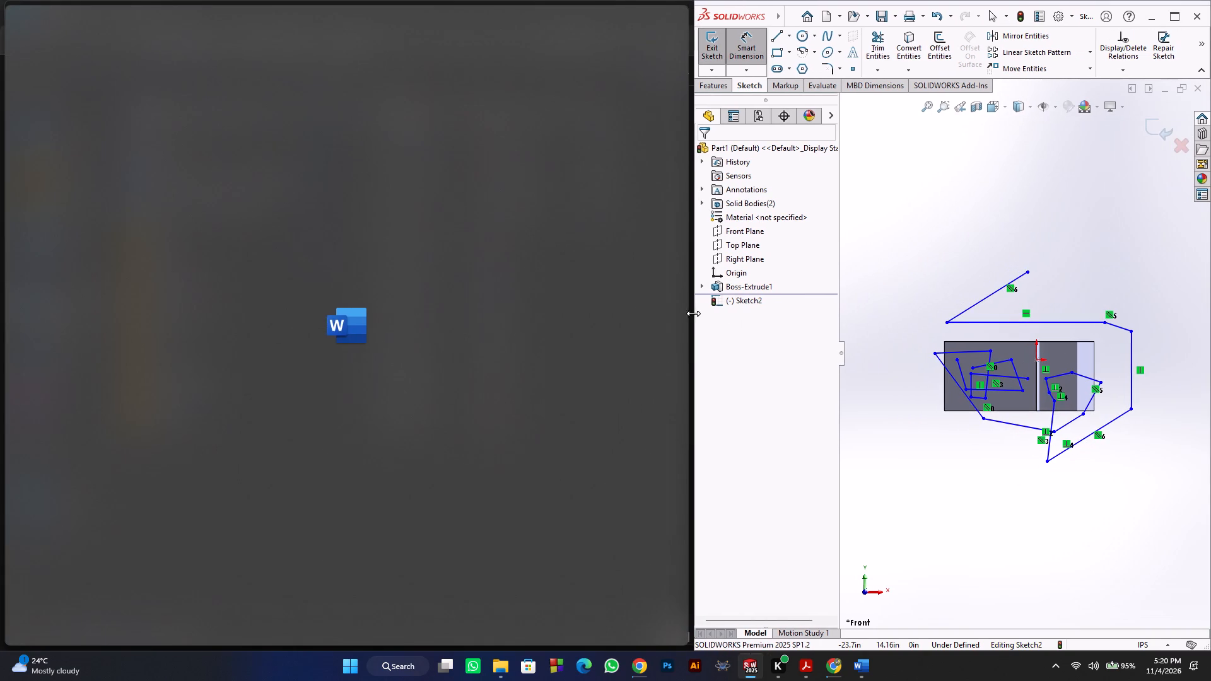
Set the text of the whole Word document to Times New Roman, size 12.
left_click(279, 346)
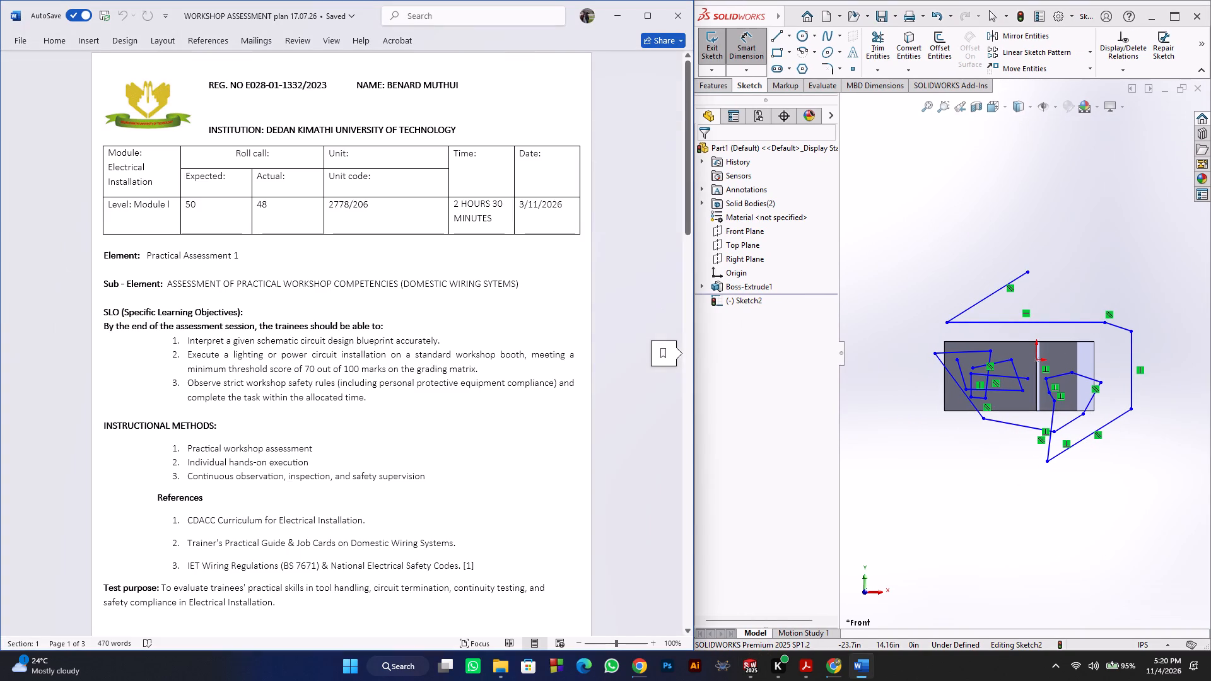
key("ctrl+a")
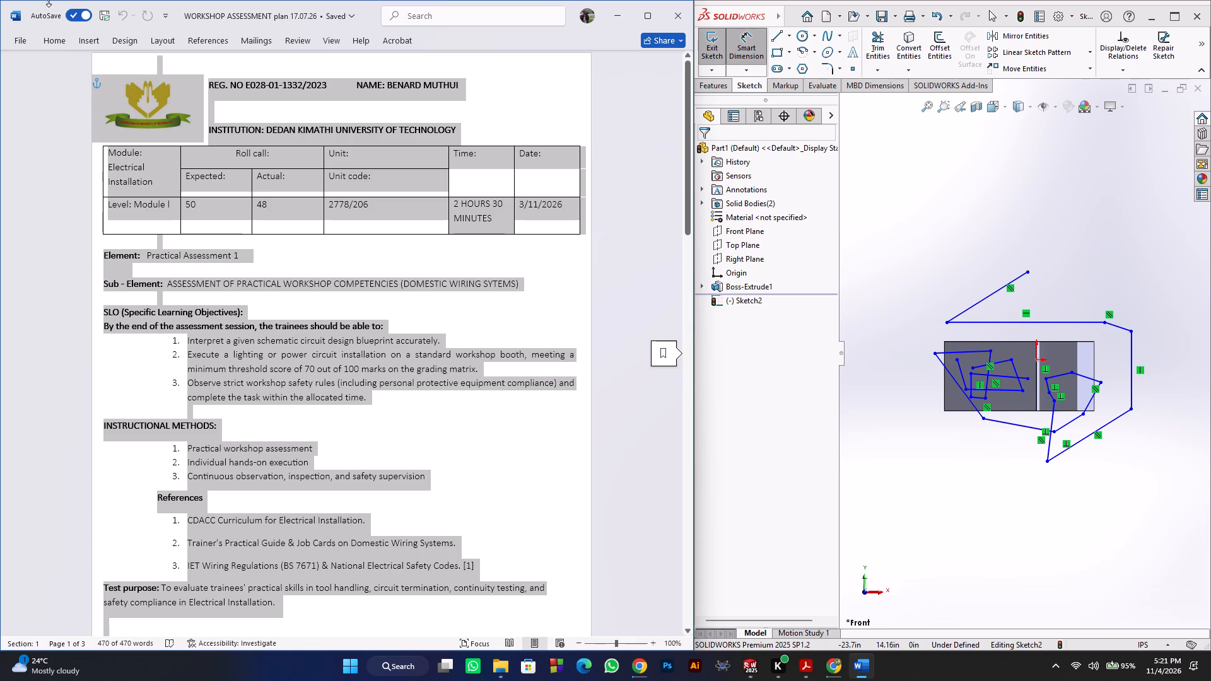
left_click(57, 42)
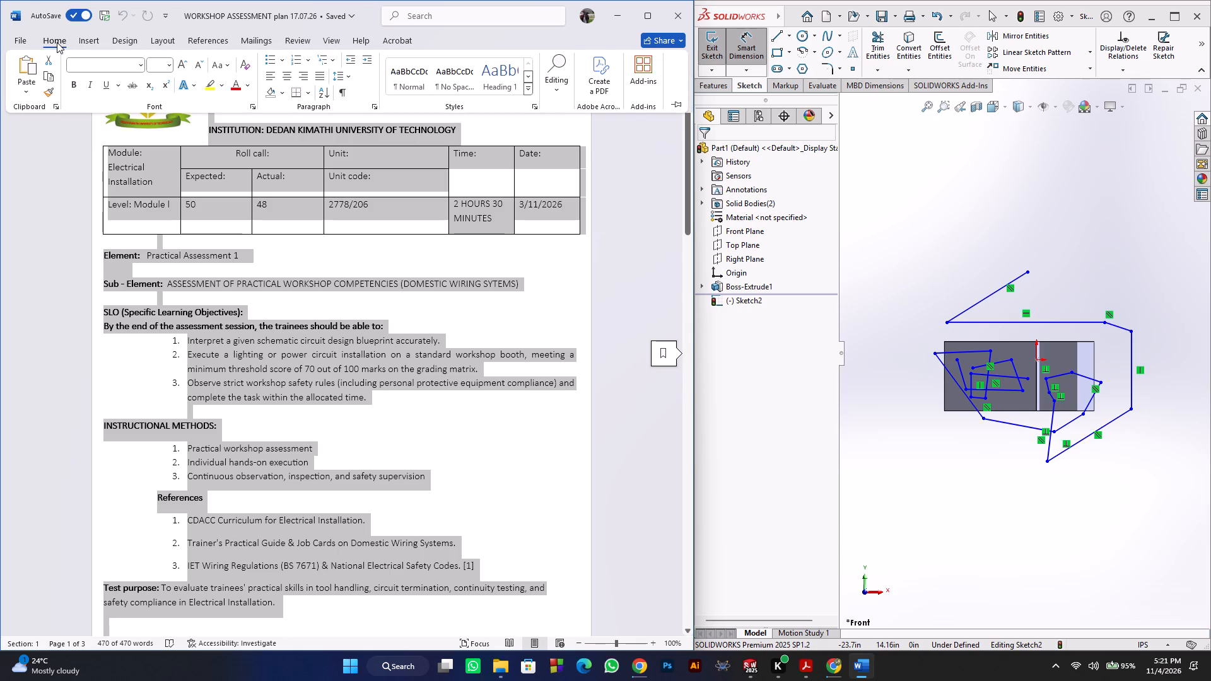
left_click(139, 67)
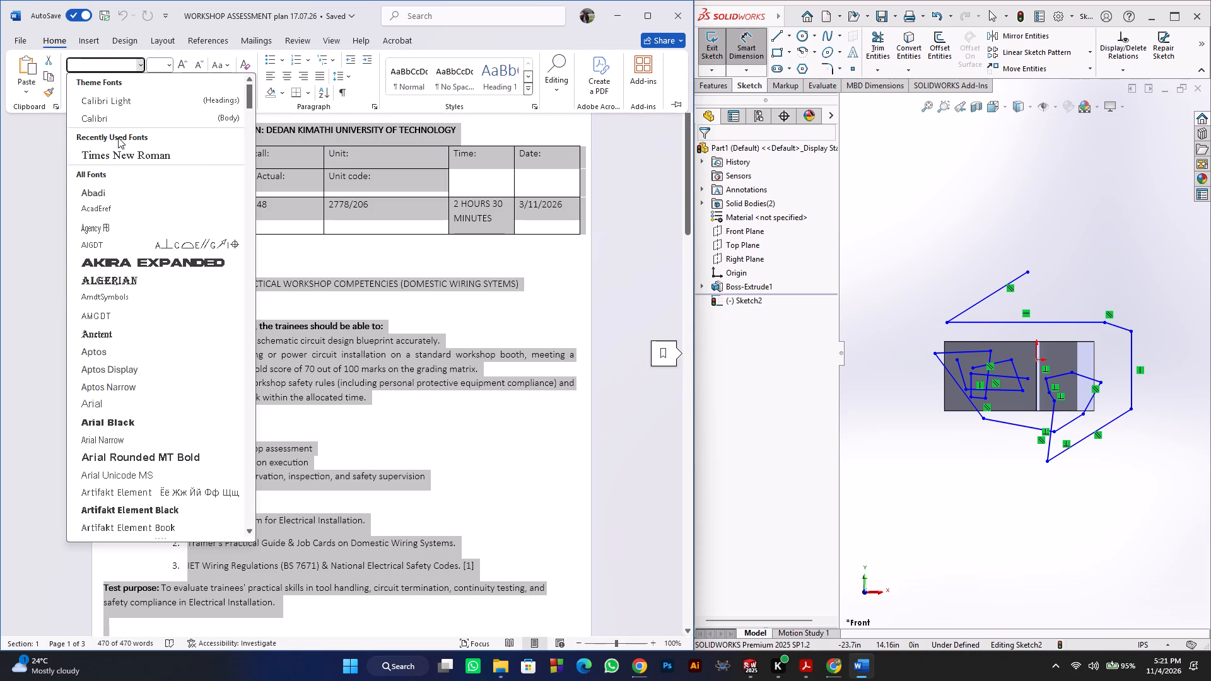
left_click(116, 156)
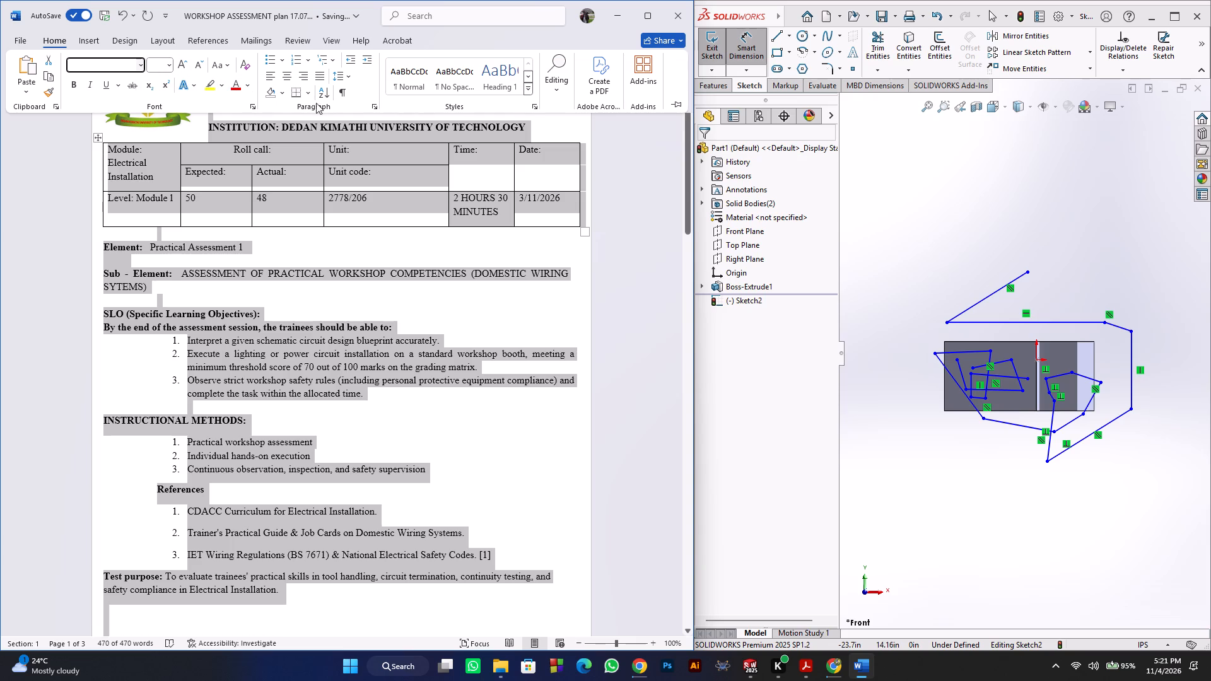
left_click(170, 67)
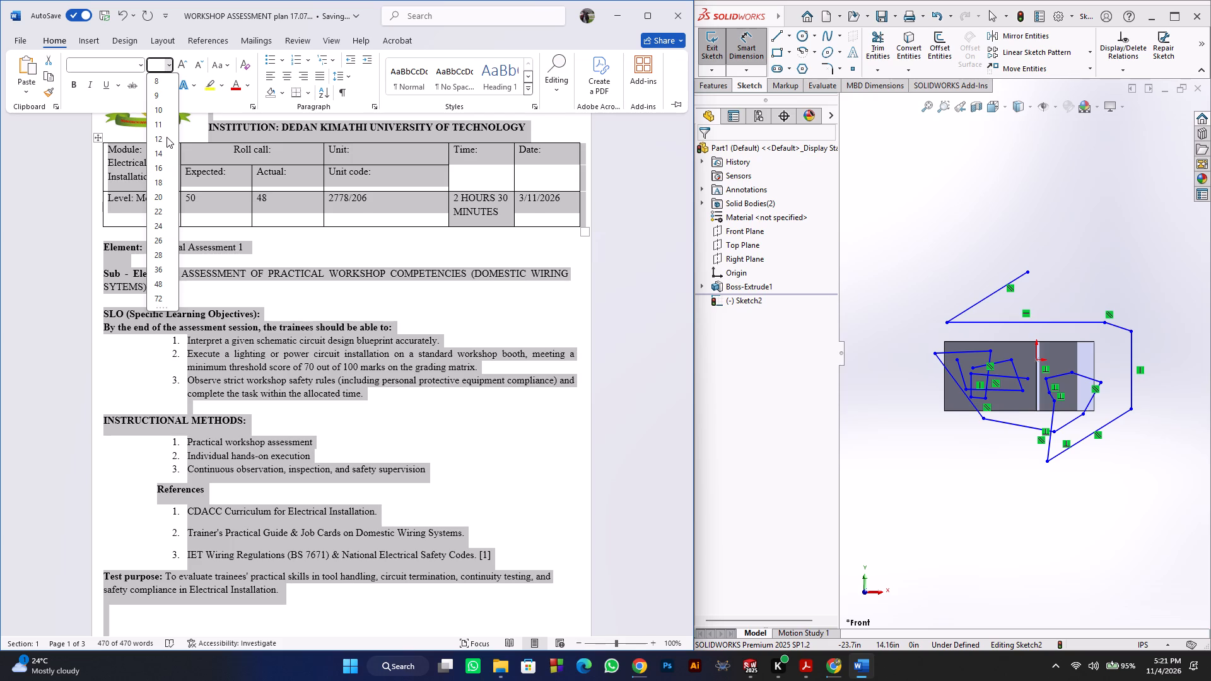
left_click(163, 142)
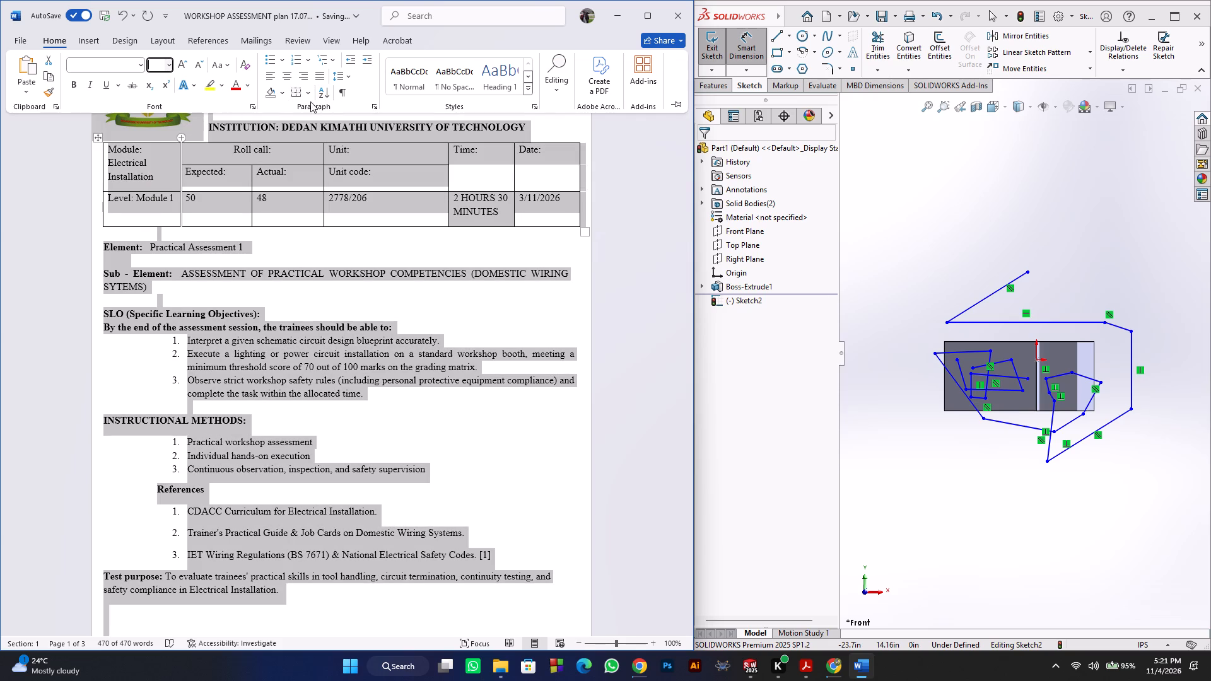
Set the line spacing of the whole document to 1.5 and clear the selection.
left_click(343, 76)
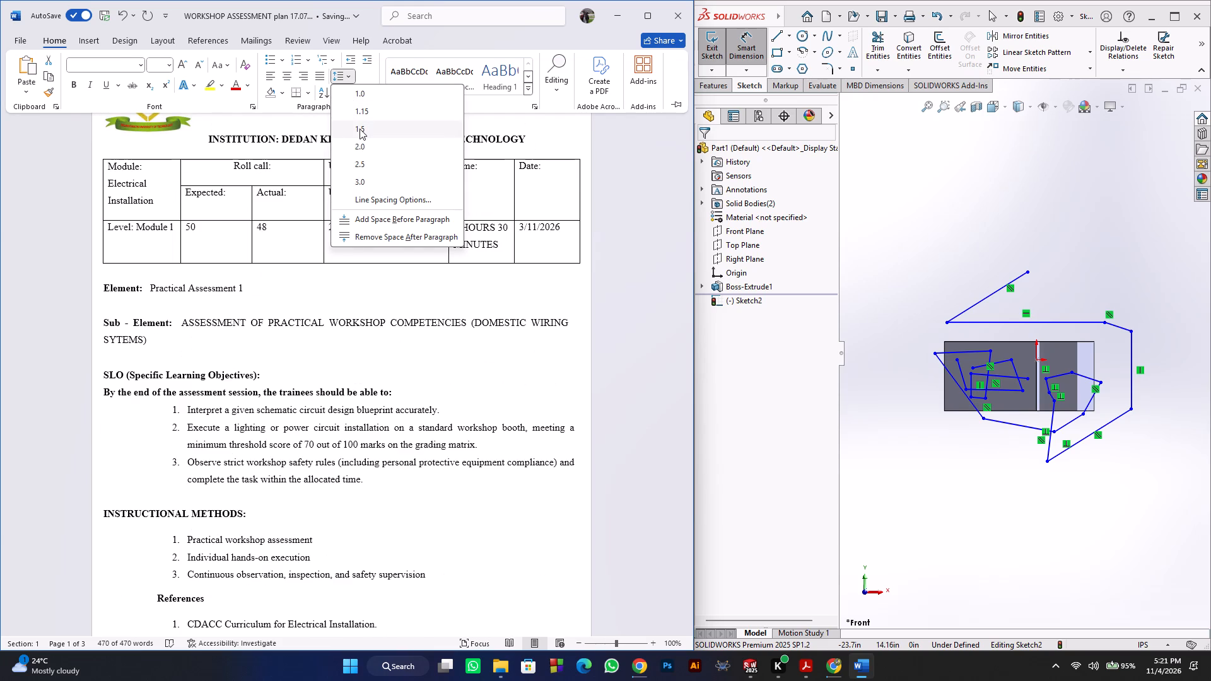
left_click(360, 129)
left_click(576, 370)
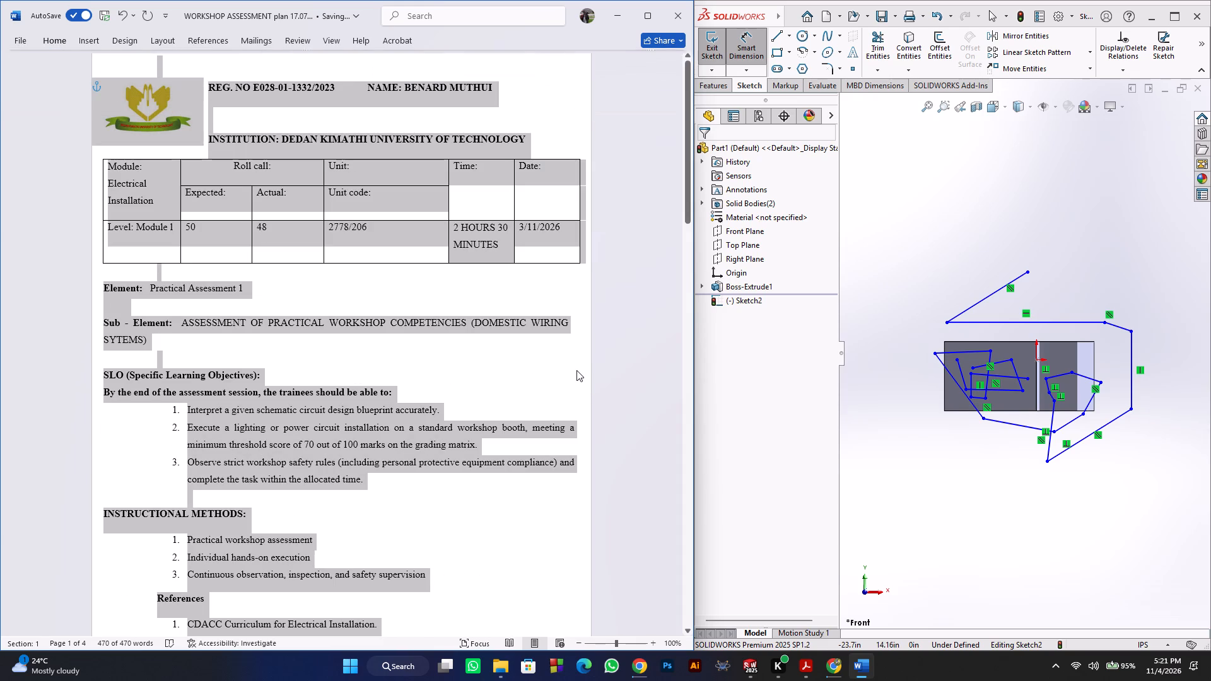
left_click(629, 370)
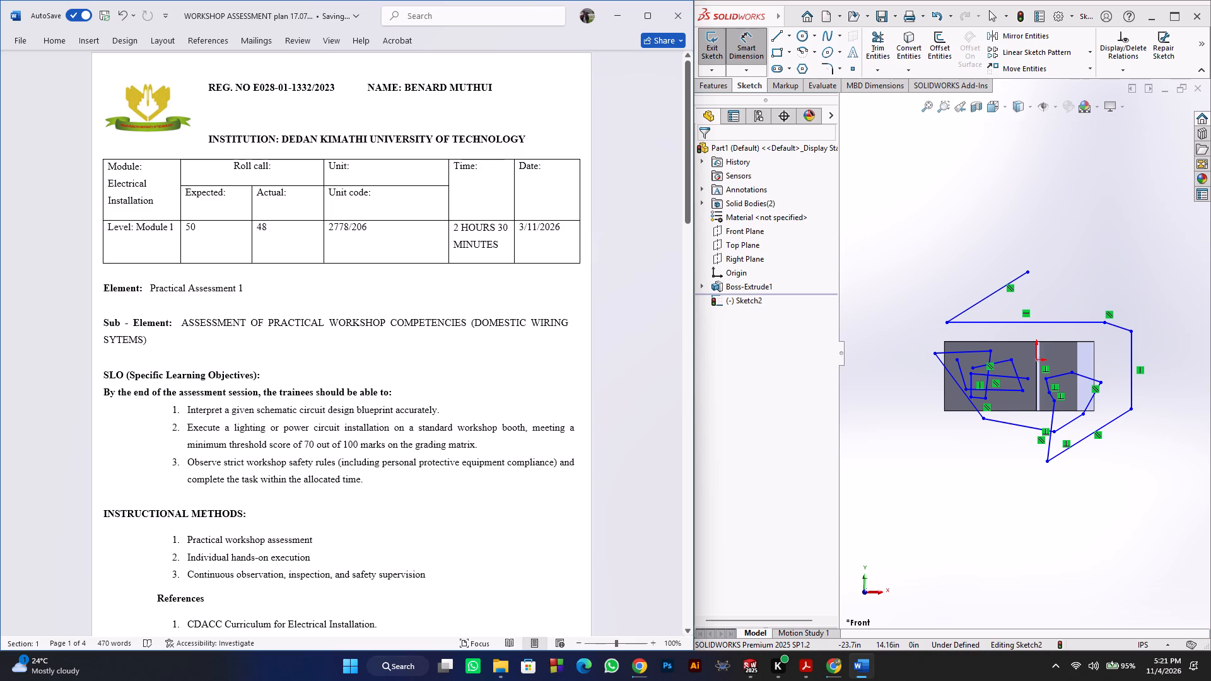
Delete the comma after "session" in the sentence introducing the specific learning objectives.
scroll(312, 292, "down", 1)
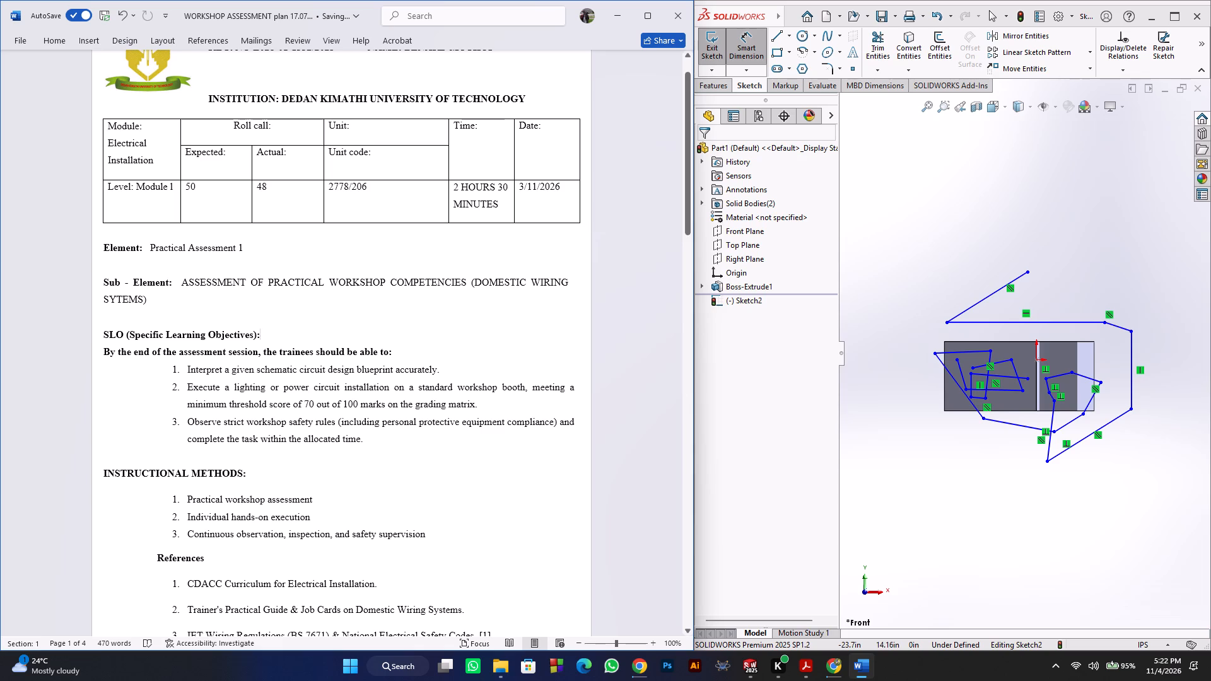
left_click(264, 355)
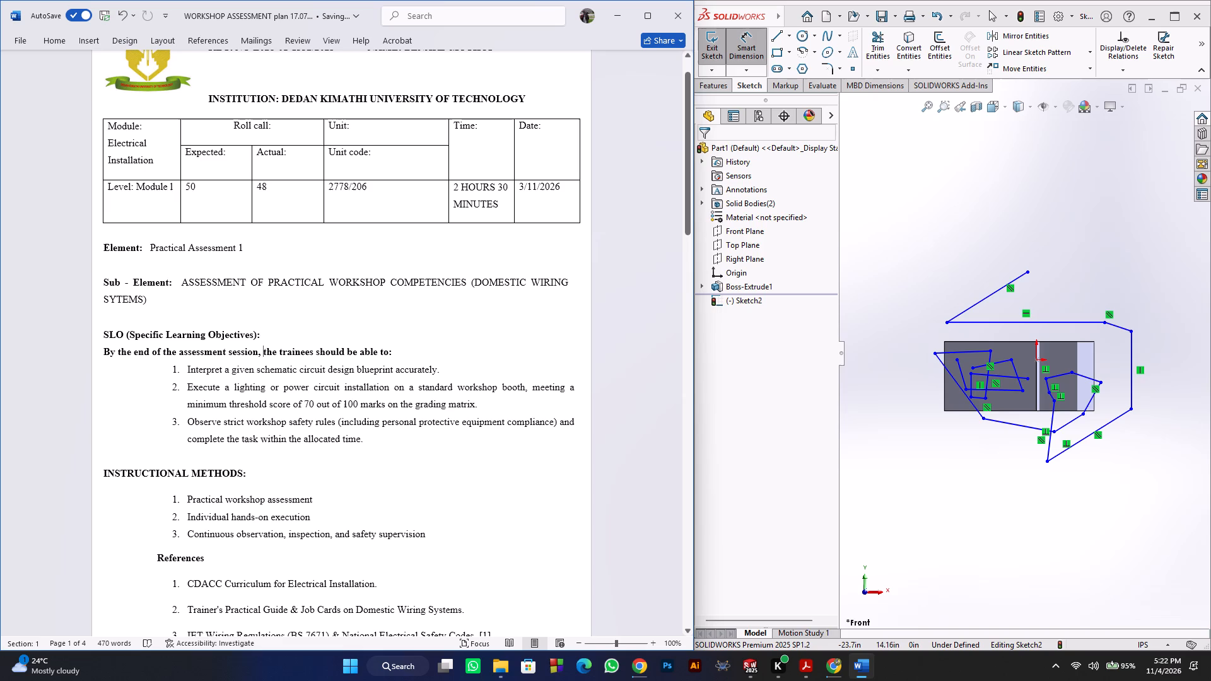
key("Left")
key("BackSpace")
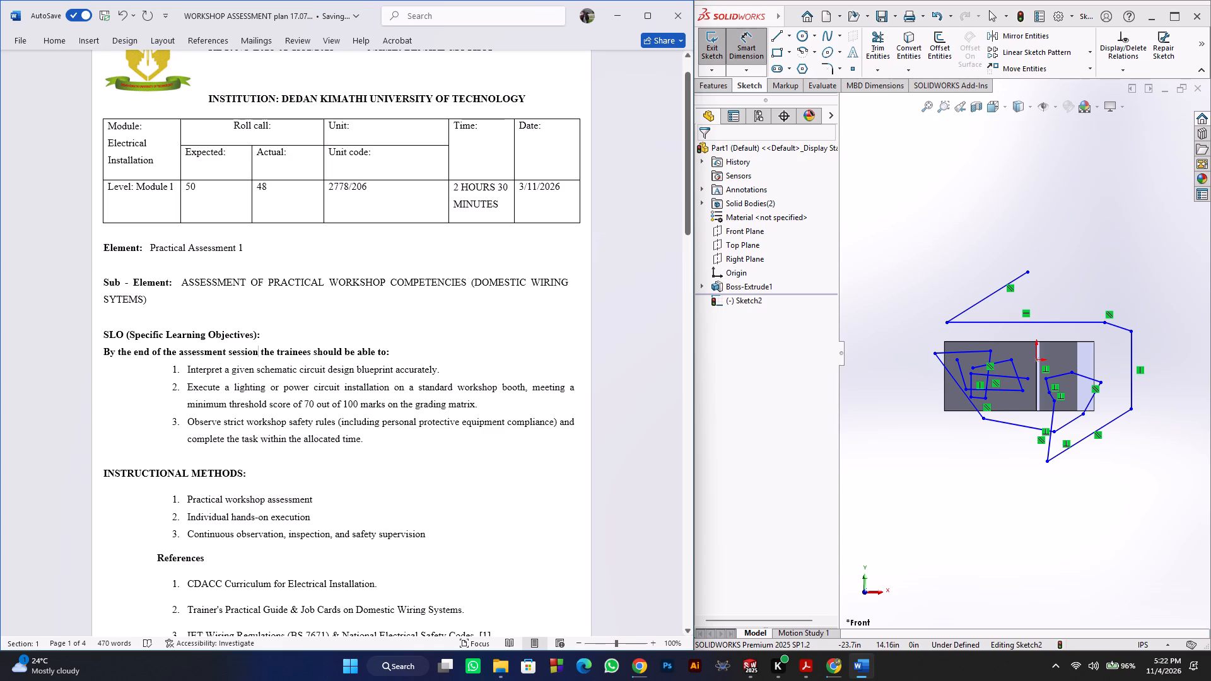
Remove the words "lighting or" from the second learning objective.
double_click(276, 387)
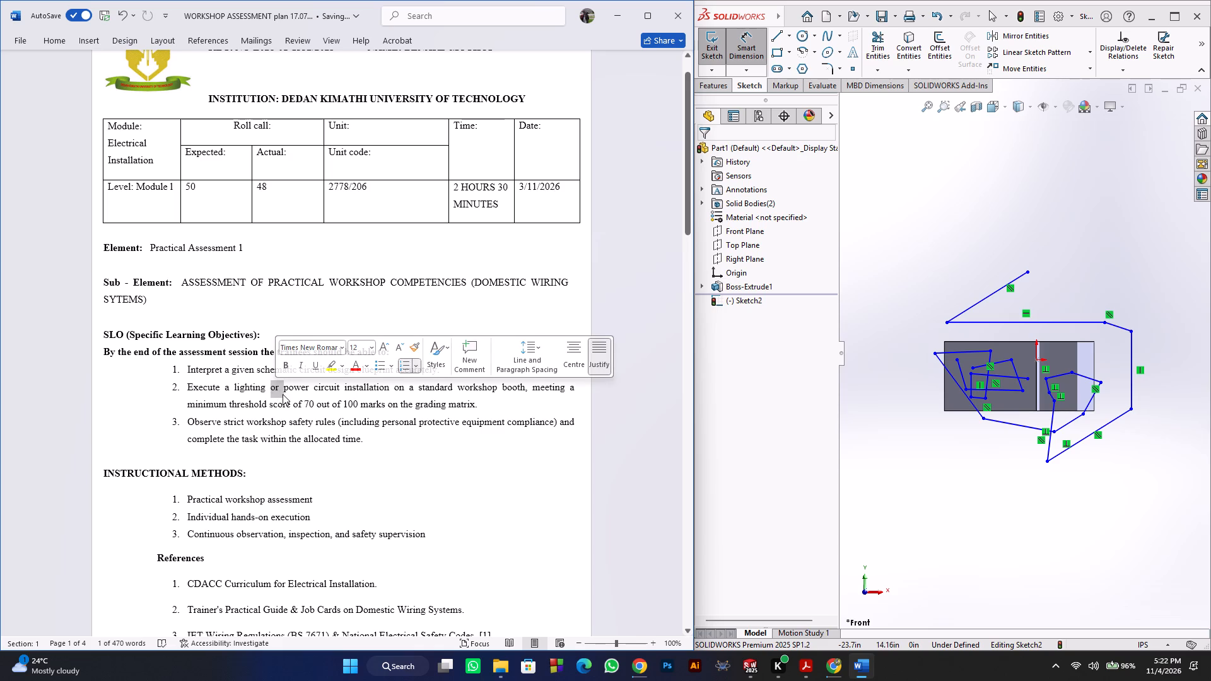
left_click(283, 394)
left_click_drag(282, 394, 234, 387)
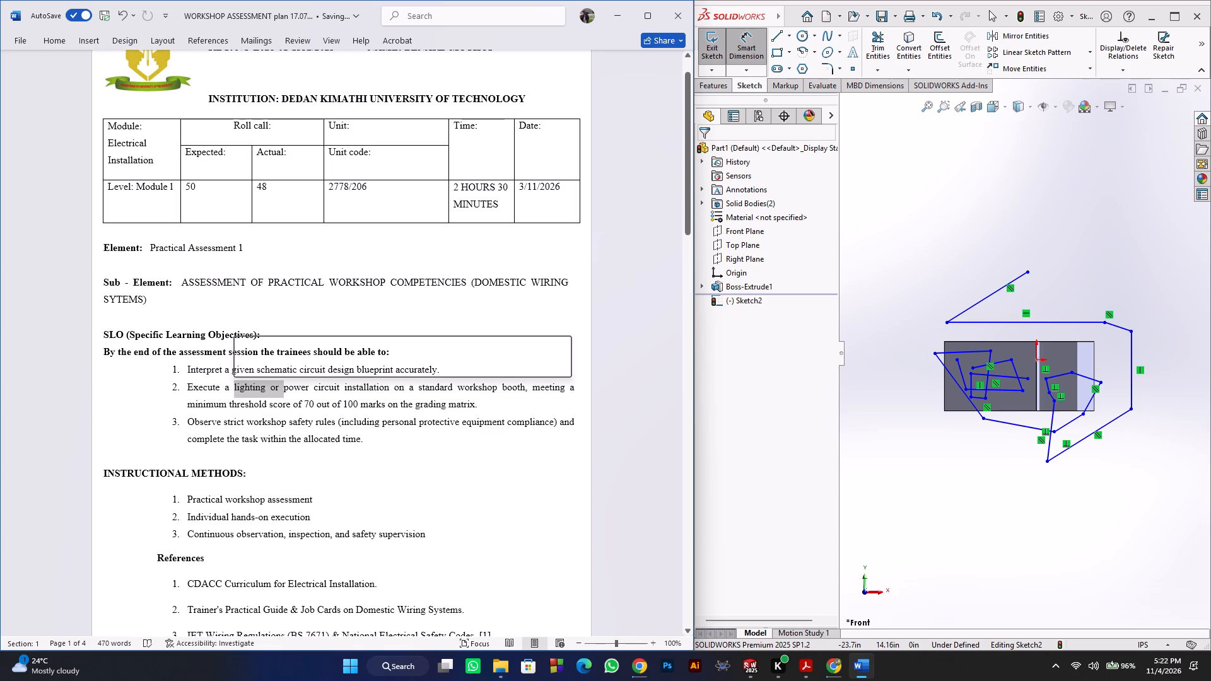
key("BackSpace")
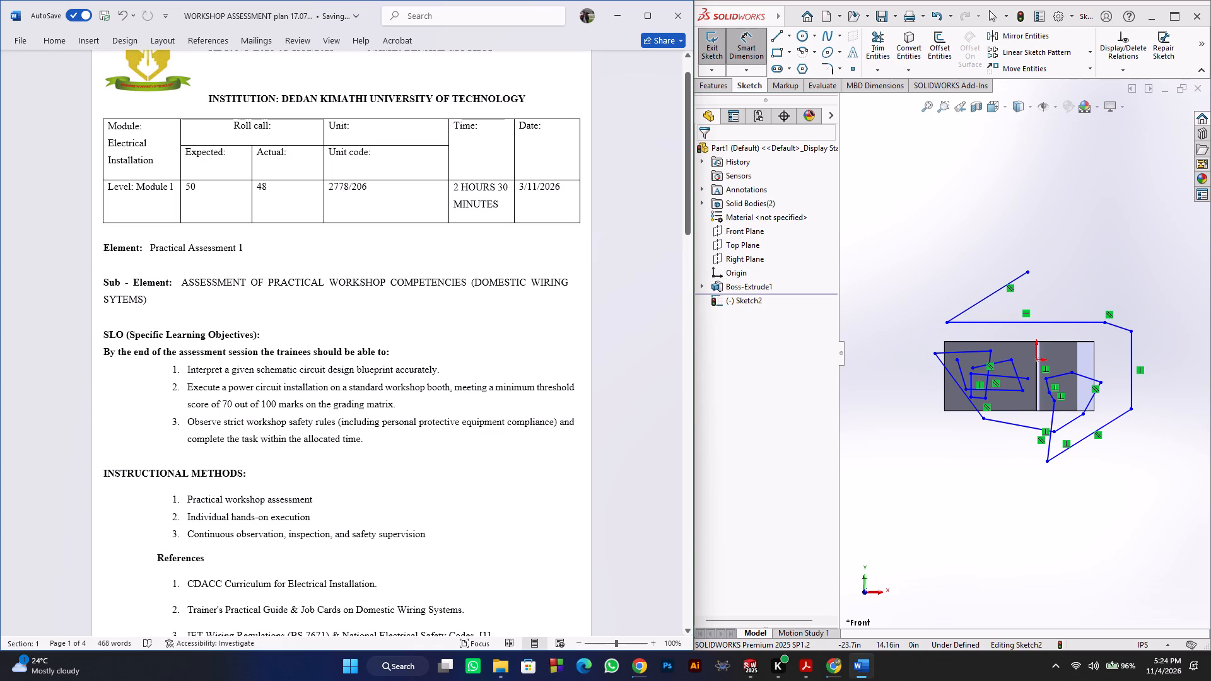
Shorten the third learning objective to "Observe strict workshop safety rules." by deleting the PPE compliance and allocated time wording.
left_click_drag(337, 422, 353, 436)
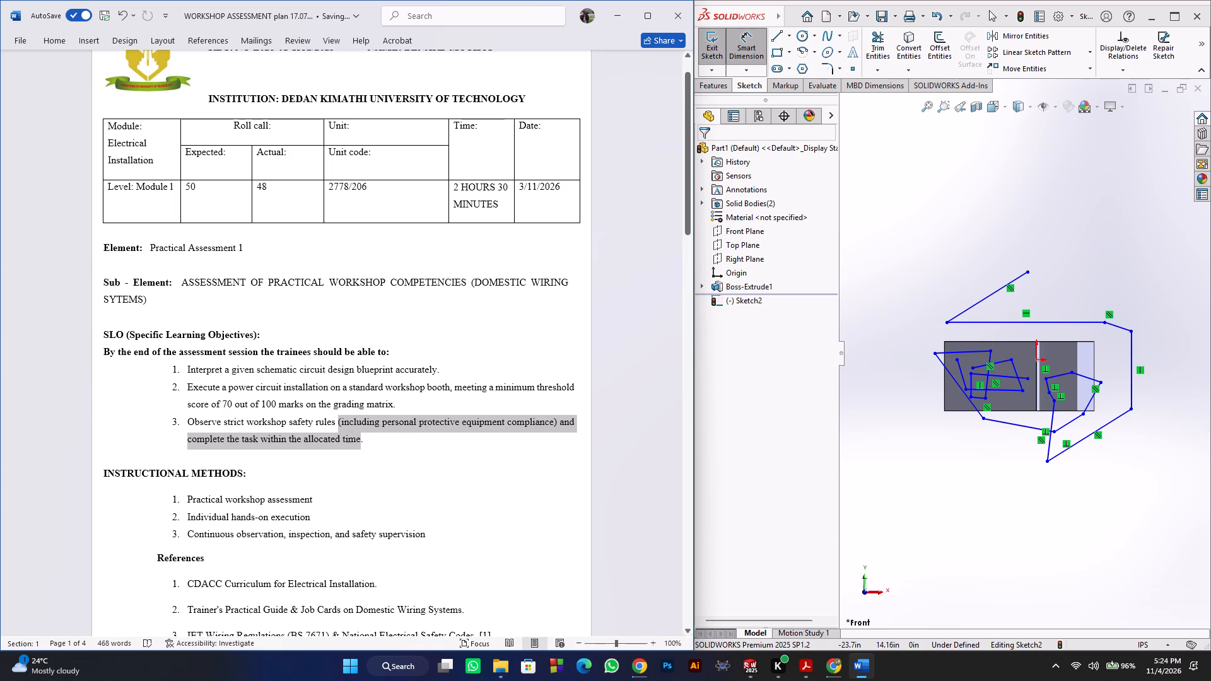
left_click_drag(353, 436, 357, 444)
left_click_drag(357, 444, 358, 445)
key("BackSpace")
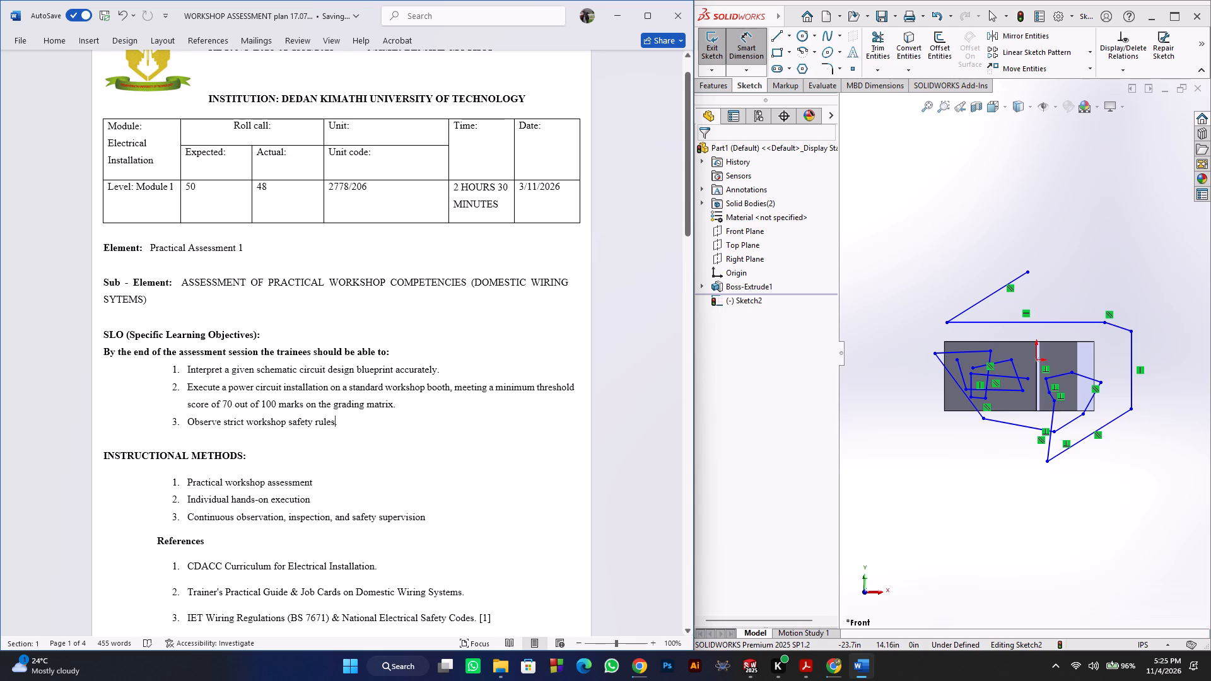
Delete the comma after "inspection" in the third instructional method.
left_click(334, 518)
key("Left")
key("BackSpace")
Review the references, the test purpose statement and the time and activities table for remaining layout issues.
scroll(284, 479, "down", 1)
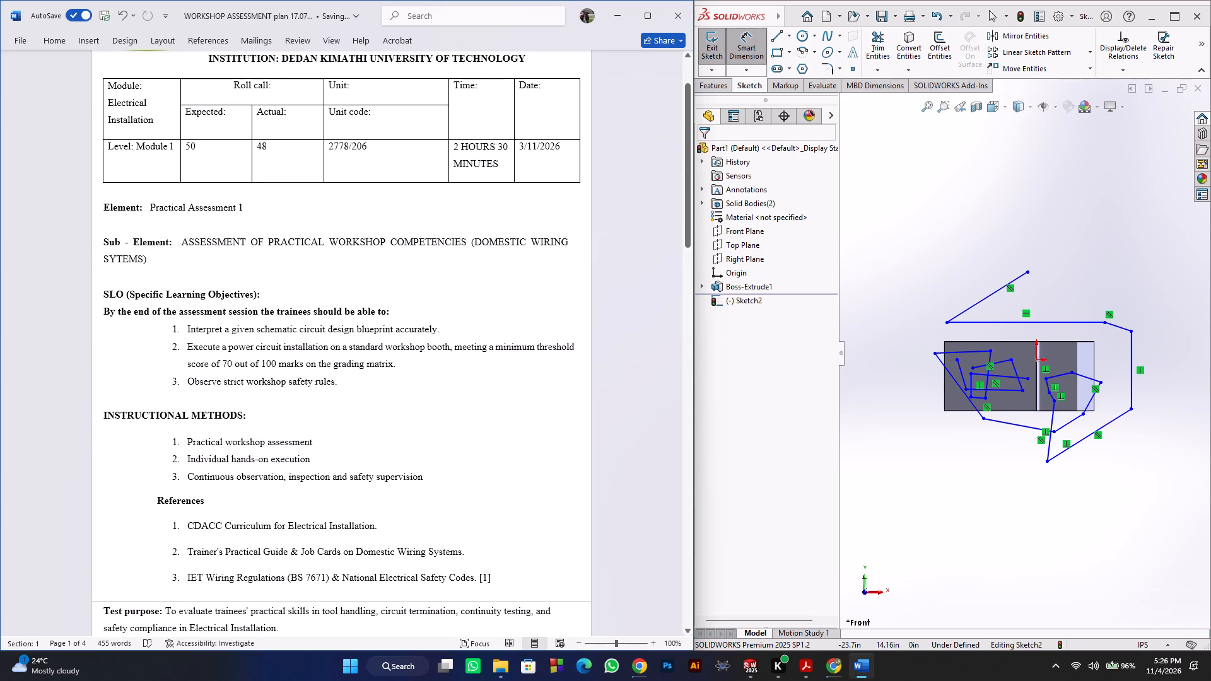
scroll(259, 439, "down", 1)
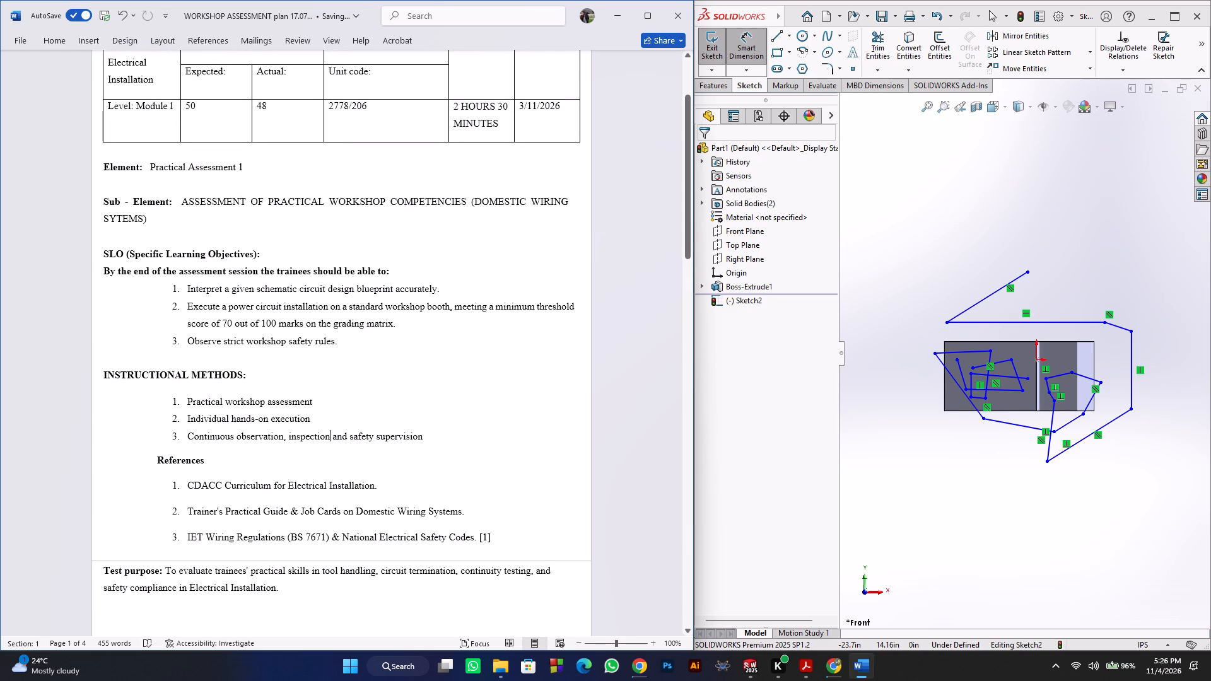
scroll(248, 512, "down", 2)
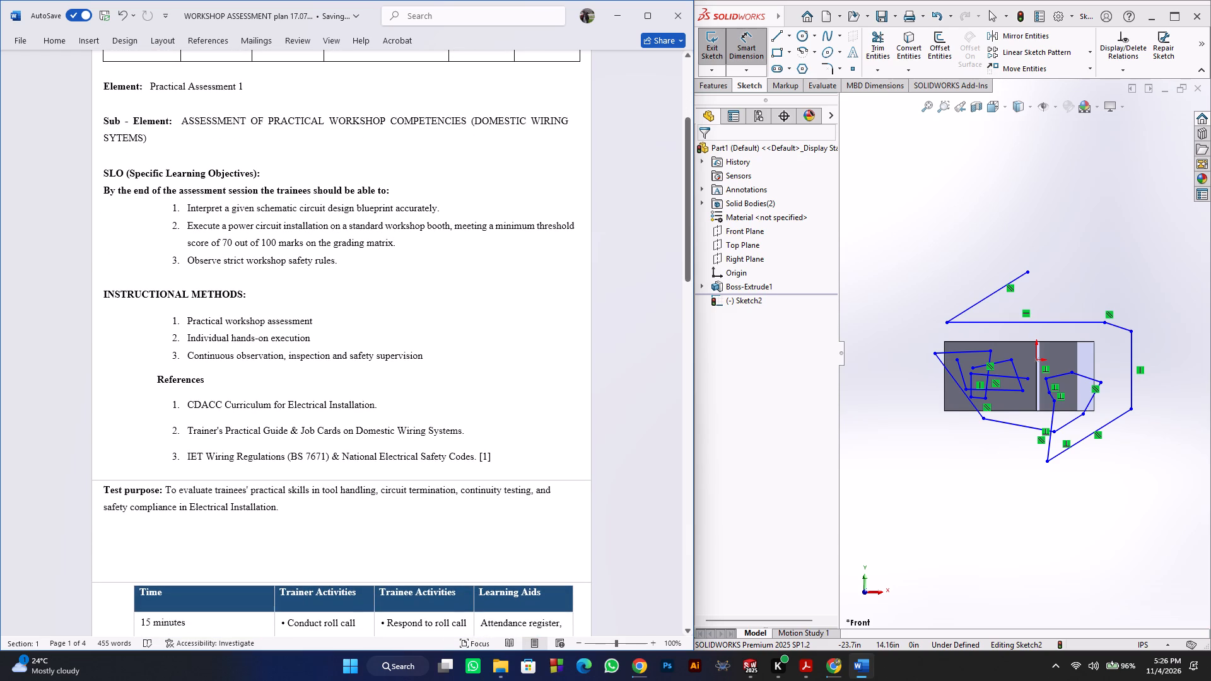
left_click(249, 482)
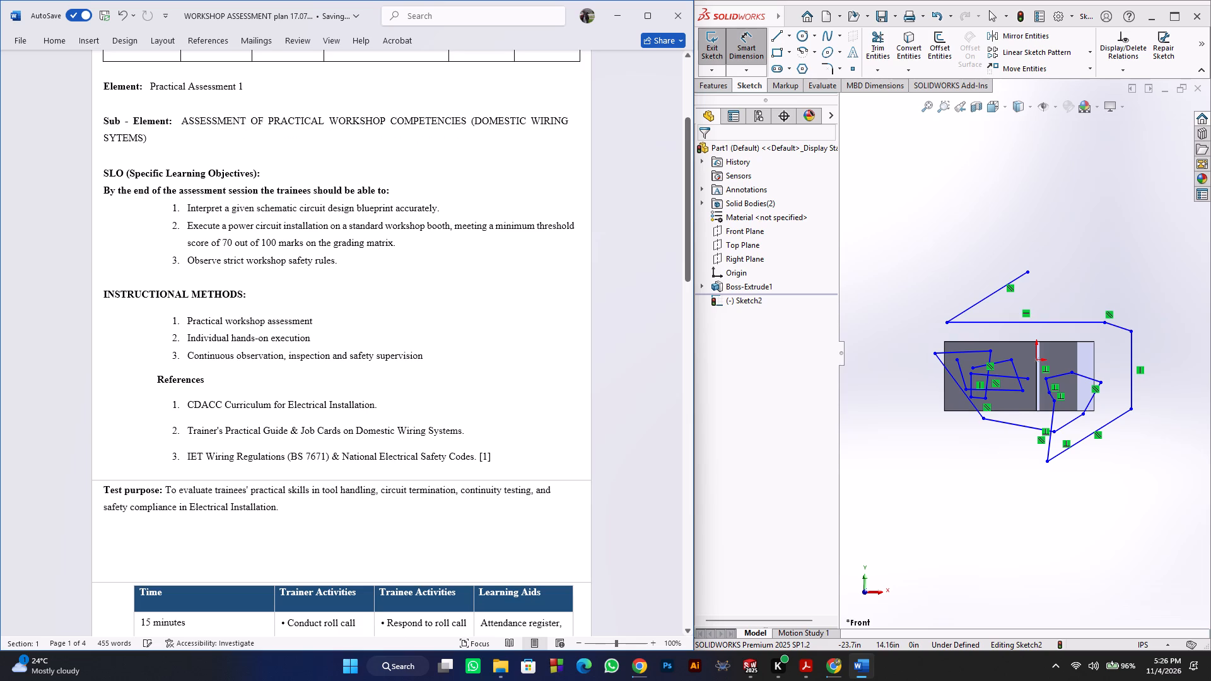
left_click(249, 479)
scroll(257, 479, "down", 2)
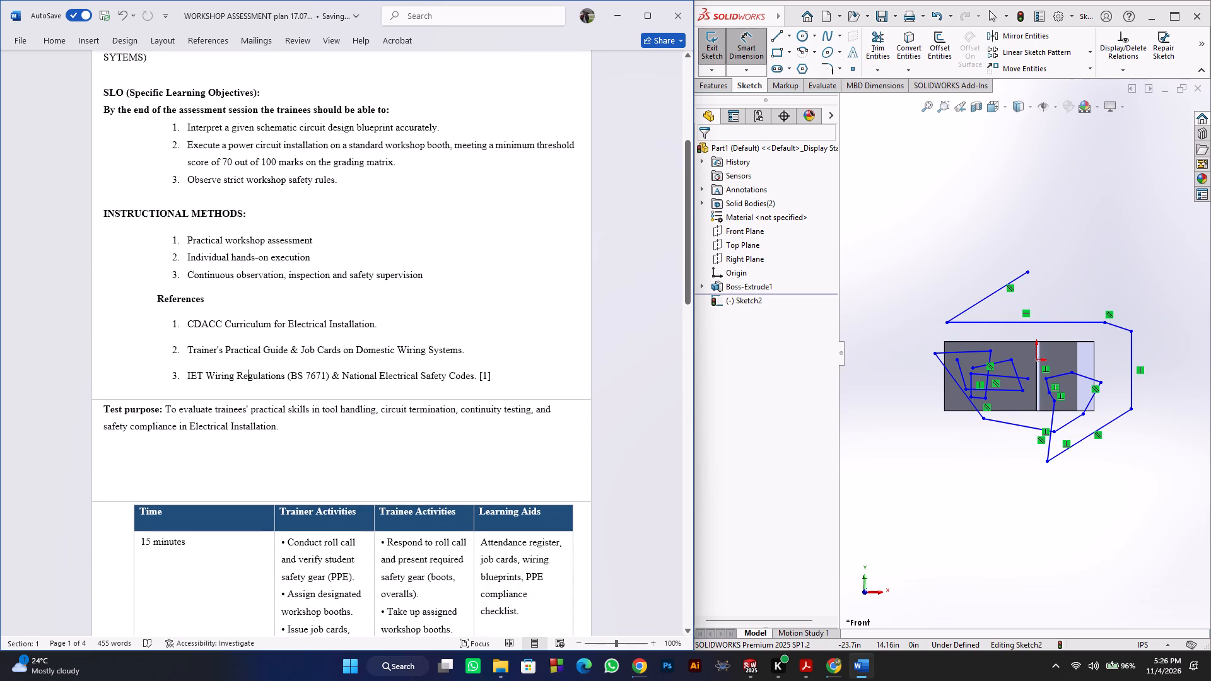
double_click(242, 503)
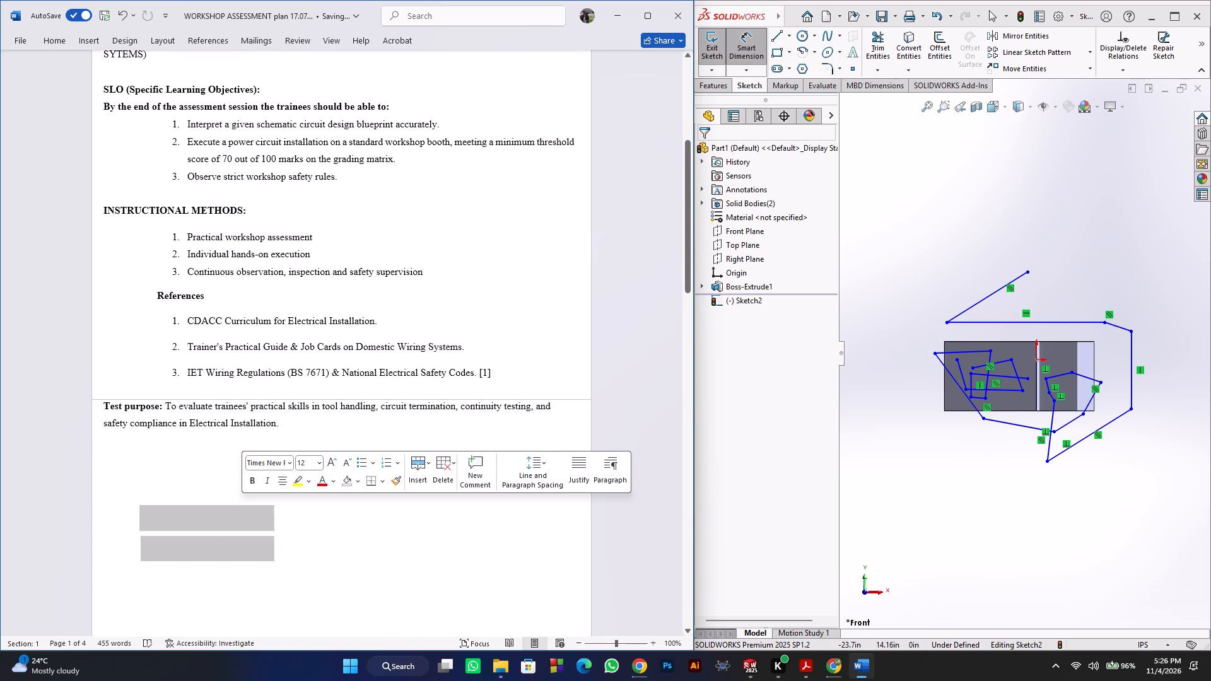
scroll(242, 503, "up", 12)
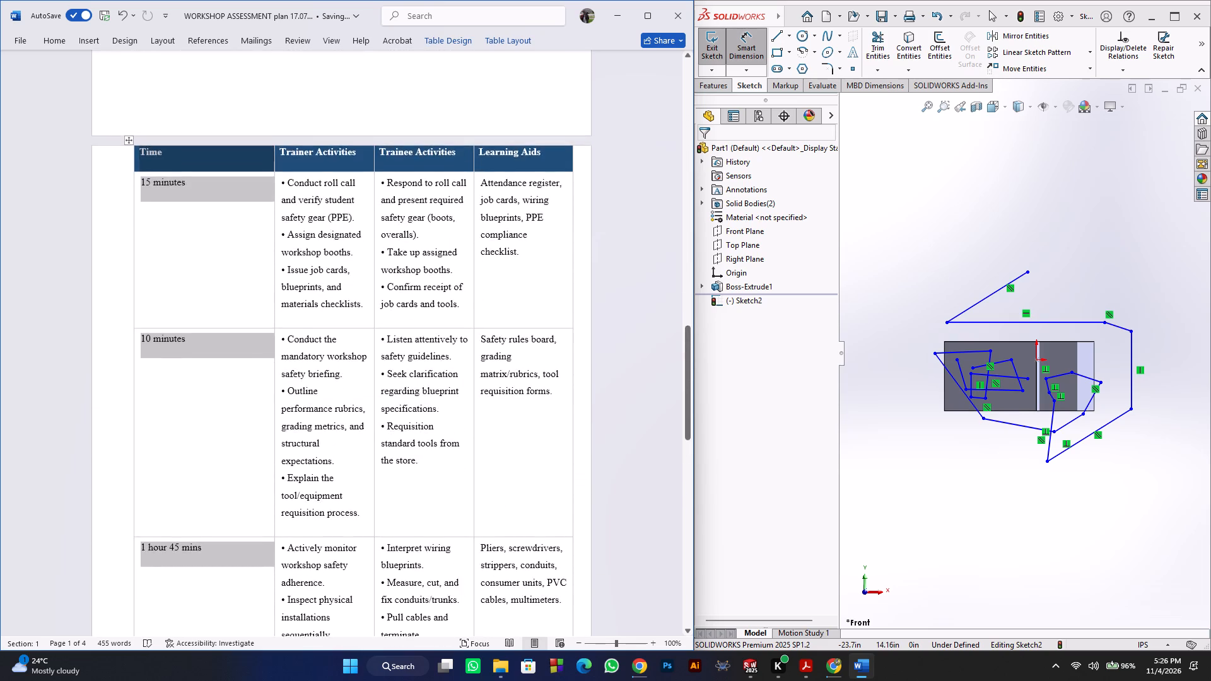
scroll(240, 503, "up", 18)
scroll(240, 503, "up", 8)
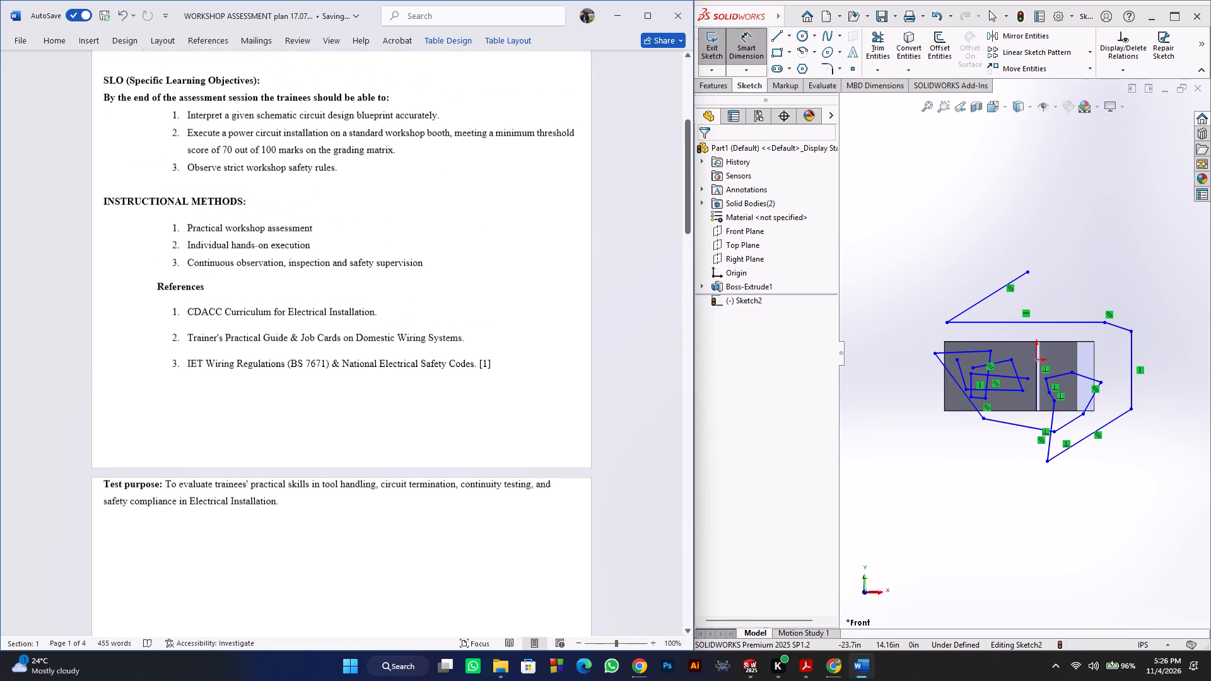
left_click(103, 484)
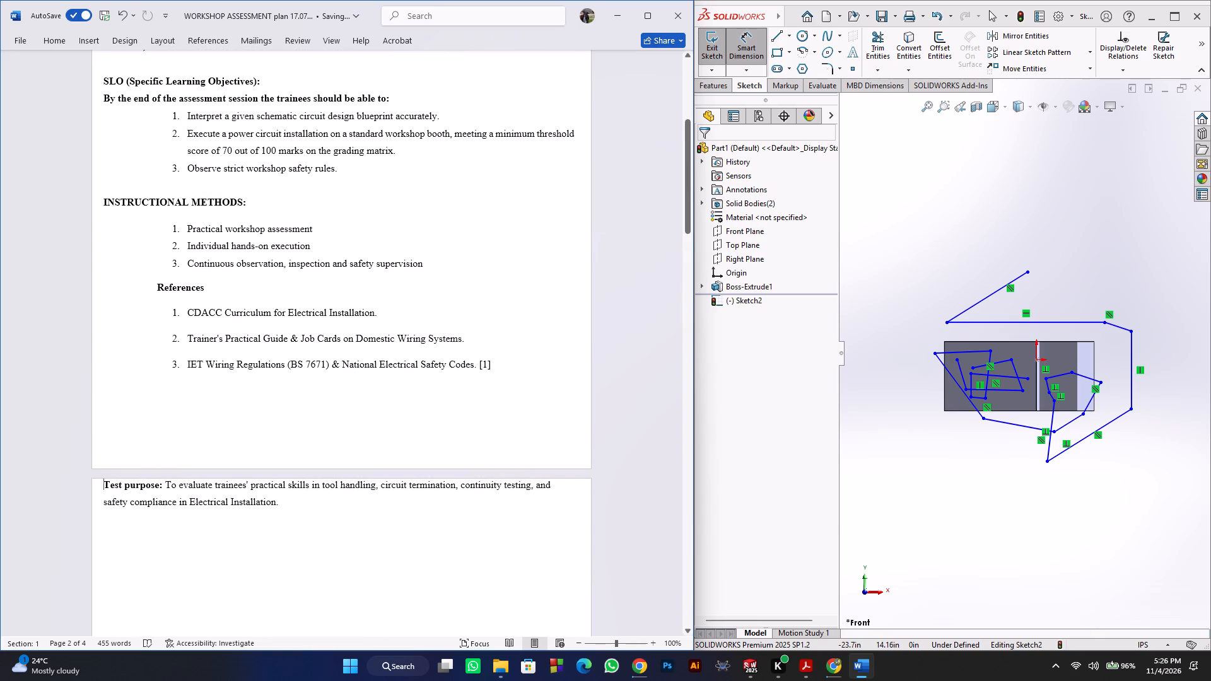
Remove the extra blank line above the institution line in the document header.
scroll(218, 391, "up", 6)
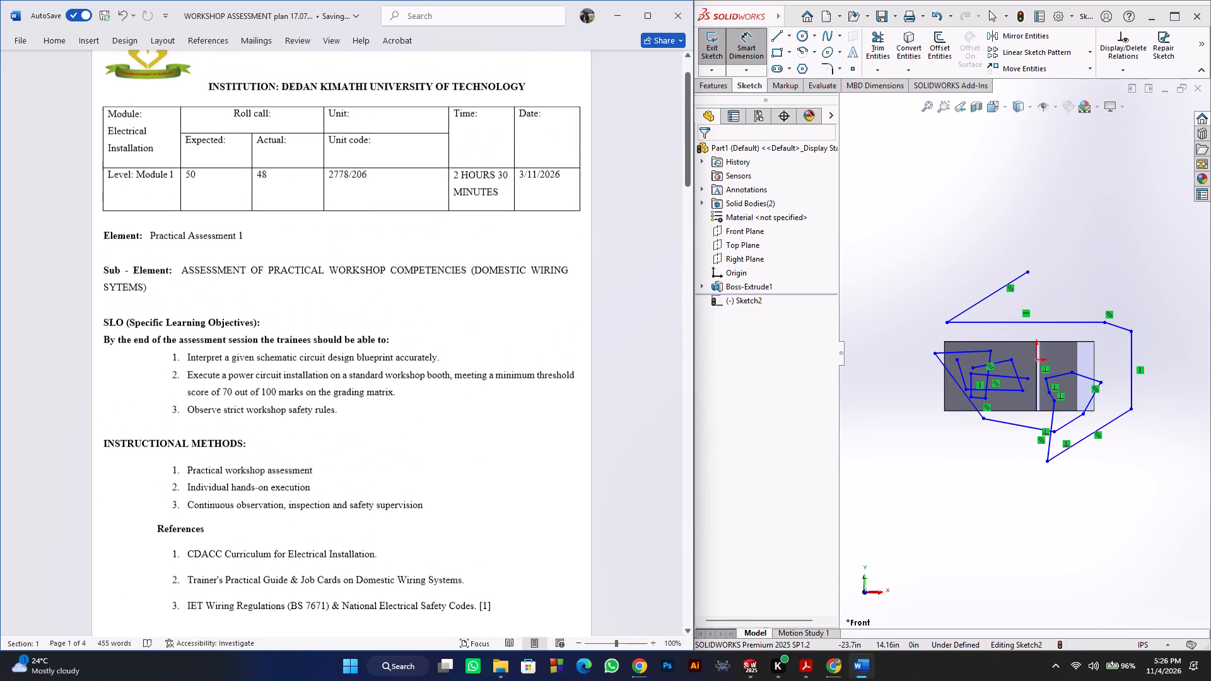
scroll(218, 391, "up", 4)
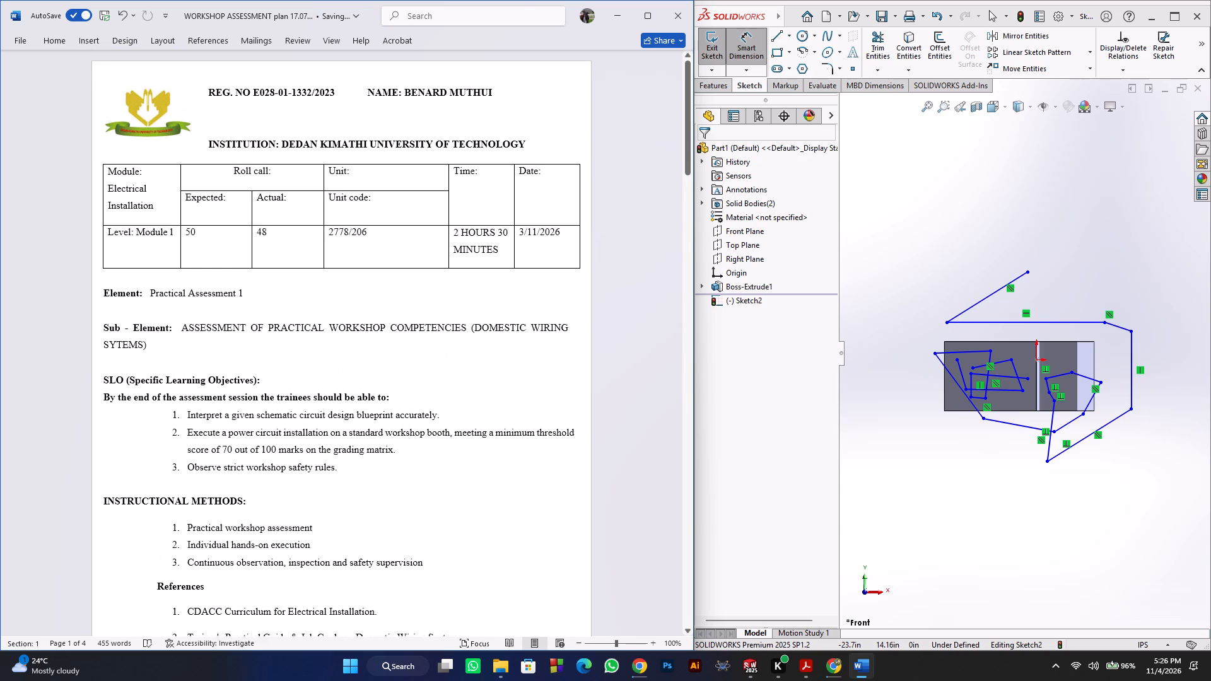
left_click(204, 146)
key("BackSpace")
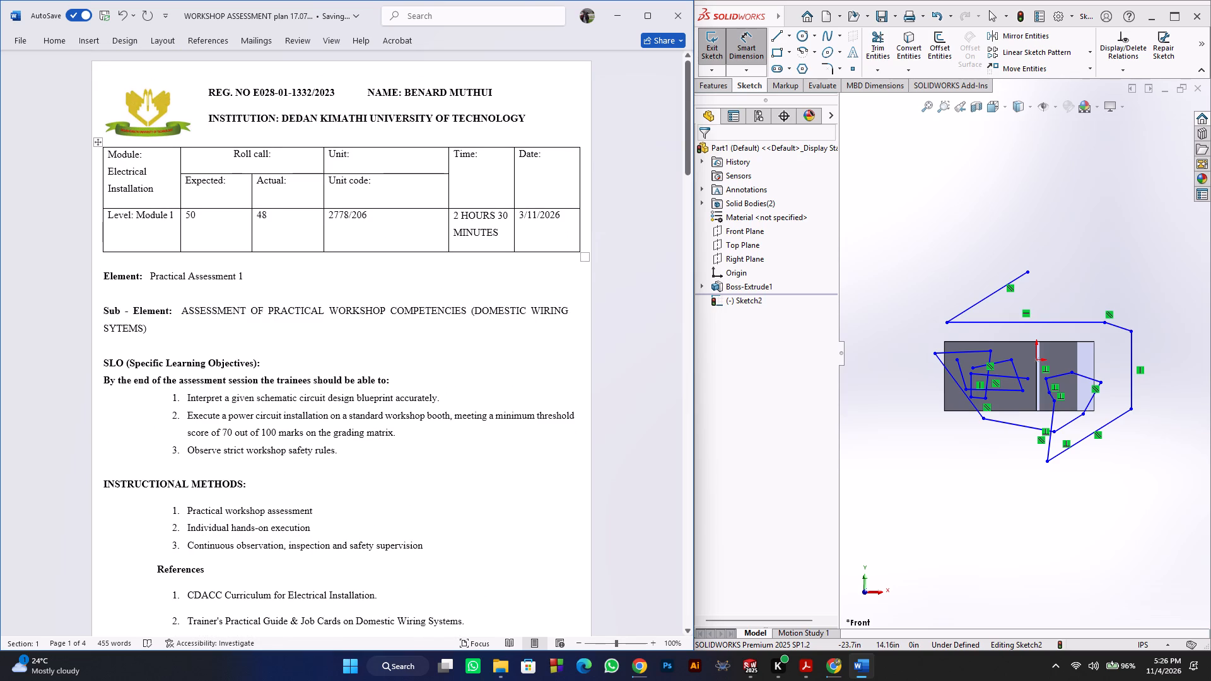
Remove the blank line between the module details table and the Element line so the line sits directly beneath the table.
left_click(101, 279)
key("BackSpace")
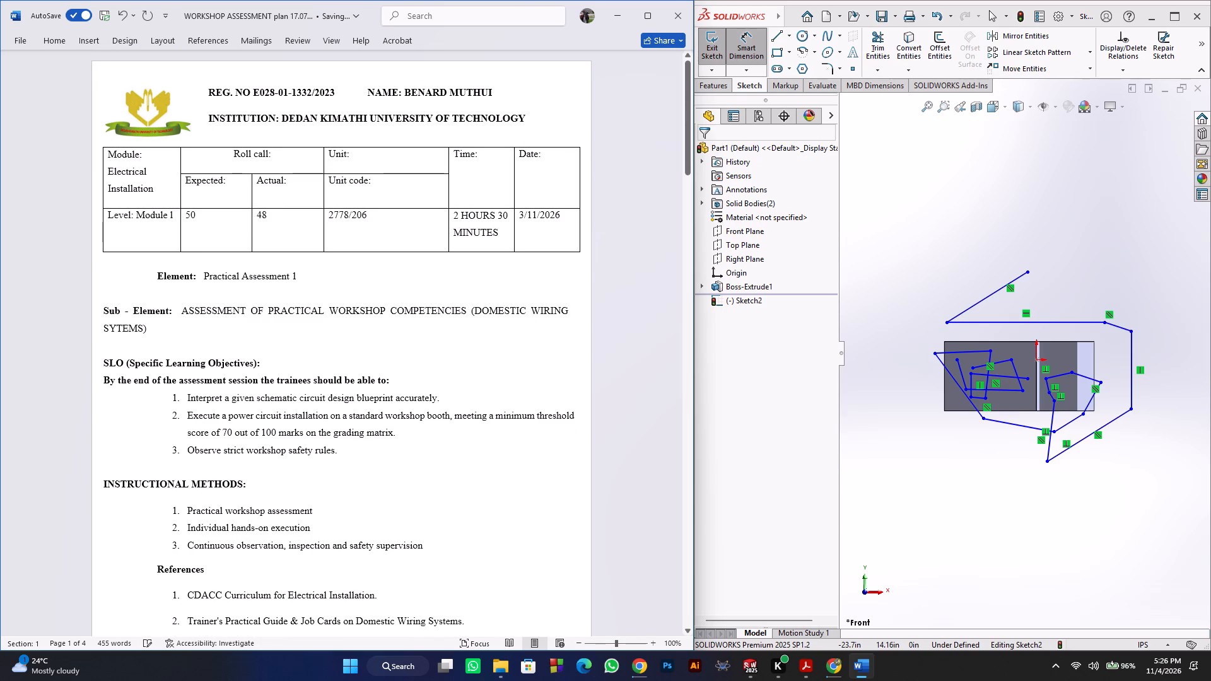
key("BackSpace")
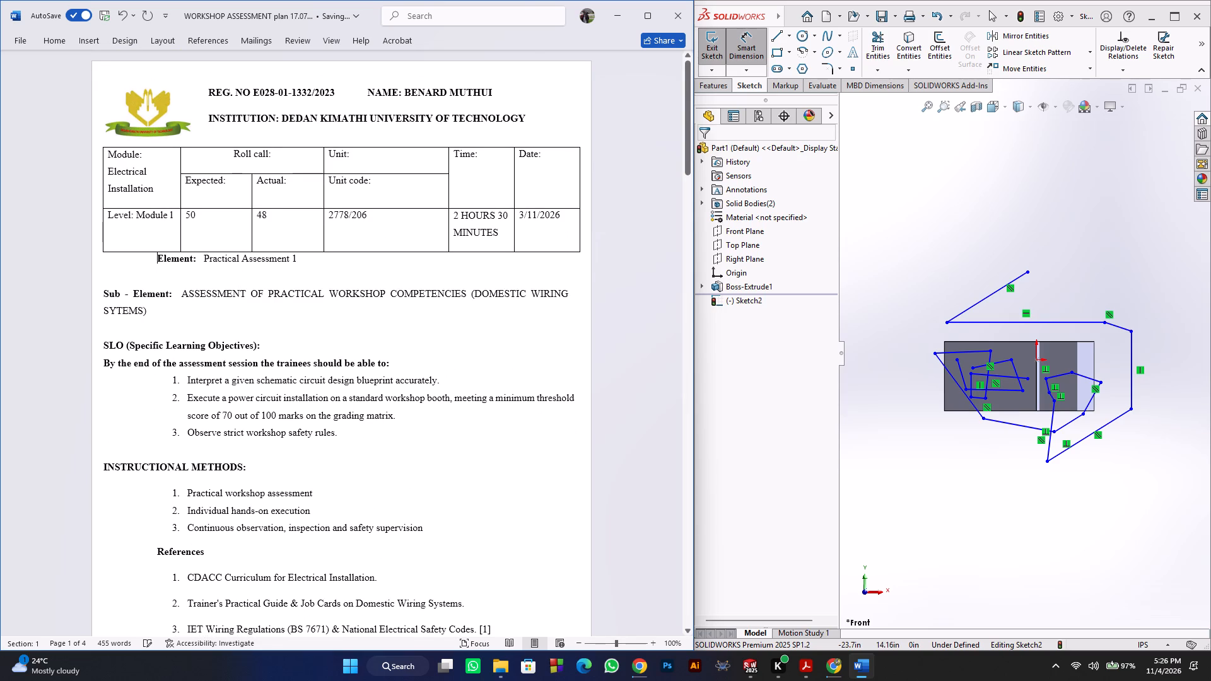
key("BackSpace")
key("BackSpace")
key("BackSpace")
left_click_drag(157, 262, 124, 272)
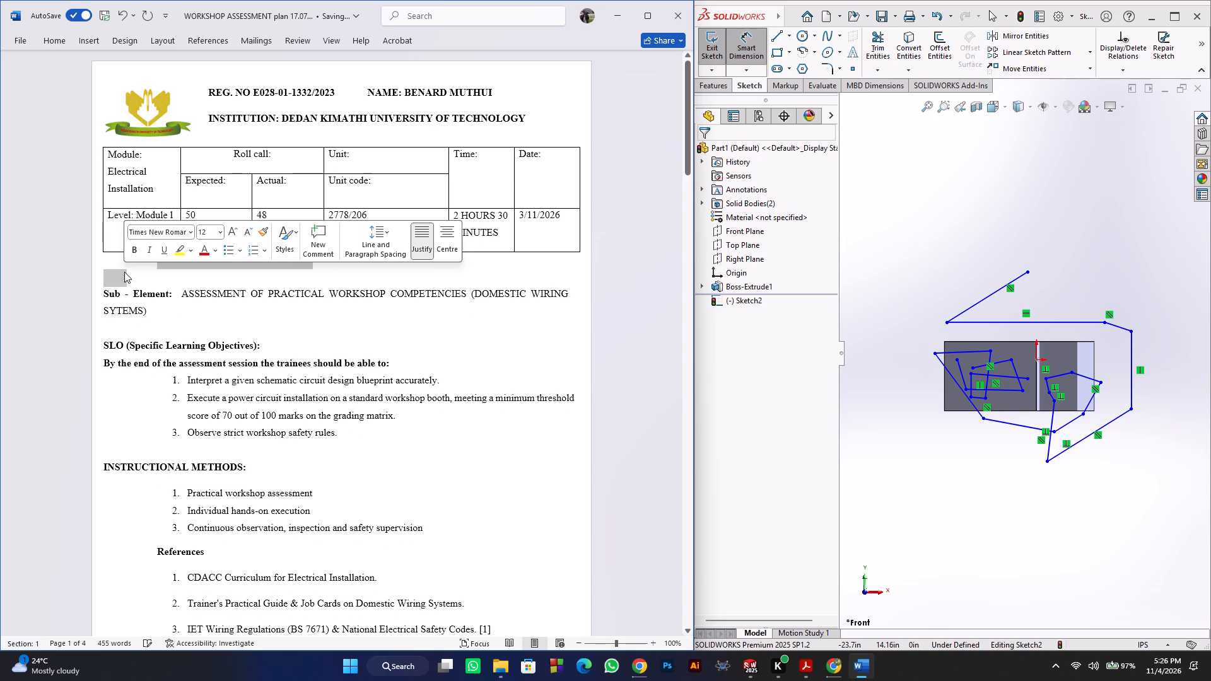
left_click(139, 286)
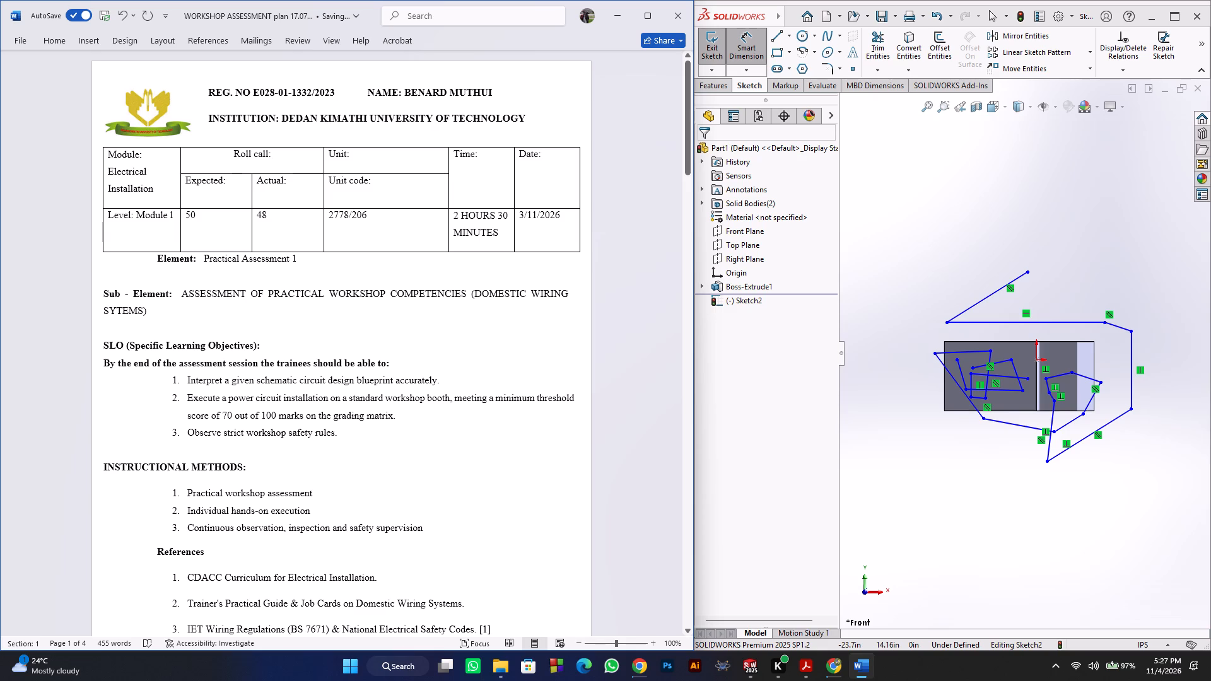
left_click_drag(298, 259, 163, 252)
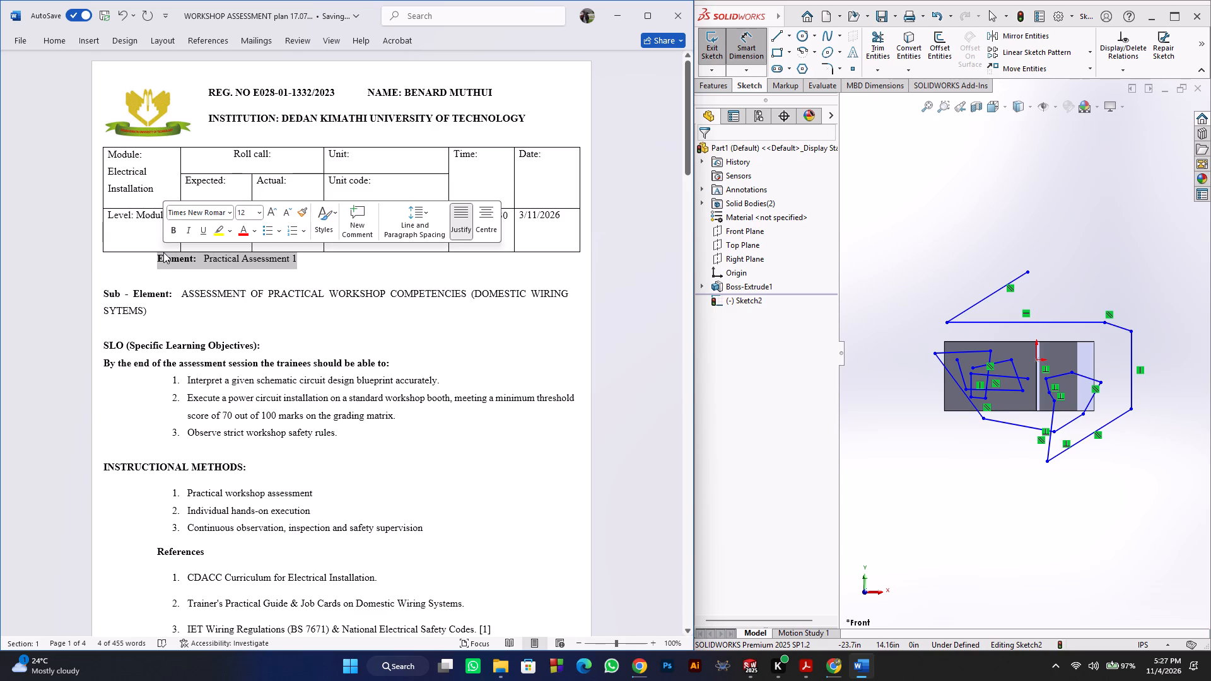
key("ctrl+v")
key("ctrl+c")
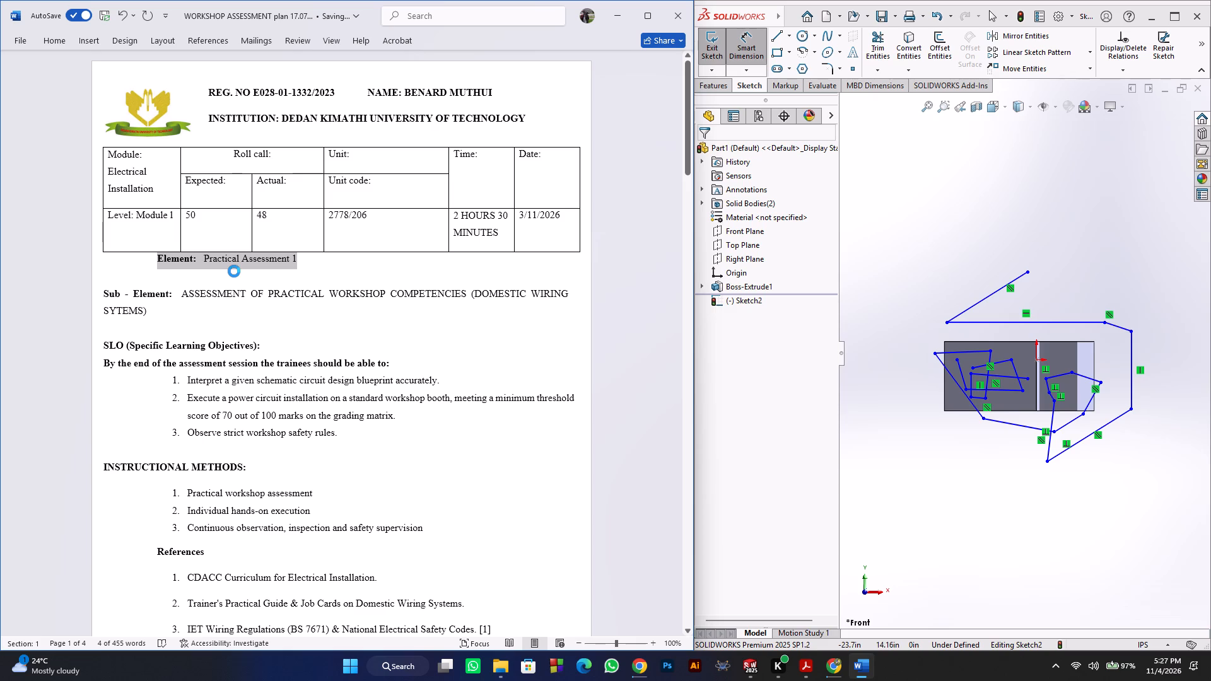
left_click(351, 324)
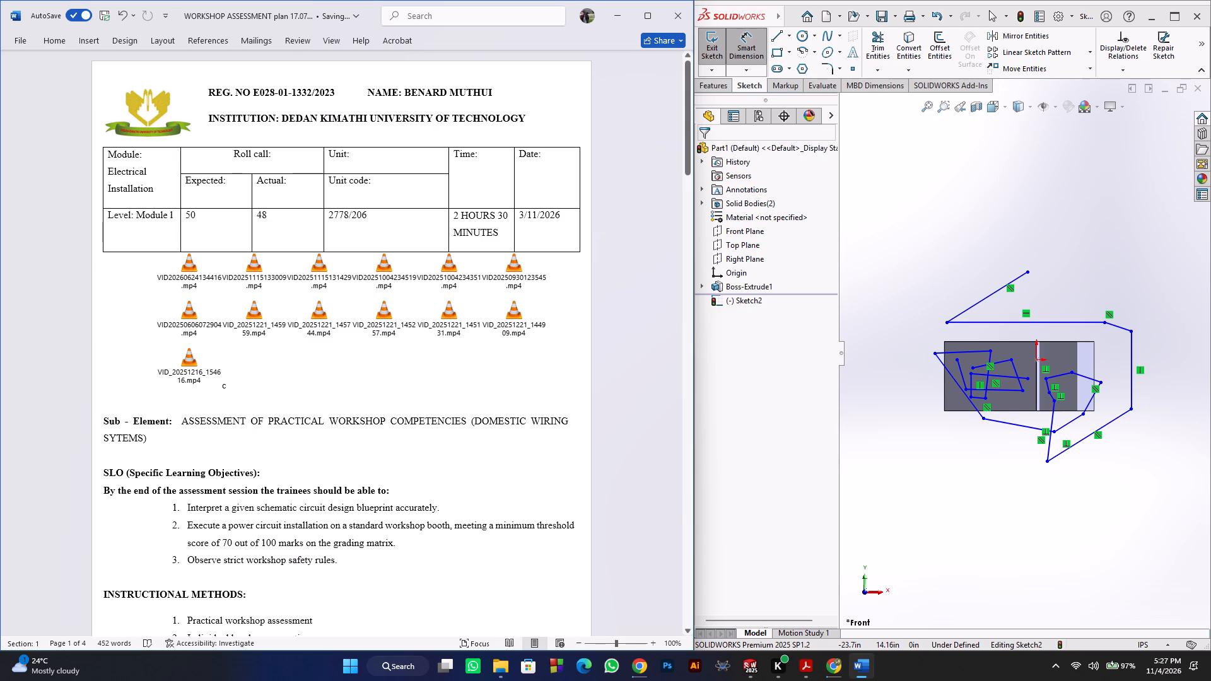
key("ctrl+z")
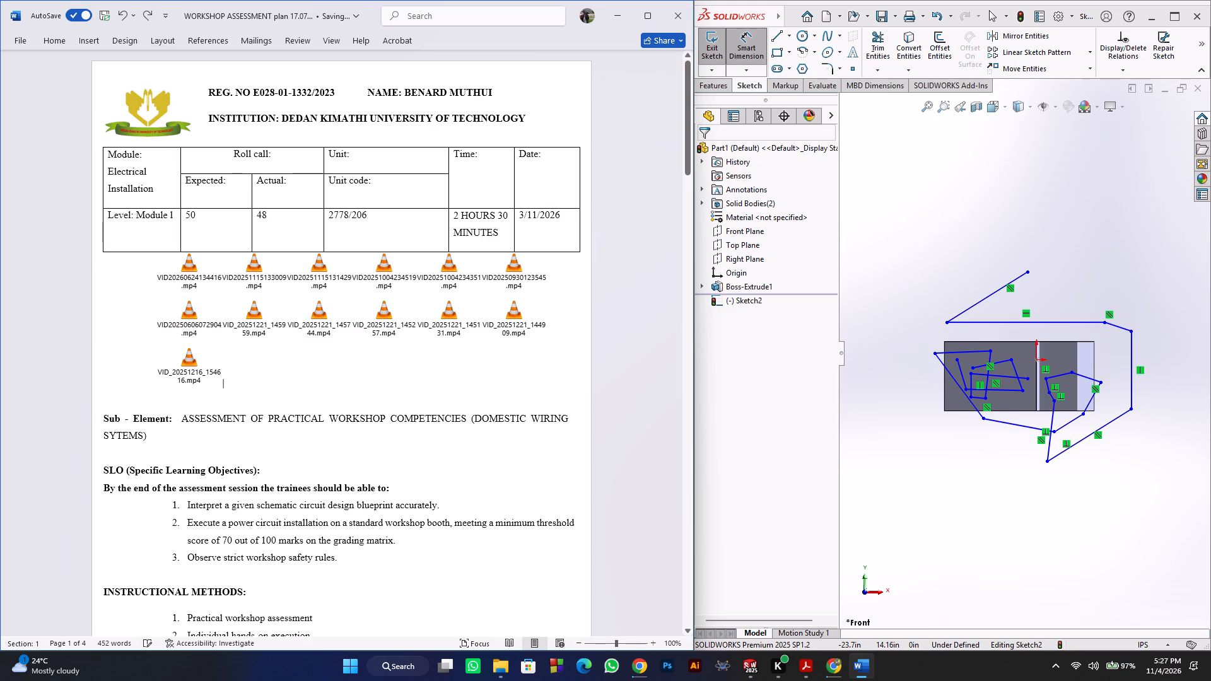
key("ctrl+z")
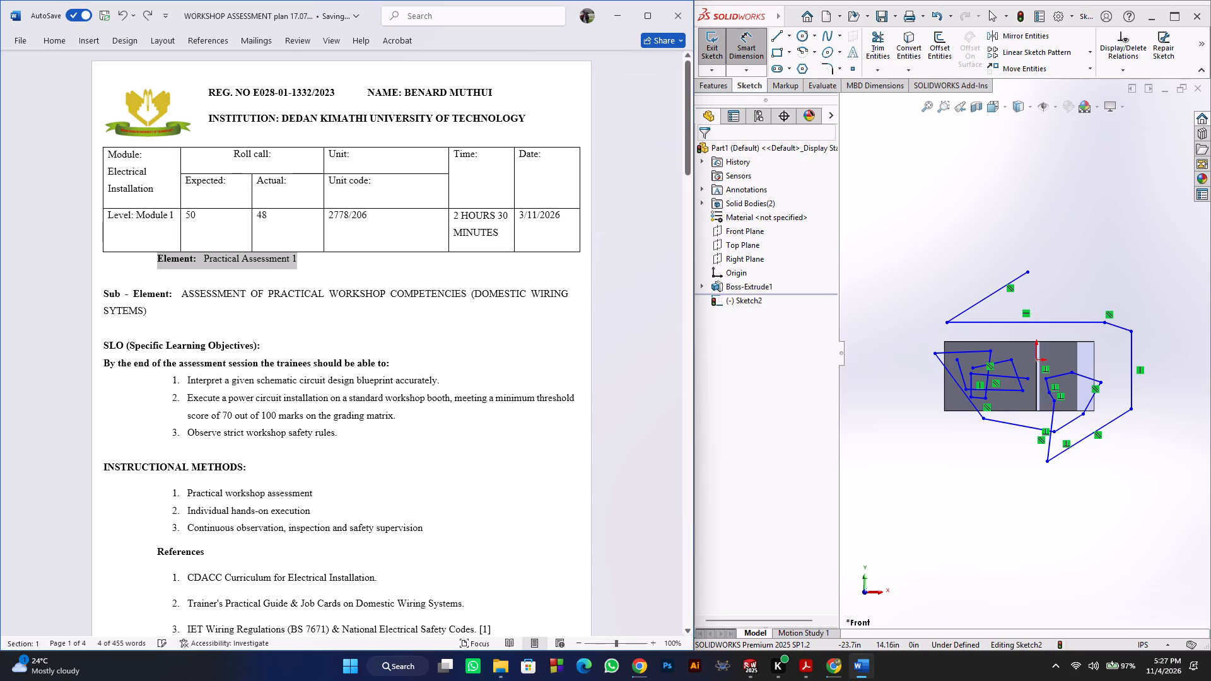
Copy the "Element: Practical Assessment 1" text below the module details table and delete it from its line.
left_click(293, 263)
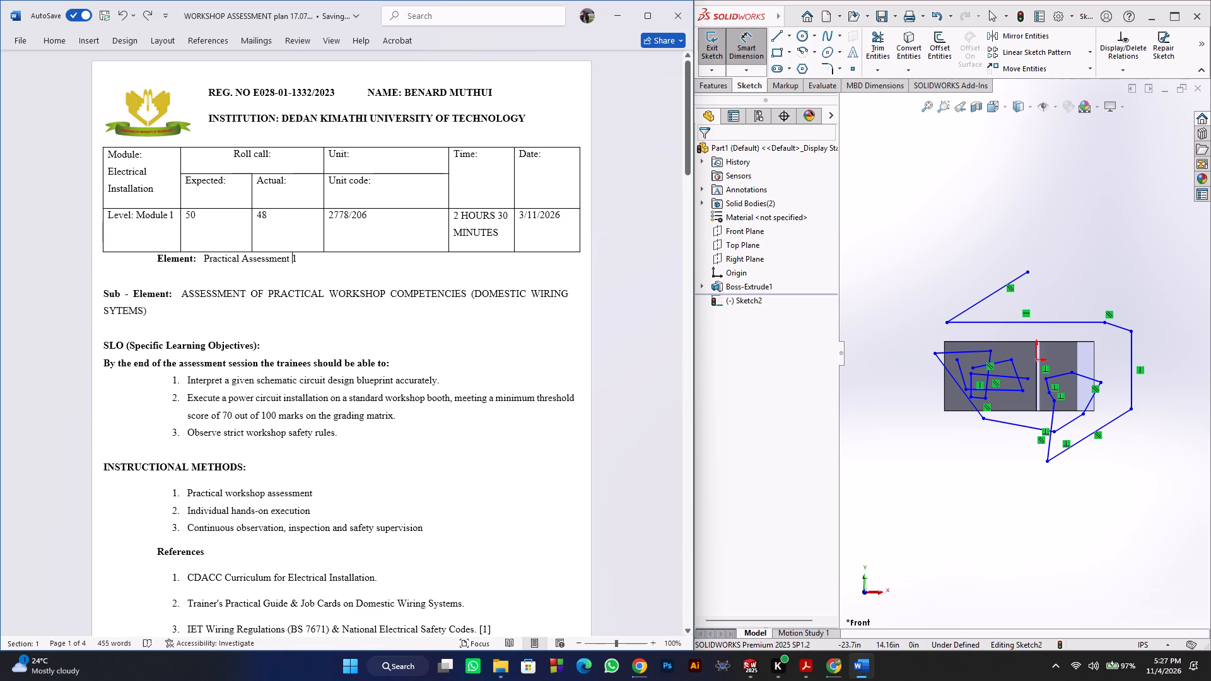
left_click_drag(301, 264, 157, 265)
key("ctrl+c")
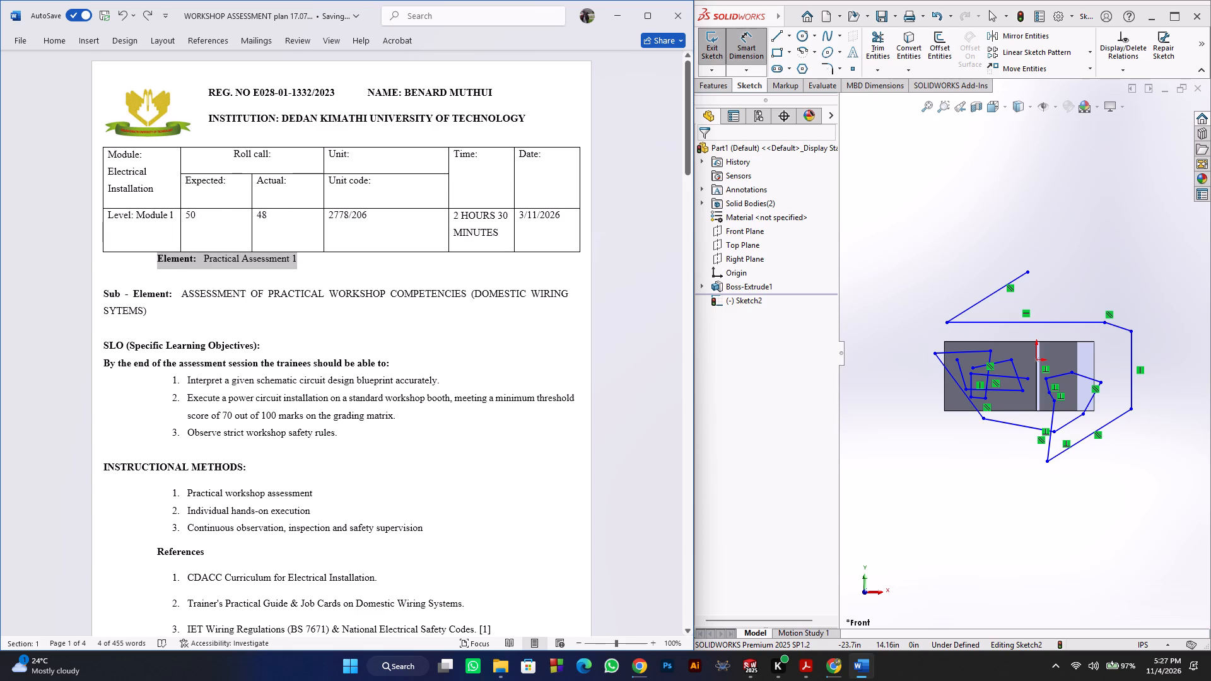
key("BackSpace")
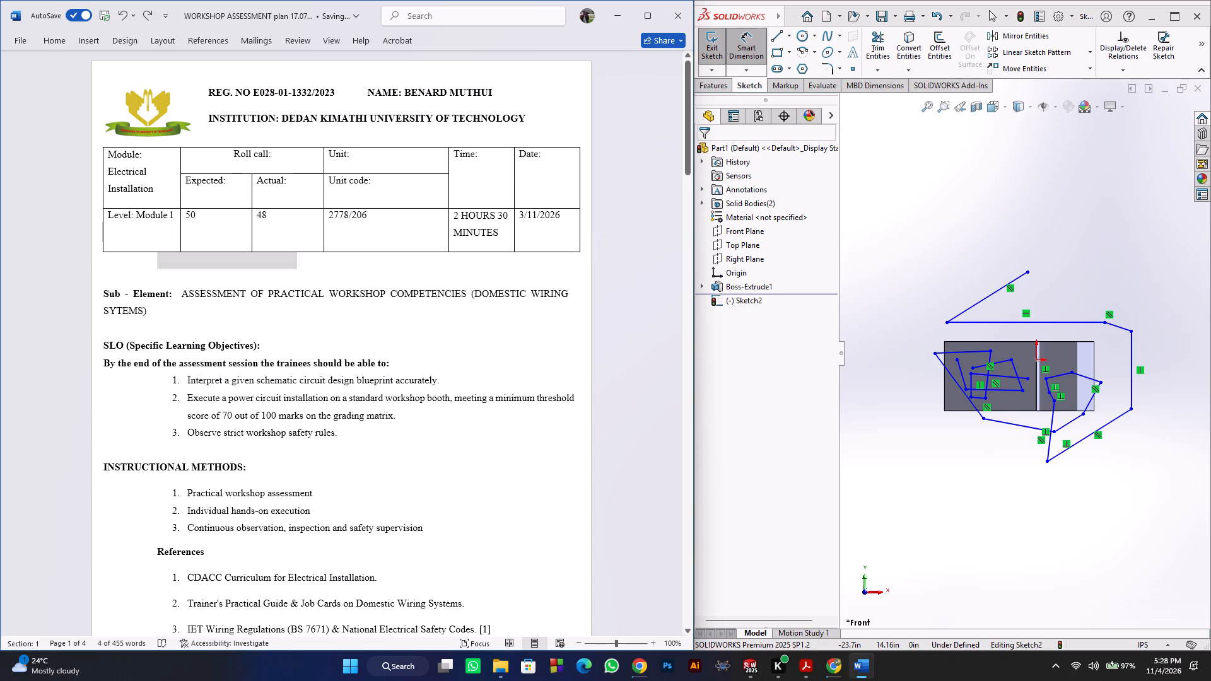
key("BackSpace")
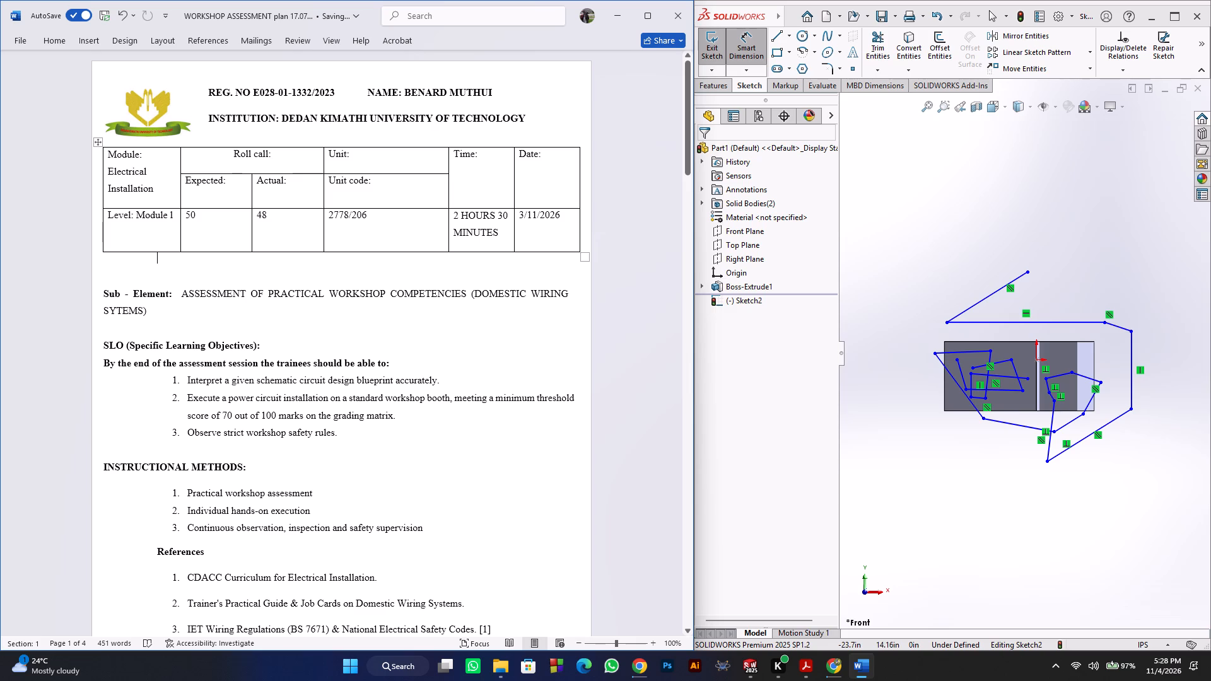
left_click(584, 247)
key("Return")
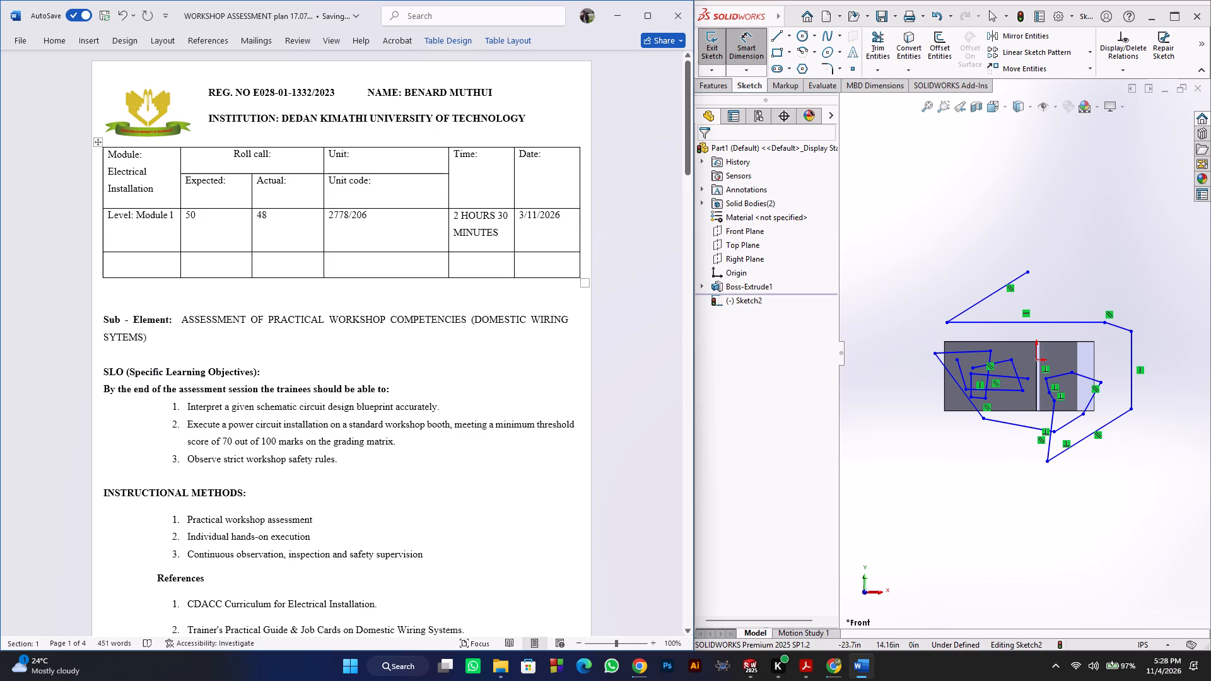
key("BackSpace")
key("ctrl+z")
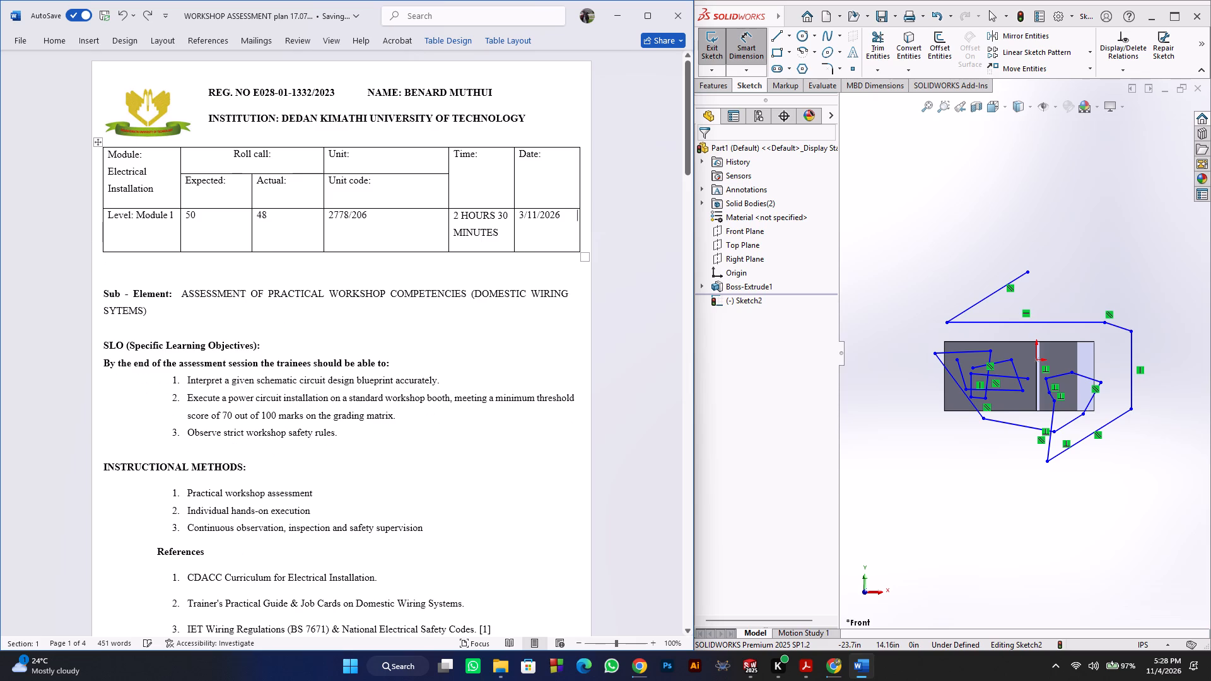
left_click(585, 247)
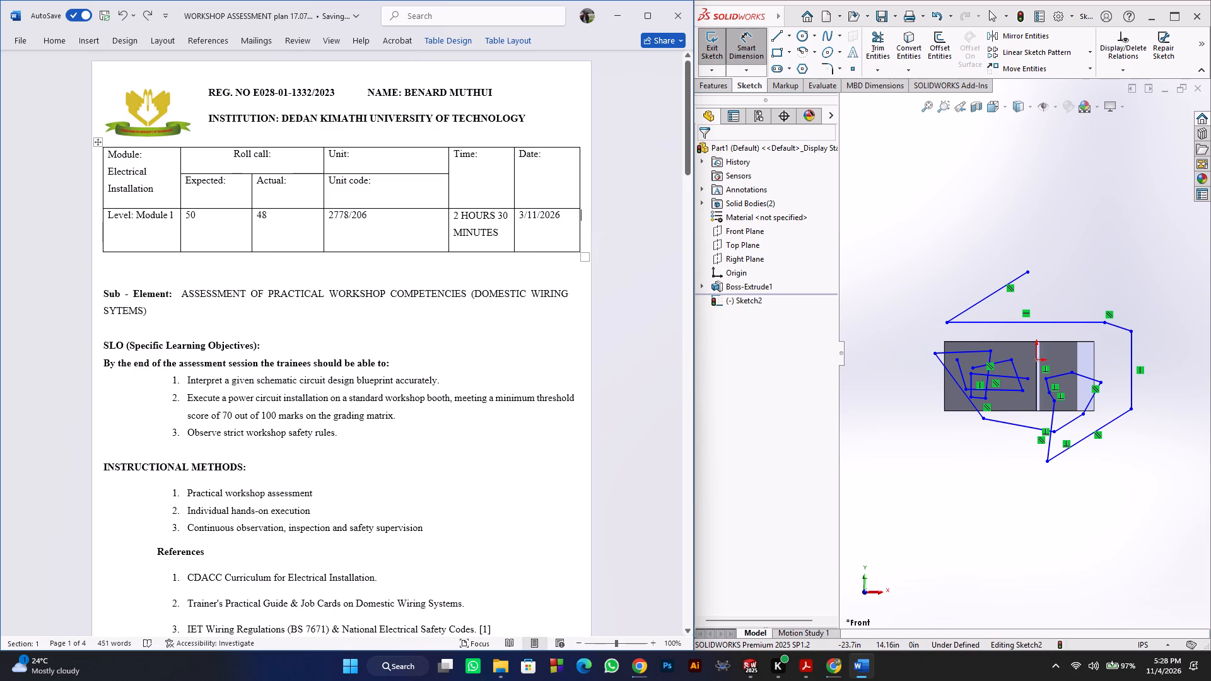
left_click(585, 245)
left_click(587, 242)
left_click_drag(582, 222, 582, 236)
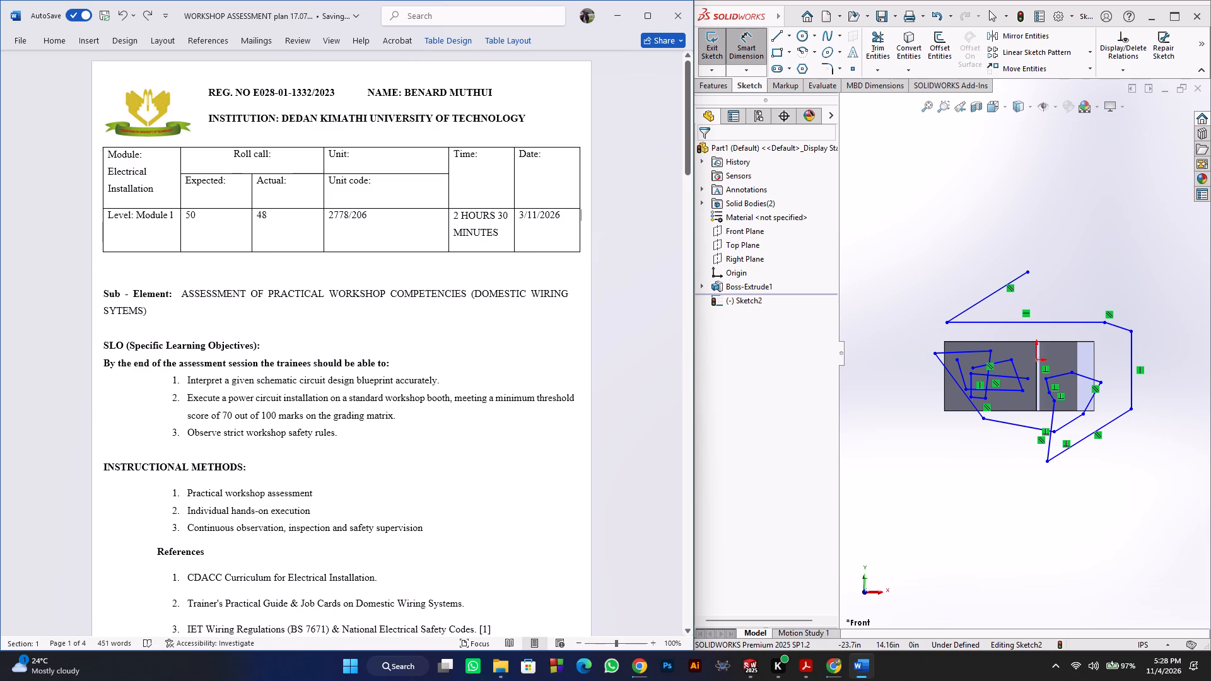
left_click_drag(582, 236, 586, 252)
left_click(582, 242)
Delete the blank line directly above the Sub - Element line to bring it closer to the module details table.
left_click(101, 290)
key("BackSpace")
key("BackSpace")
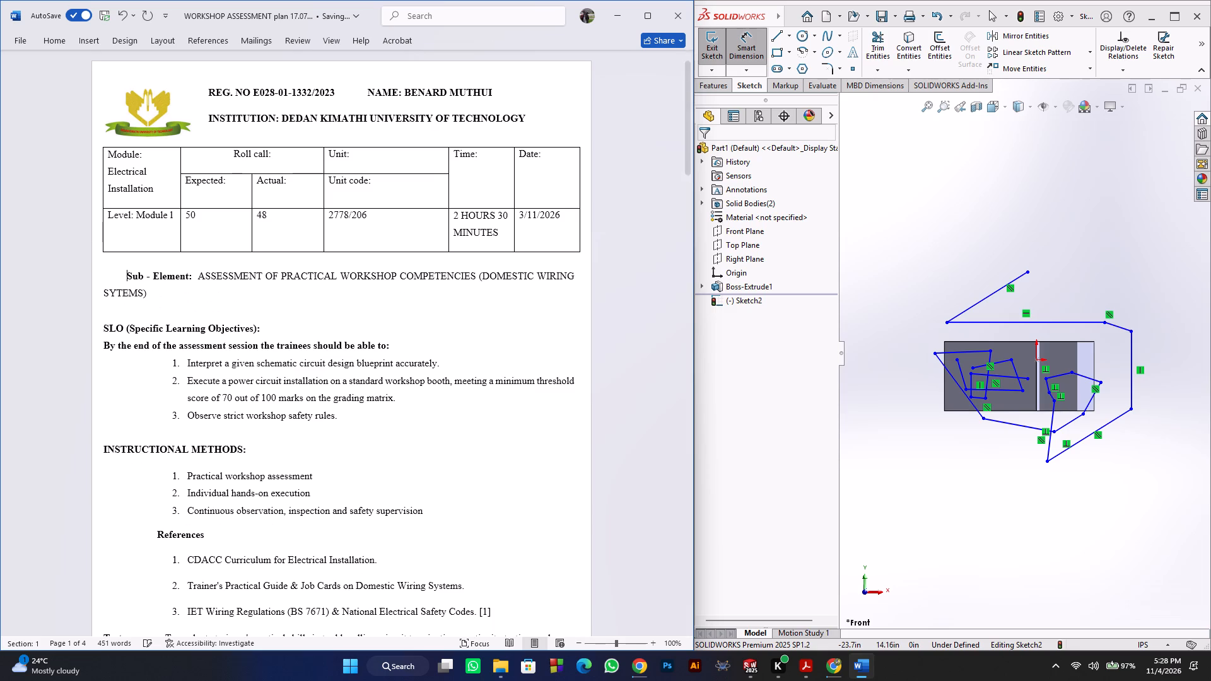
key("BackSpace")
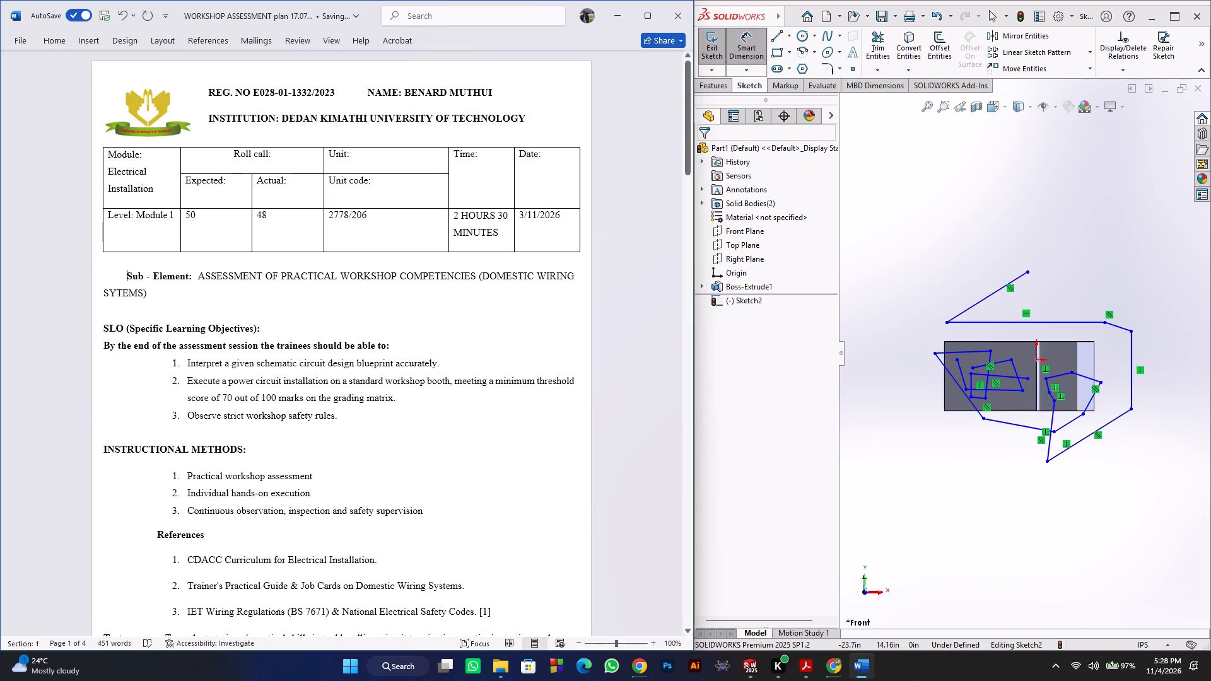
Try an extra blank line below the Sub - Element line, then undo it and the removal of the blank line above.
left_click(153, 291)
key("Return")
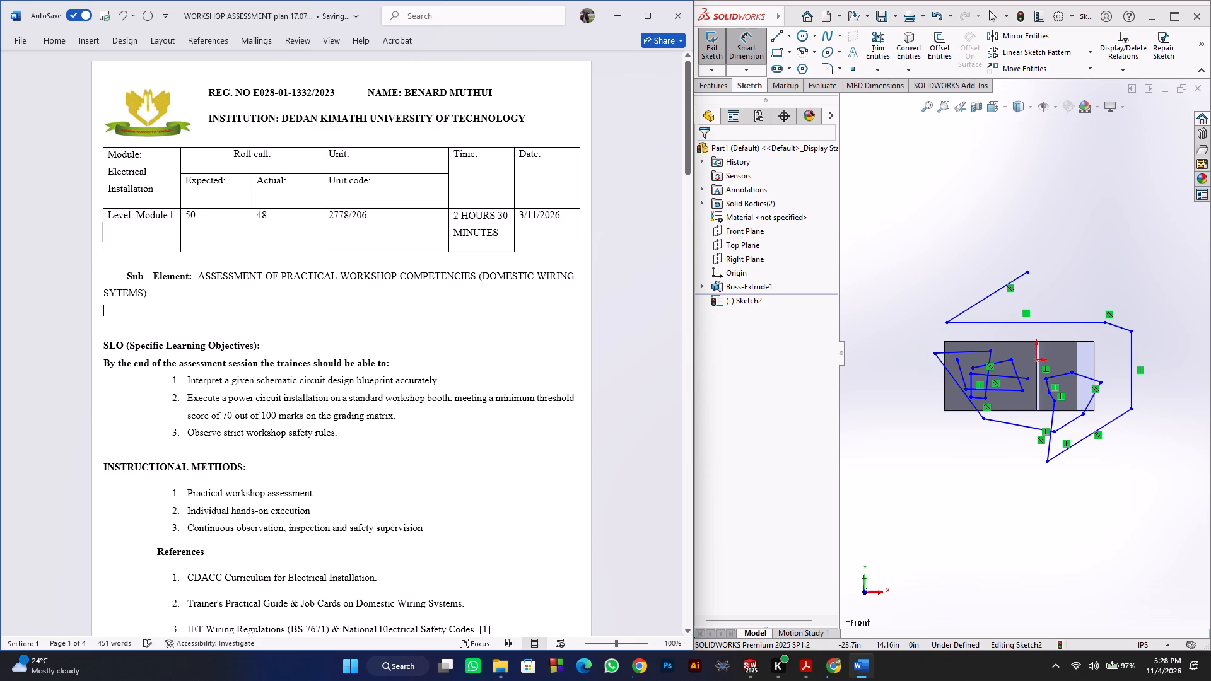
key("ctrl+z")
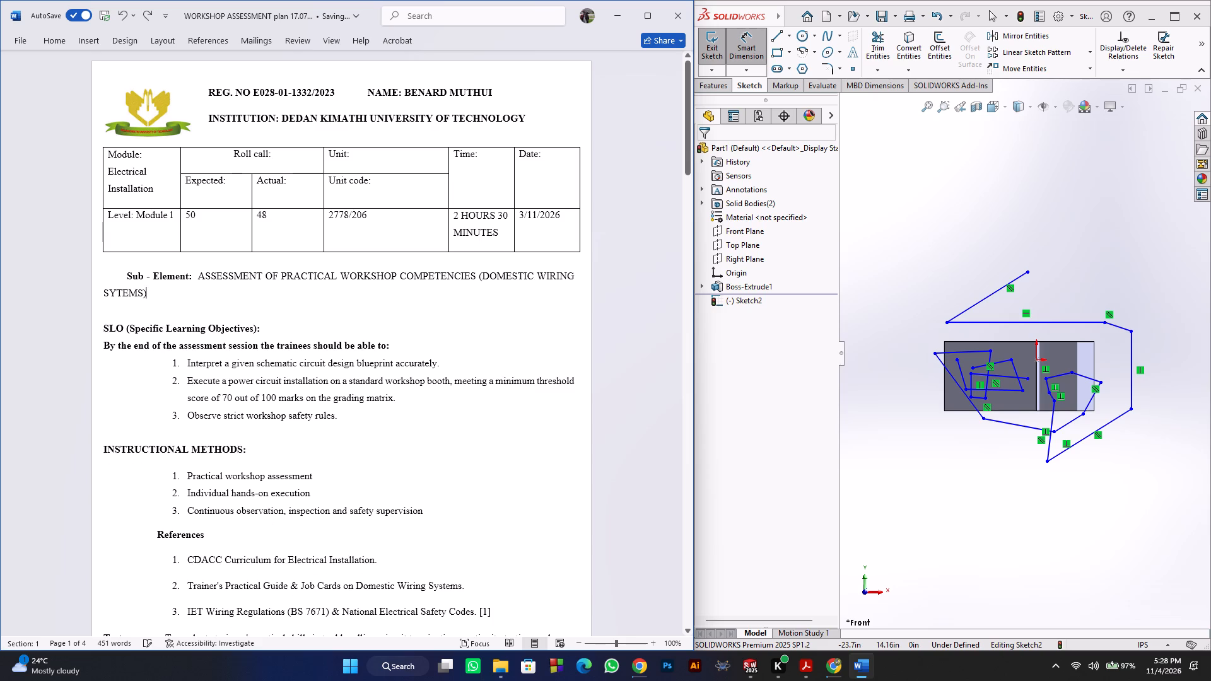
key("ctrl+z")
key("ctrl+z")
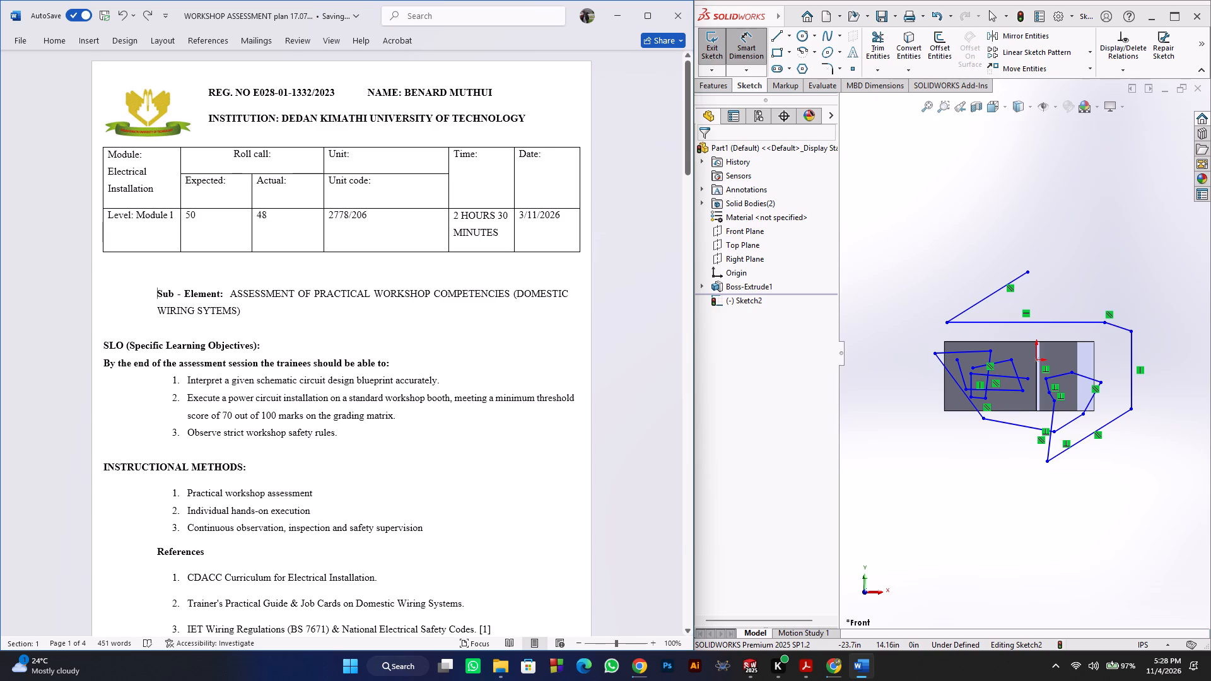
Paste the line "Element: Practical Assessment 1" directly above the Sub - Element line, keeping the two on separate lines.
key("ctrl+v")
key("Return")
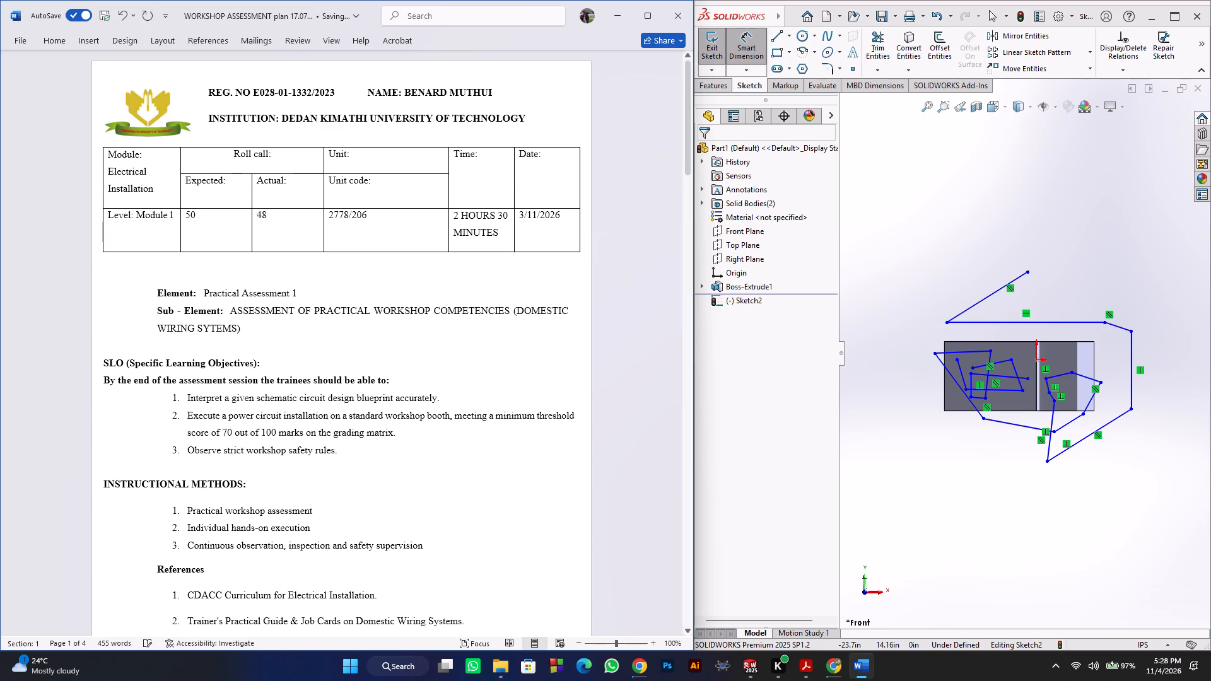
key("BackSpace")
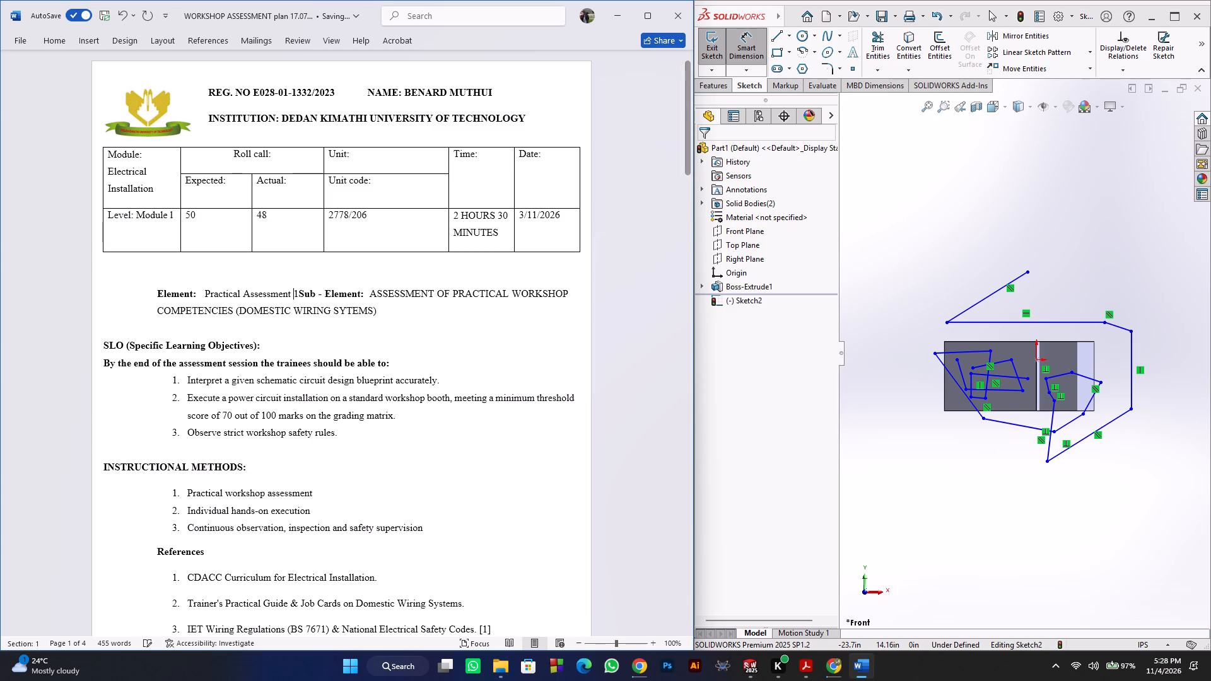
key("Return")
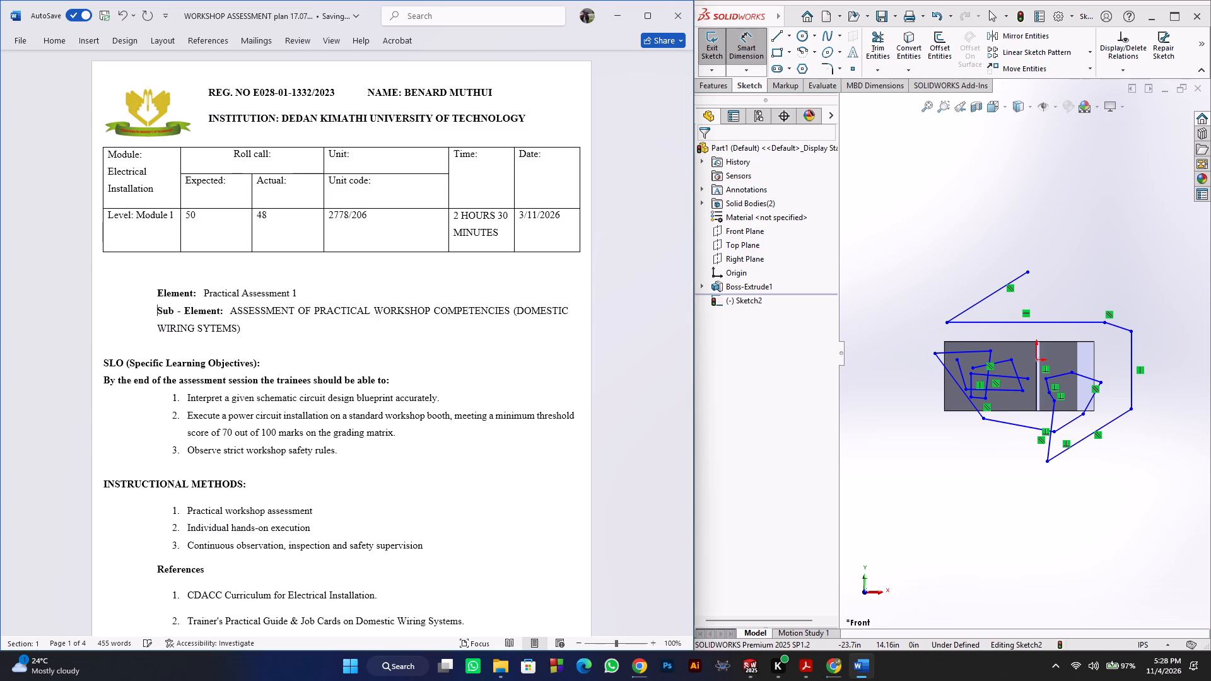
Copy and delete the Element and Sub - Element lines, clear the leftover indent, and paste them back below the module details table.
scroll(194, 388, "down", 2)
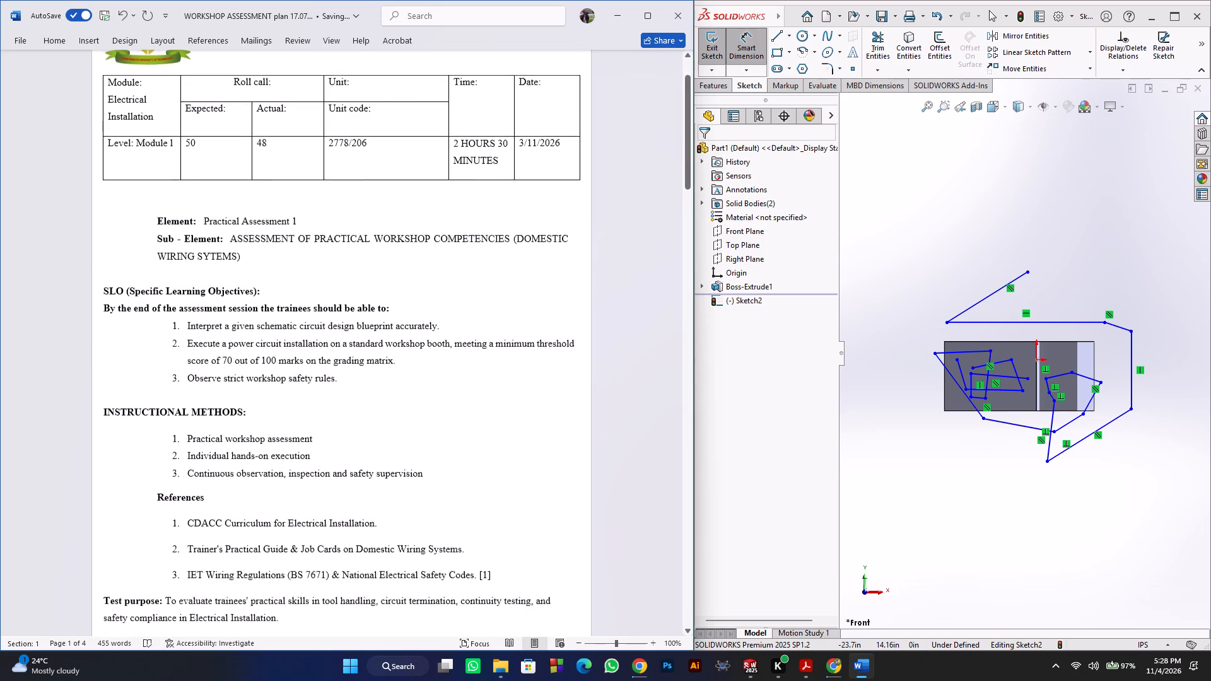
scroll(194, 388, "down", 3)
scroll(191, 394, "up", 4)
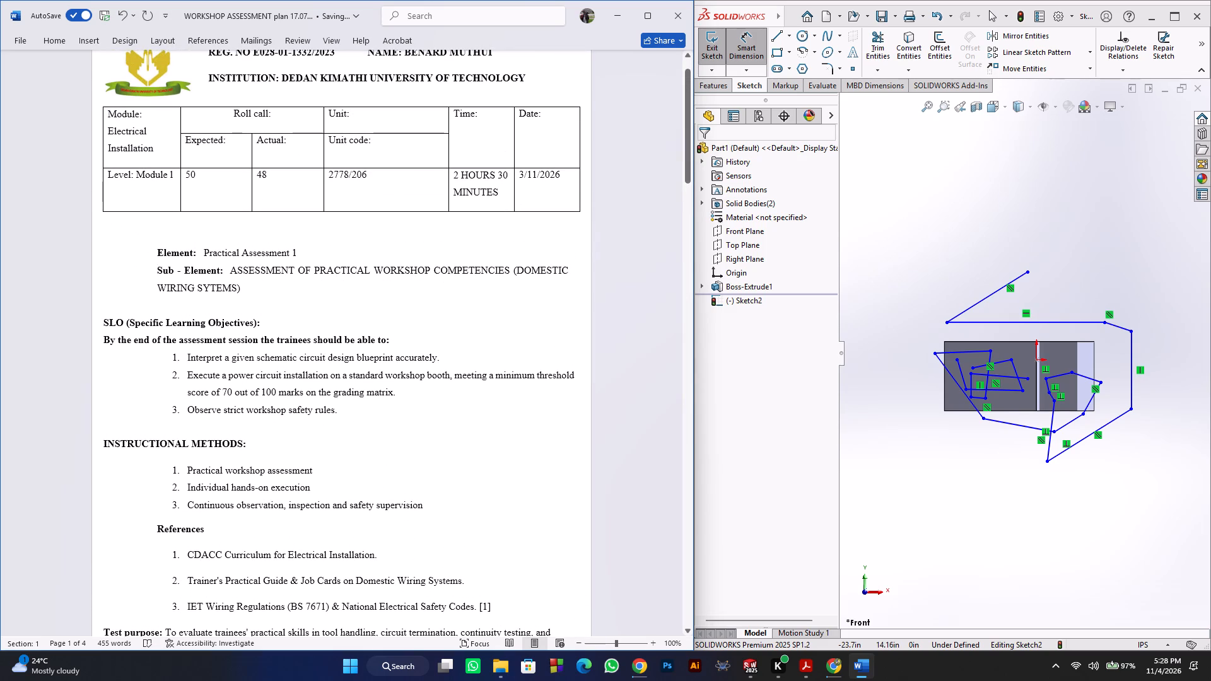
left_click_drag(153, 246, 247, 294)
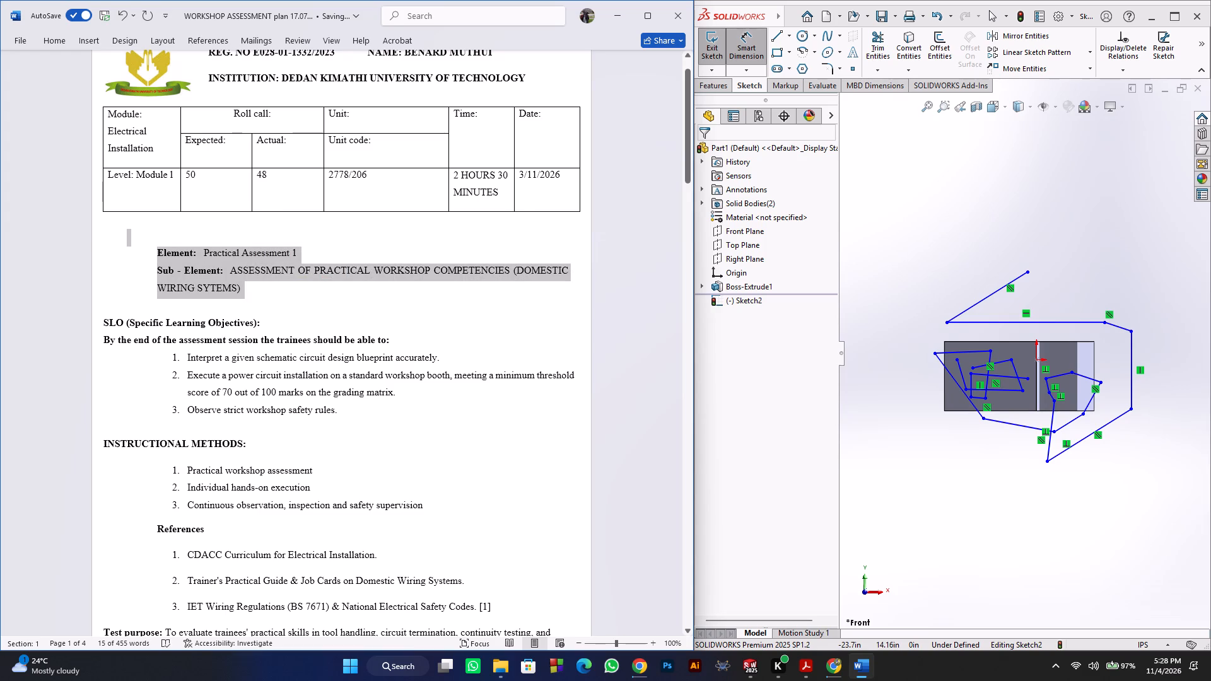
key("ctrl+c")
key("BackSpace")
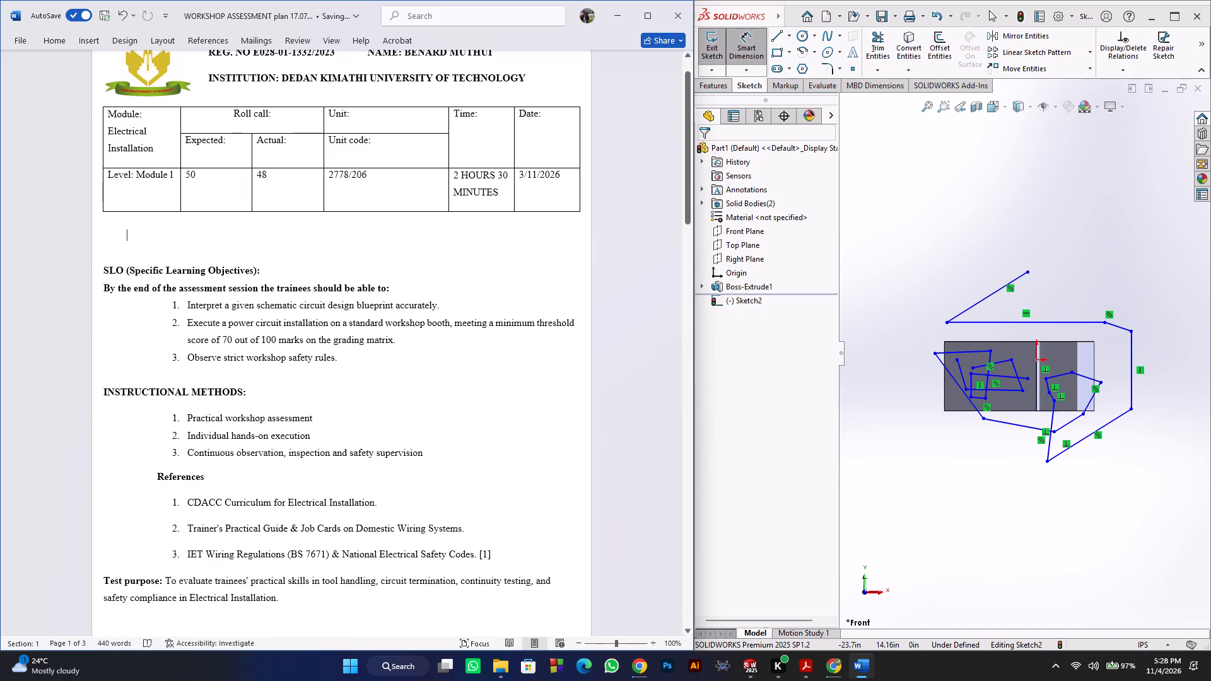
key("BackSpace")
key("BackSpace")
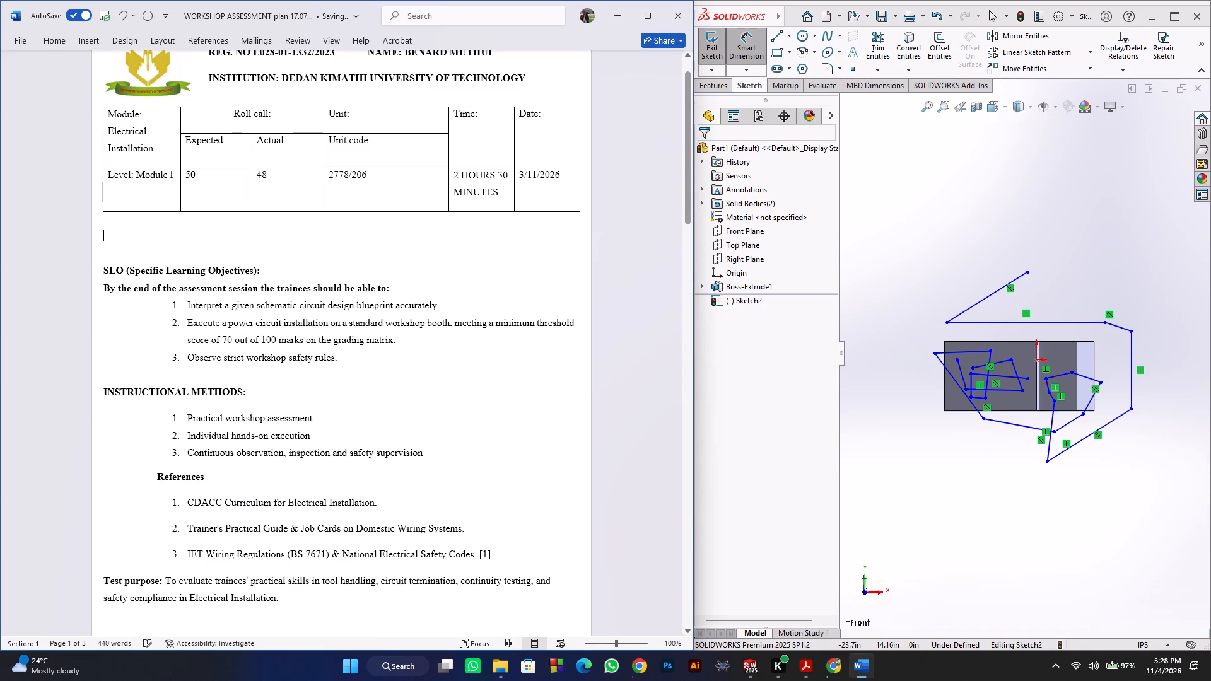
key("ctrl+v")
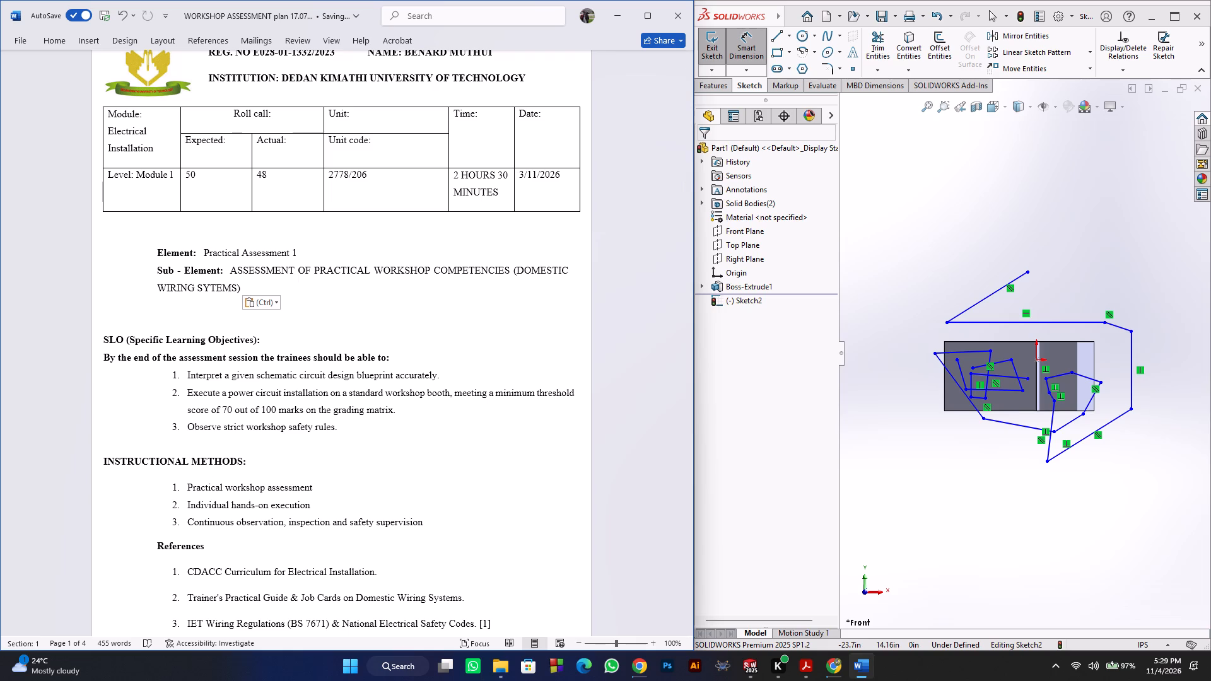
Undo the recent edits back to the original Element line directly beneath the module details table.
key("ctrl+z")
key("ctrl+z")
key("ctrl+z")
key("ctrl+z")
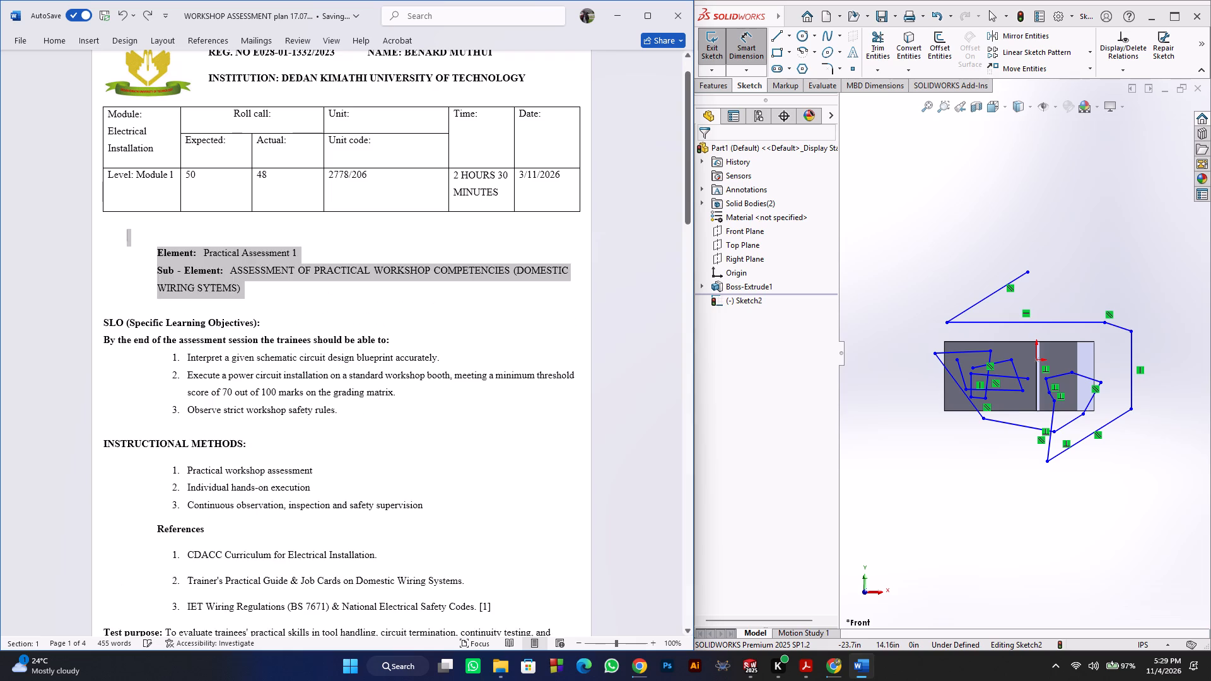
key("ctrl+z")
key("ctrl+z")
key("ctrl+z")
key("ctrl+z")
key("ctrl+z")
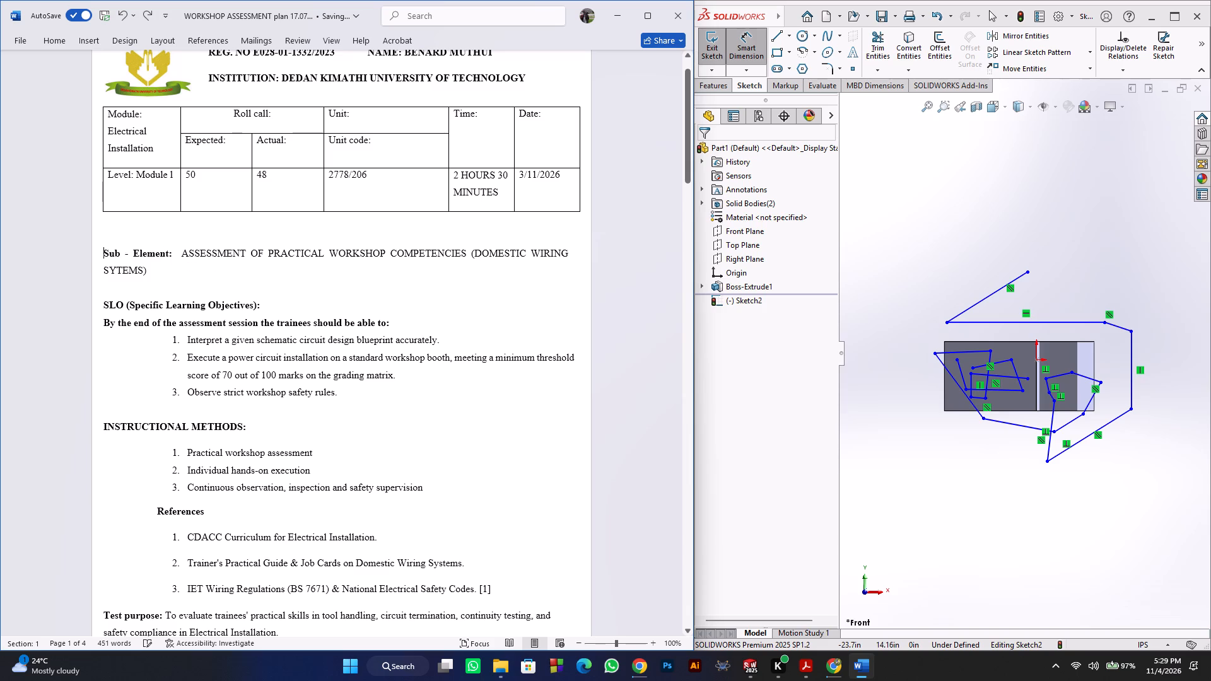
key("ctrl+z")
key("ctrl+z")
key("ctrl+z")
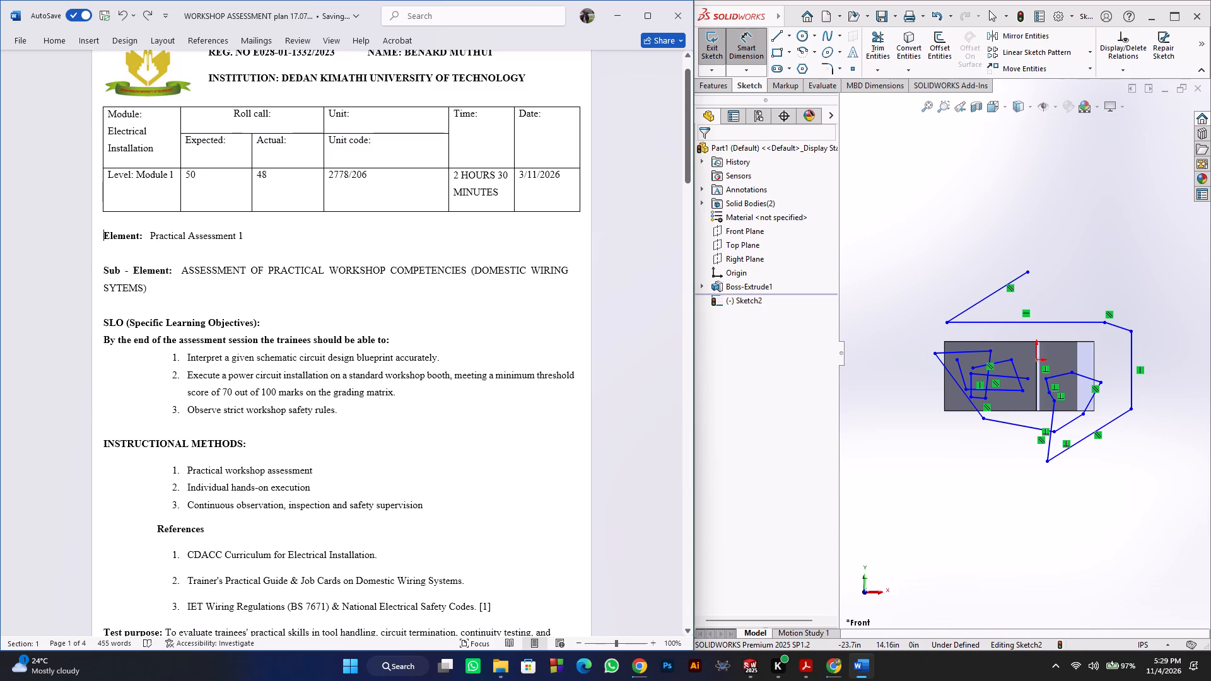
Remove the blank line between the Element and Sub - Element lines, keeping the Sub - Element line flush with the margin.
left_click(109, 274)
key("Left")
key("BackSpace")
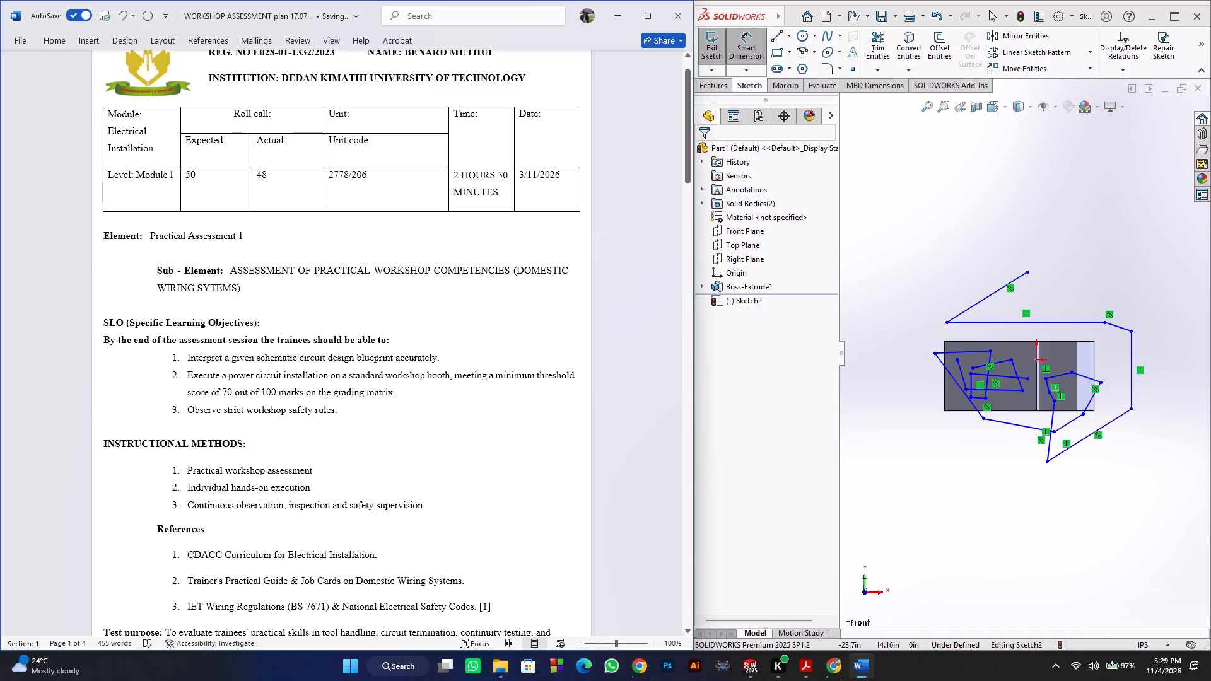
key("BackSpace")
key("BackSpace")
key("BackSpace")
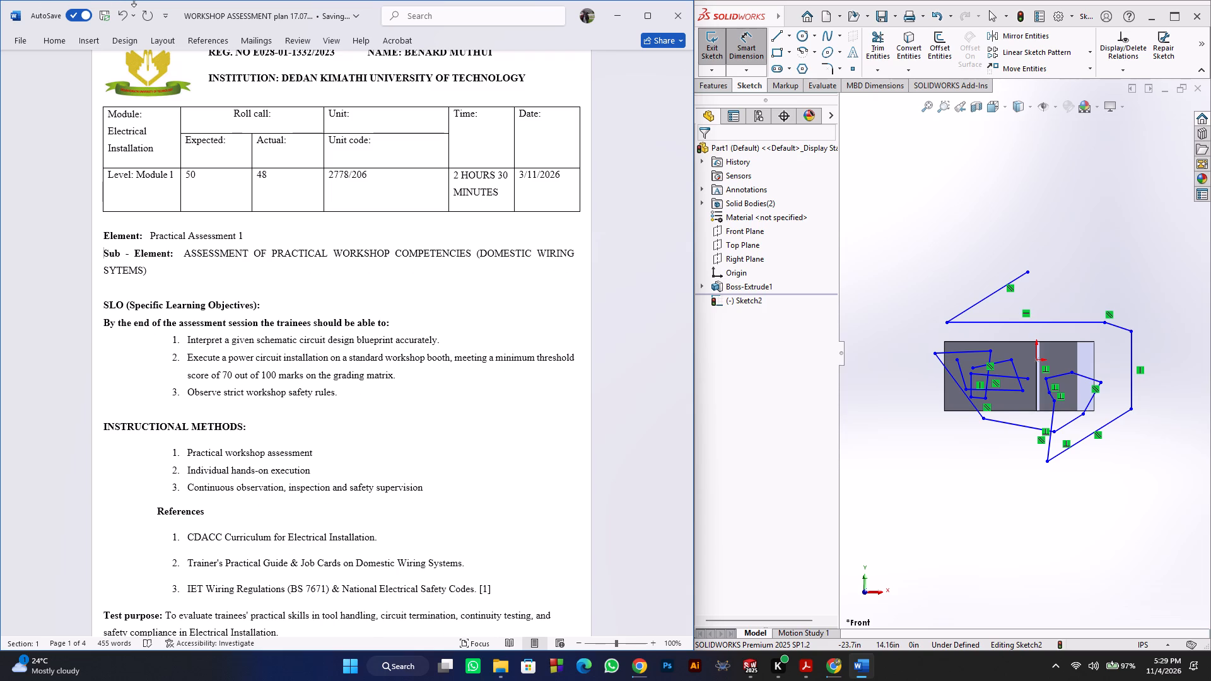
Select the module details table and resize it from its lower corner, making it slightly wider.
left_click(99, 105)
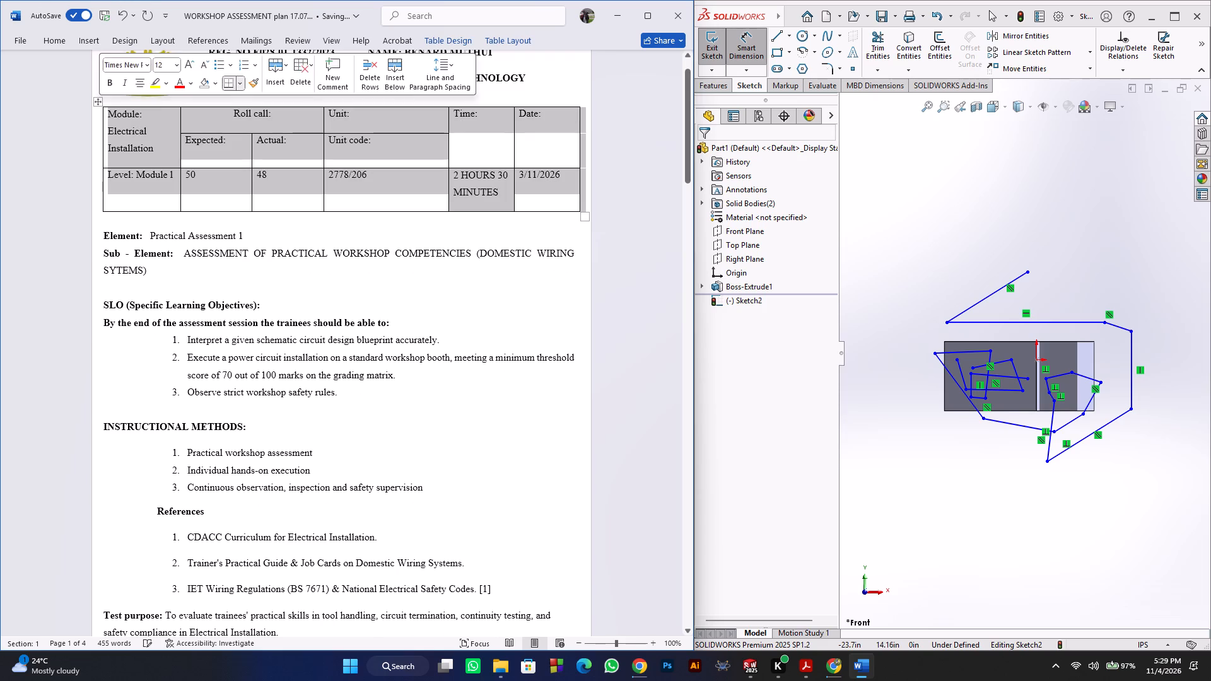
left_click_drag(587, 215, 586, 209)
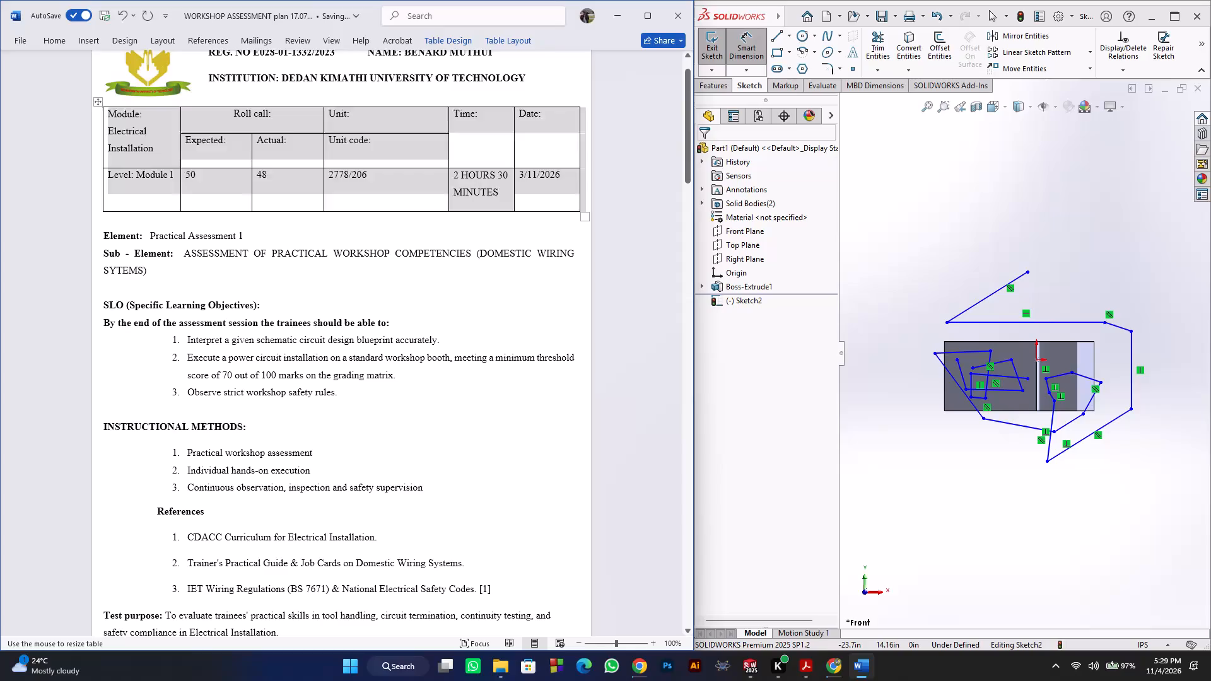
left_click_drag(586, 209, 585, 185)
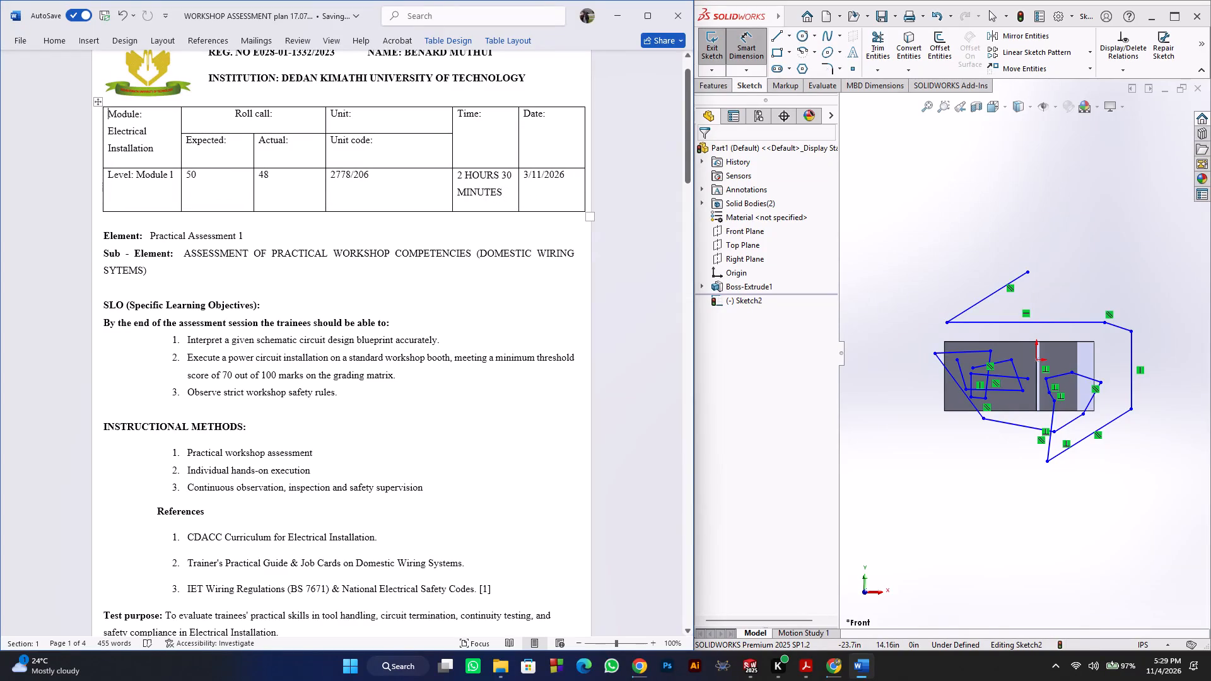
left_click_drag(590, 216, 582, 214)
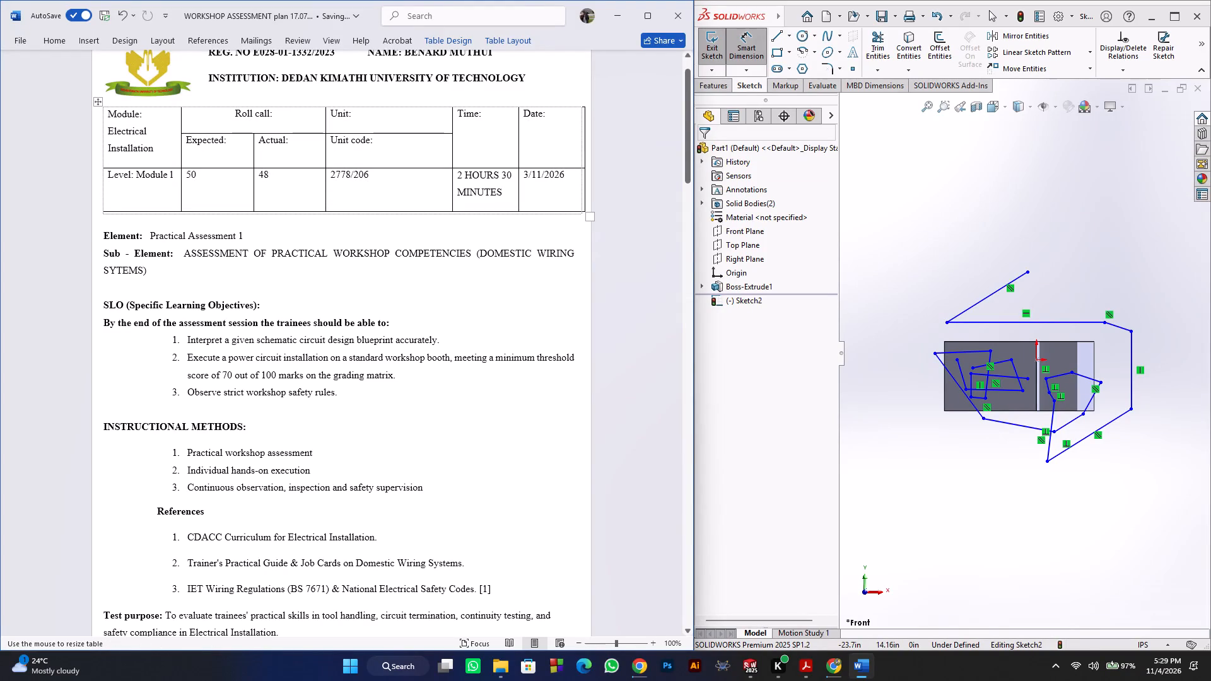
left_click_drag(582, 214, 584, 192)
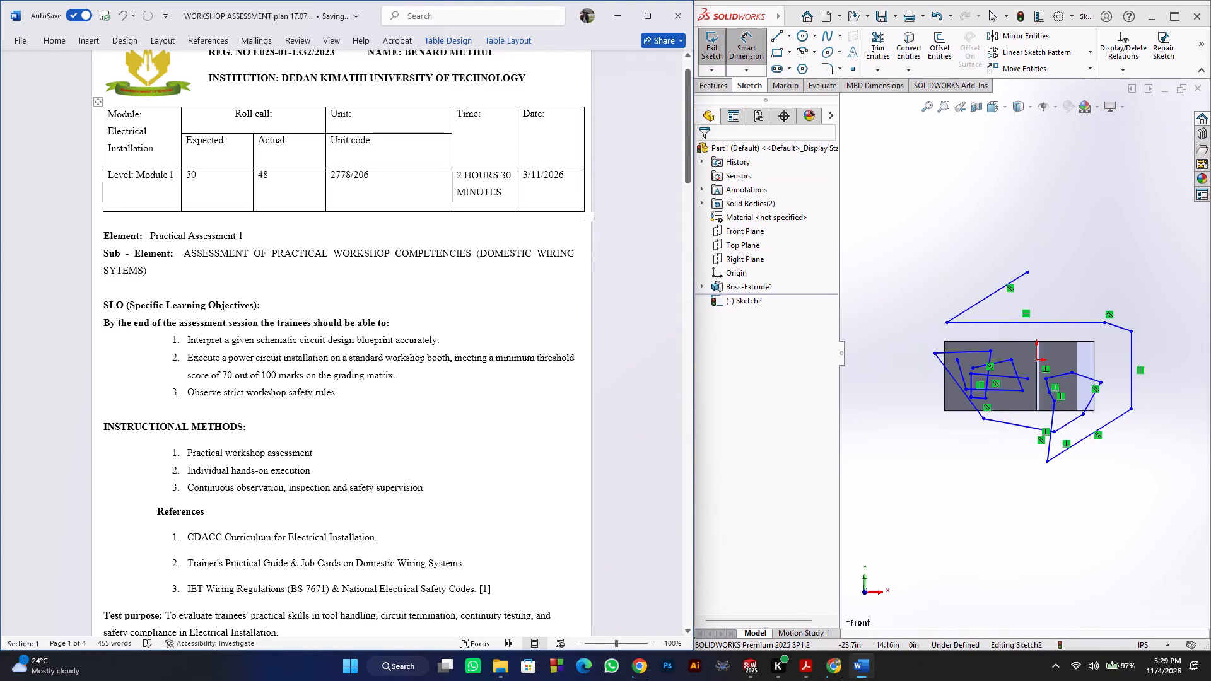
left_click_drag(588, 218, 584, 177)
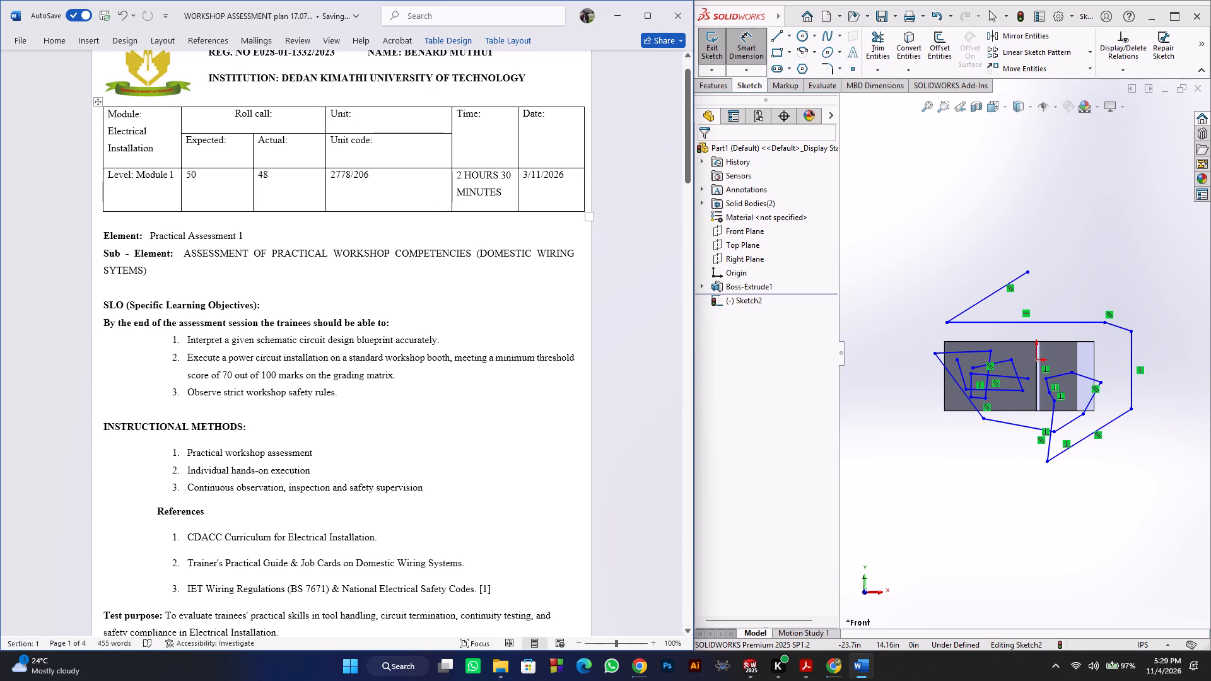
Delete the blank paragraph on the empty second page so the trainer and trainee activities table moves up.
scroll(234, 347, "down", 4)
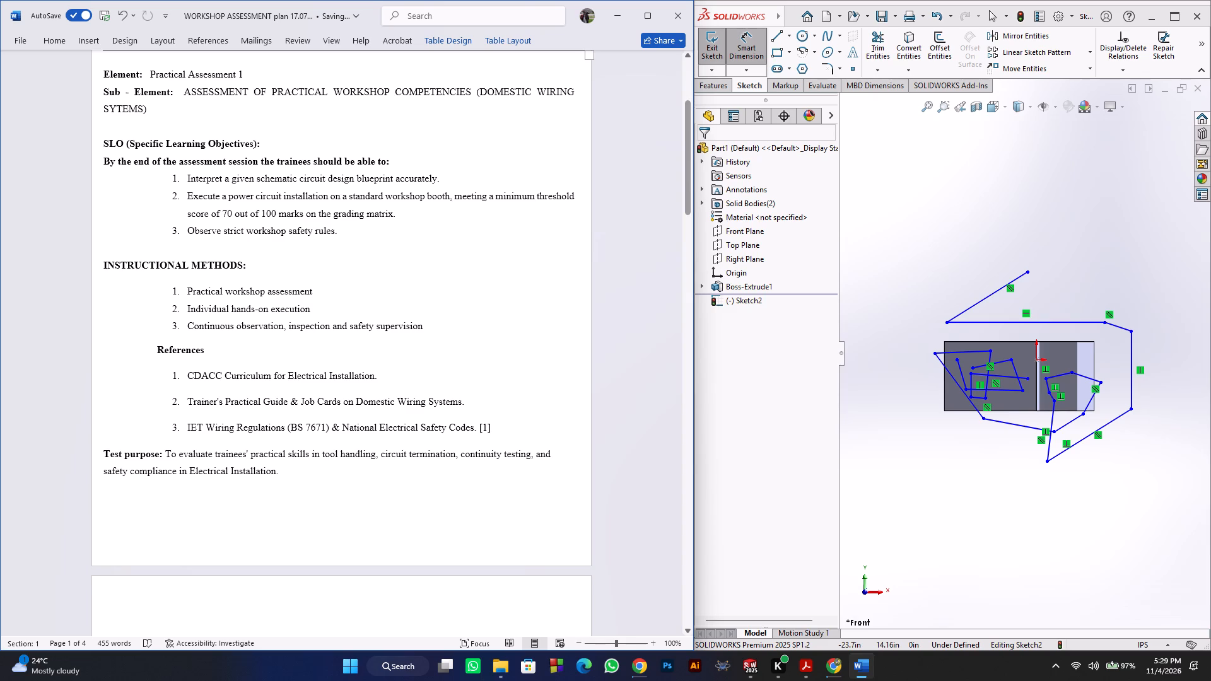
scroll(228, 278, "down", 7)
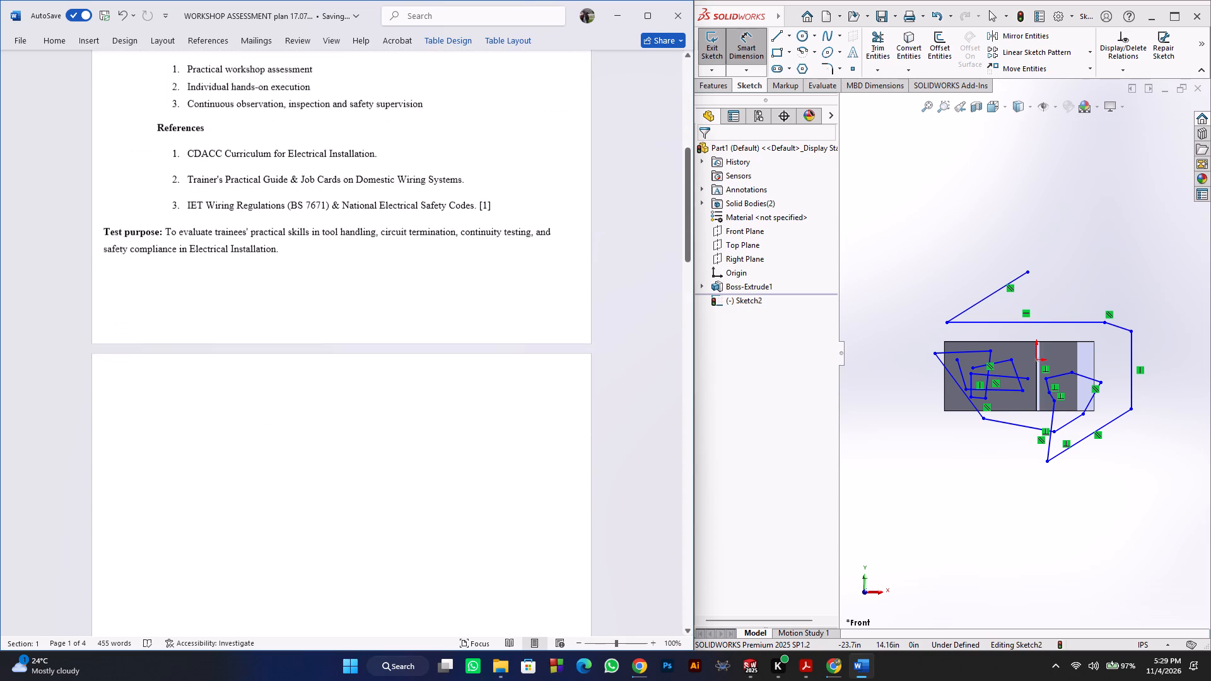
scroll(228, 278, "down", 12)
scroll(228, 278, "up", 4)
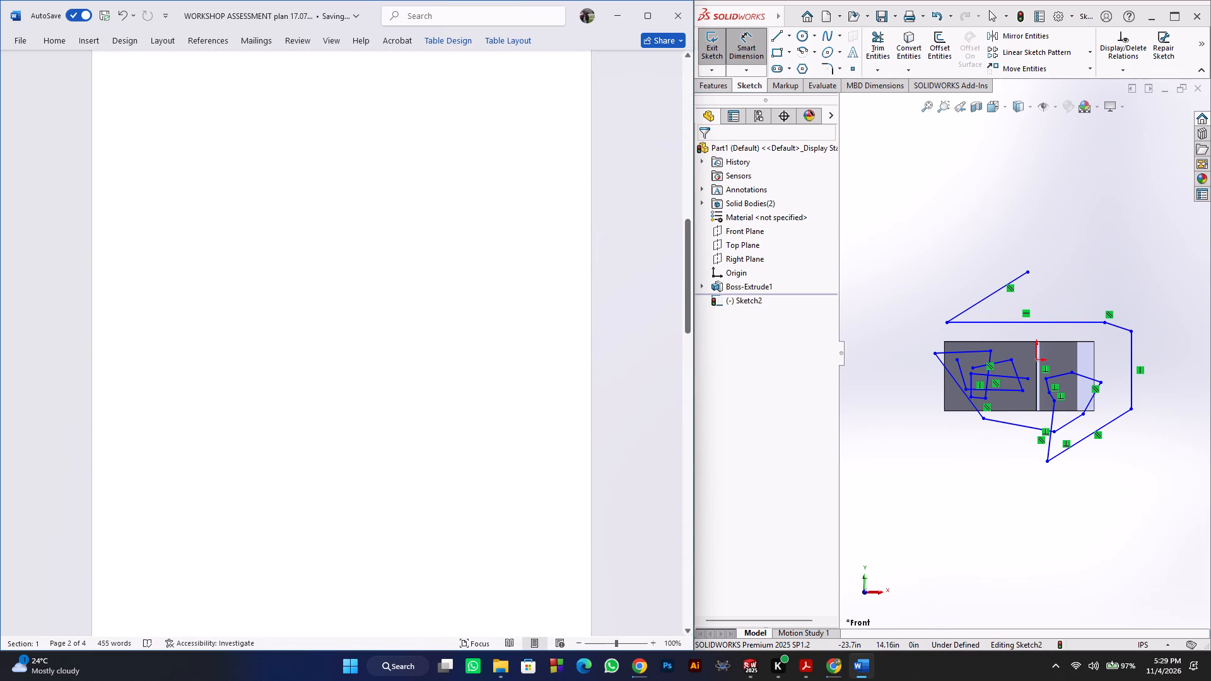
scroll(228, 281, "down", 3)
left_click(228, 281)
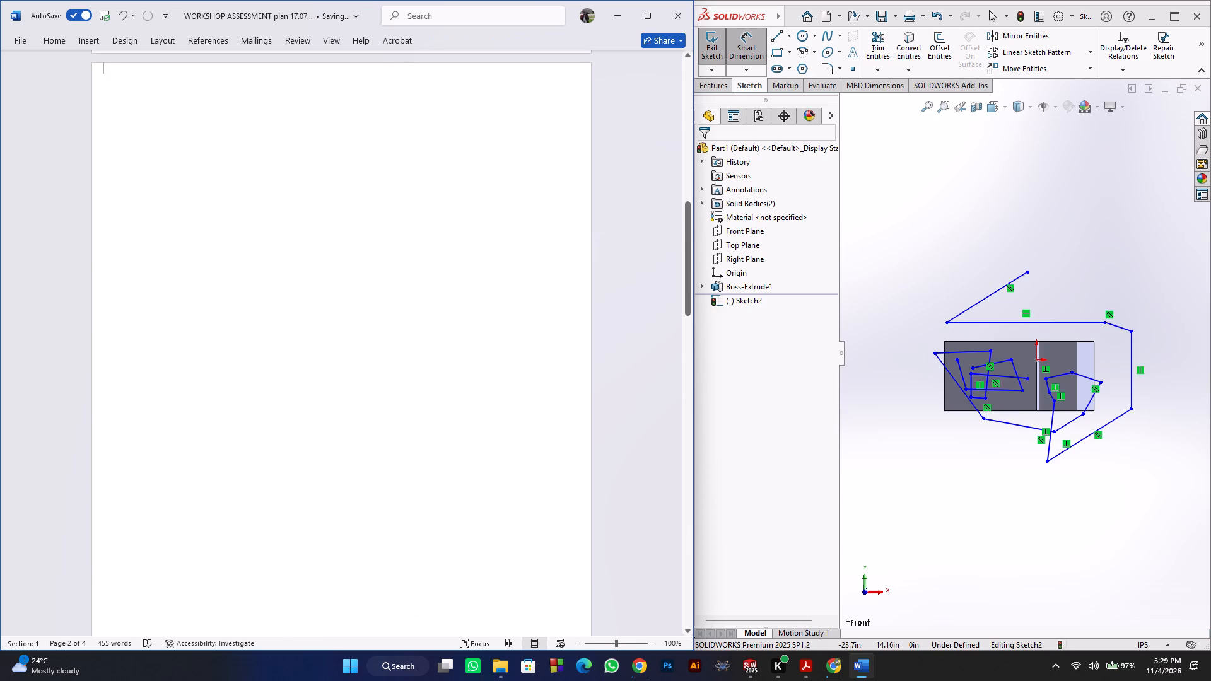
key("BackSpace")
key("BackSpace")
Remove the dark blue shading from the header row of the trainer and trainee activities table, leaving it with no fill colour.
scroll(211, 243, "up", 9)
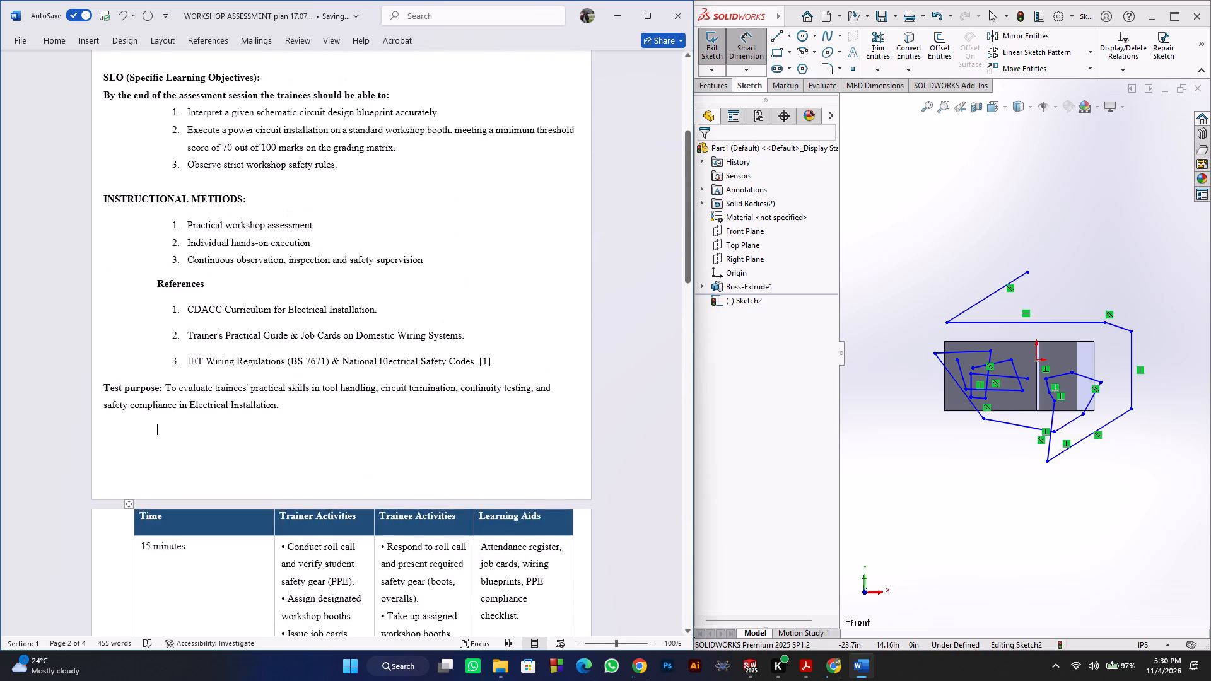
scroll(211, 243, "up", 8)
scroll(211, 243, "down", 2)
scroll(211, 243, "up", 4)
scroll(211, 243, "down", 7)
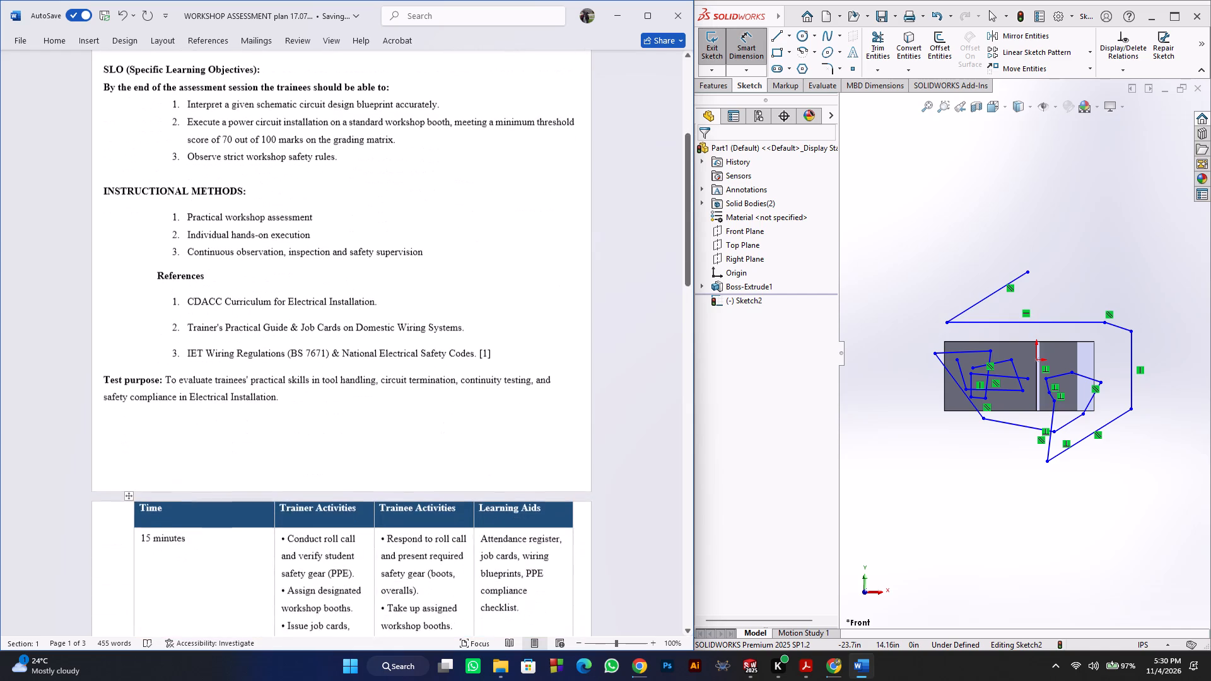
scroll(211, 243, "down", 7)
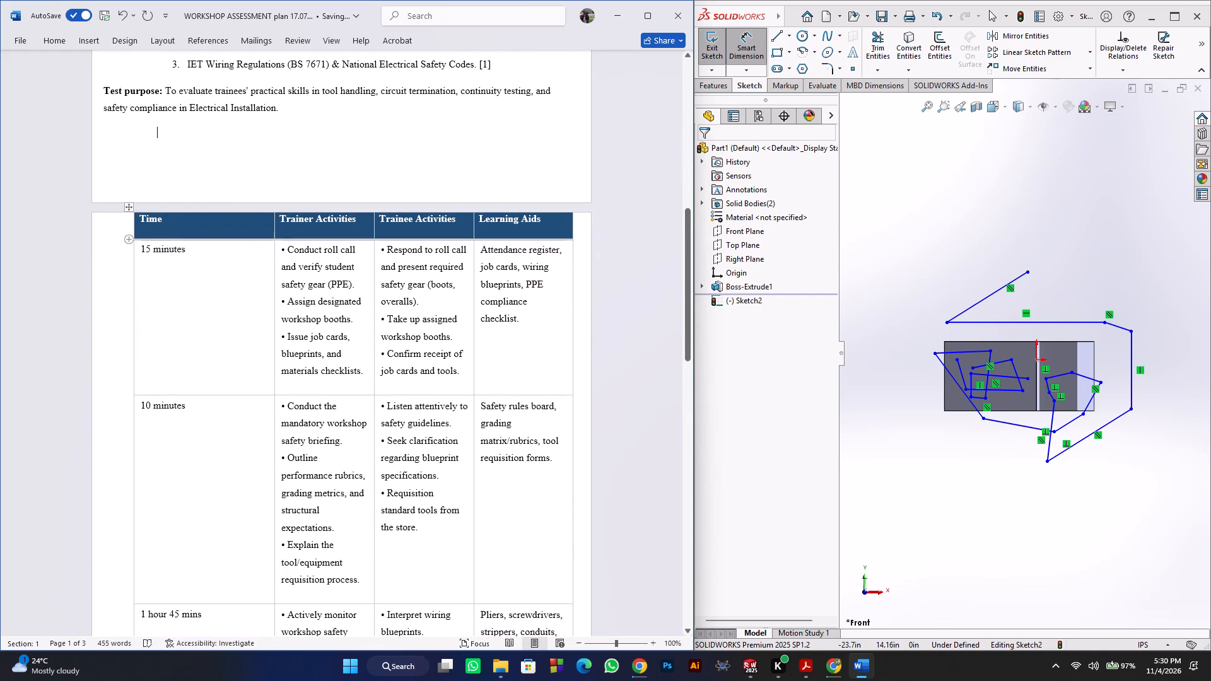
left_click(118, 226)
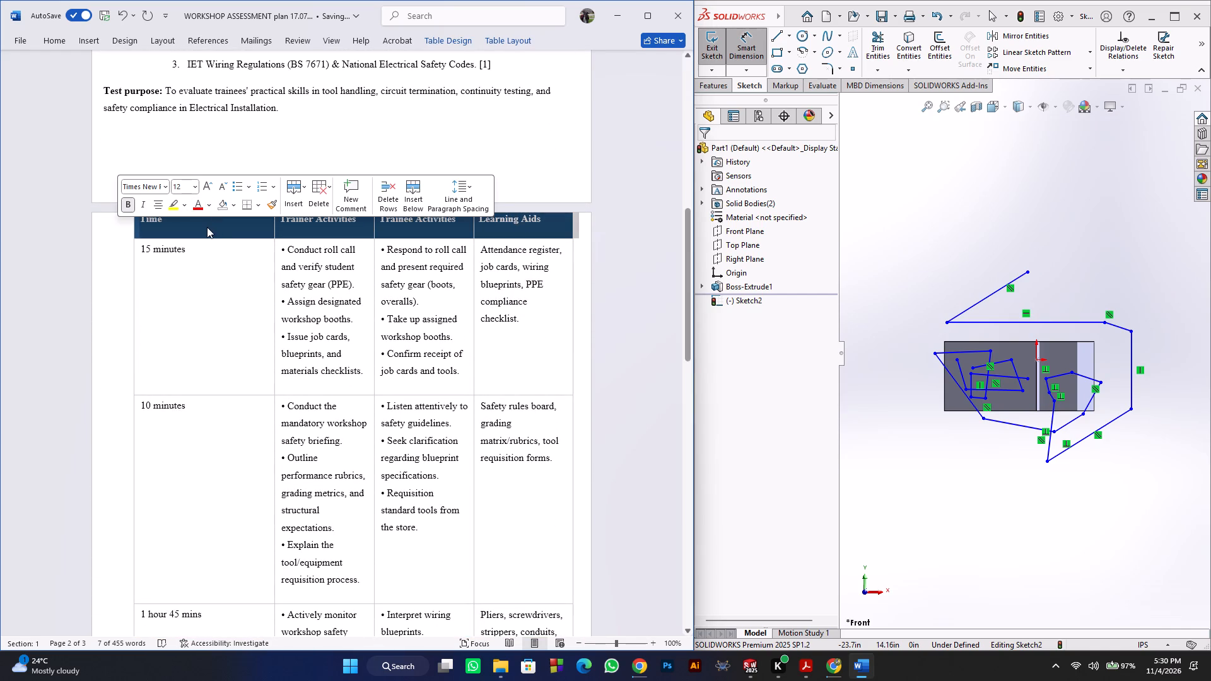
left_click(207, 228)
left_click(119, 234)
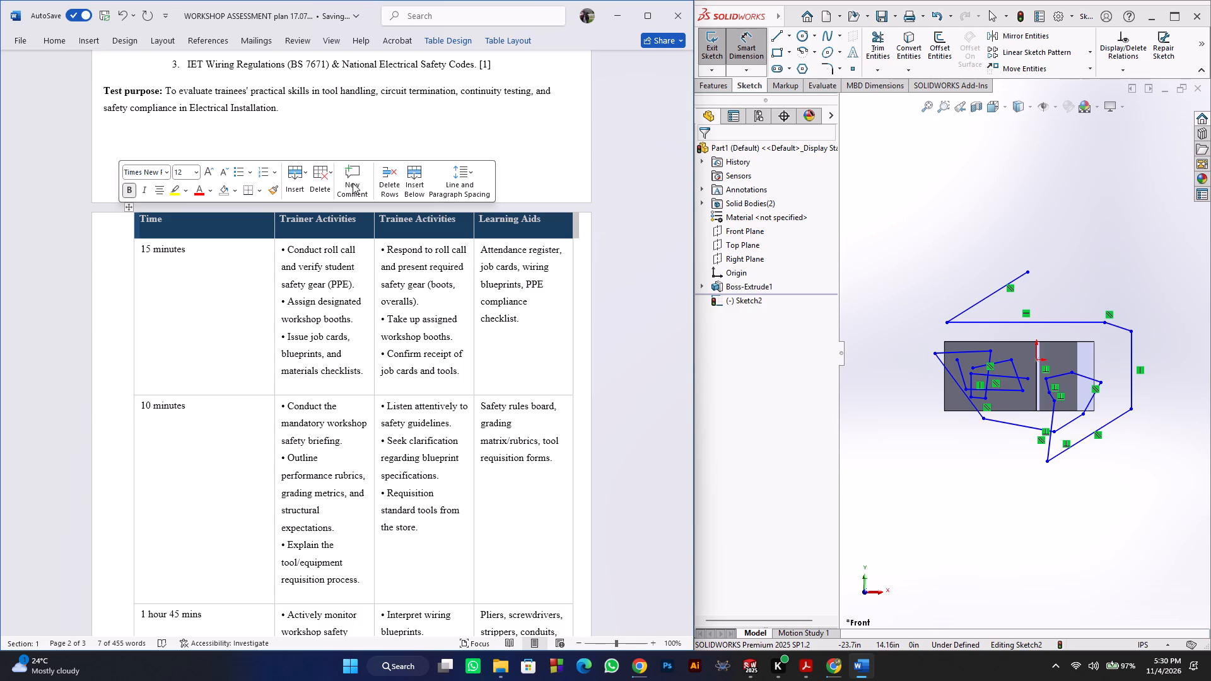
left_click(235, 192)
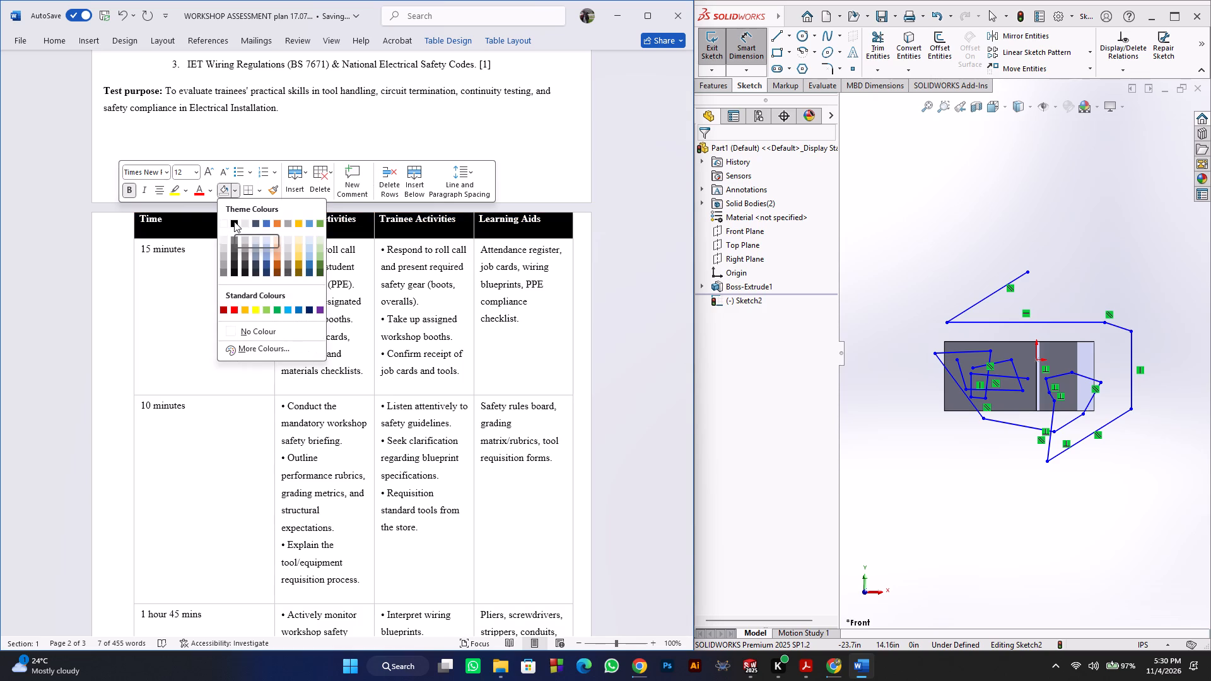
left_click(229, 330)
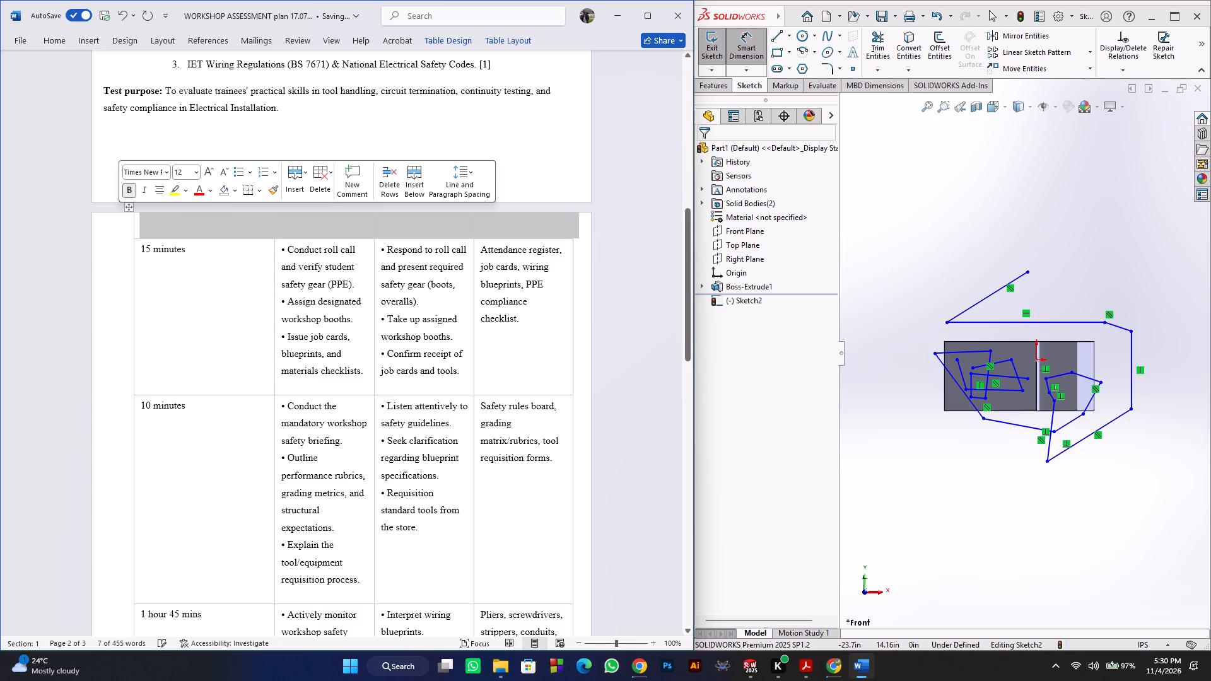
left_click(167, 330)
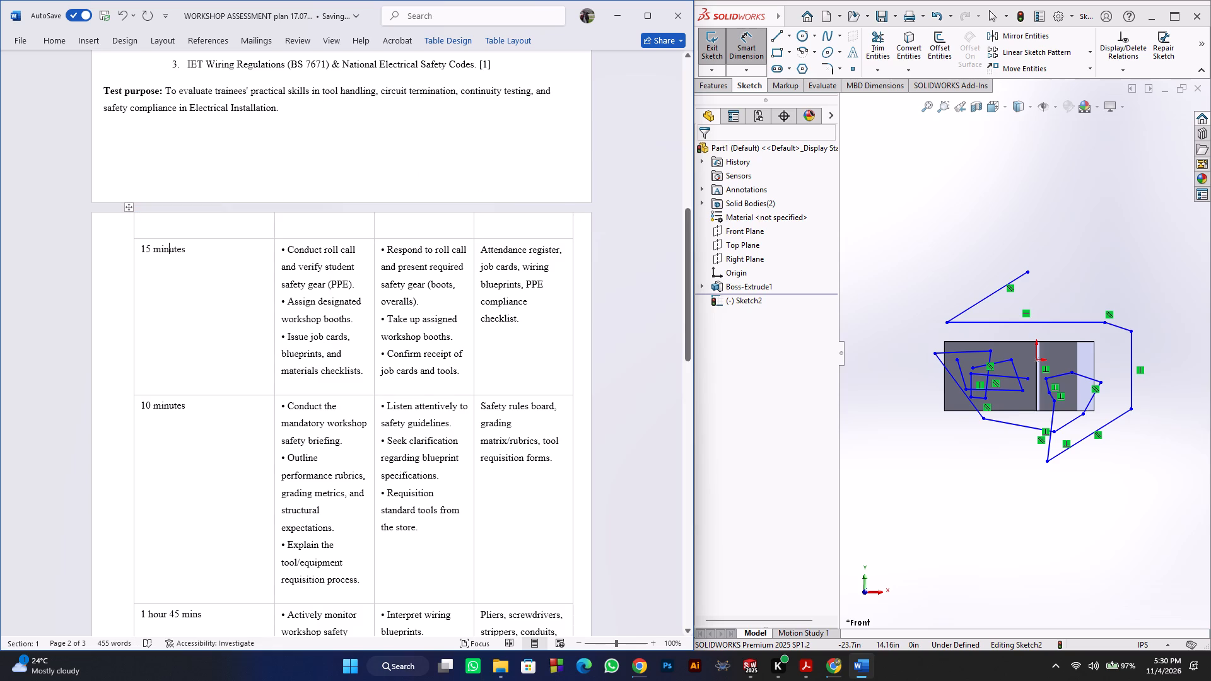
Set the font colour of the activities table's header row to Automatic.
left_click(103, 225)
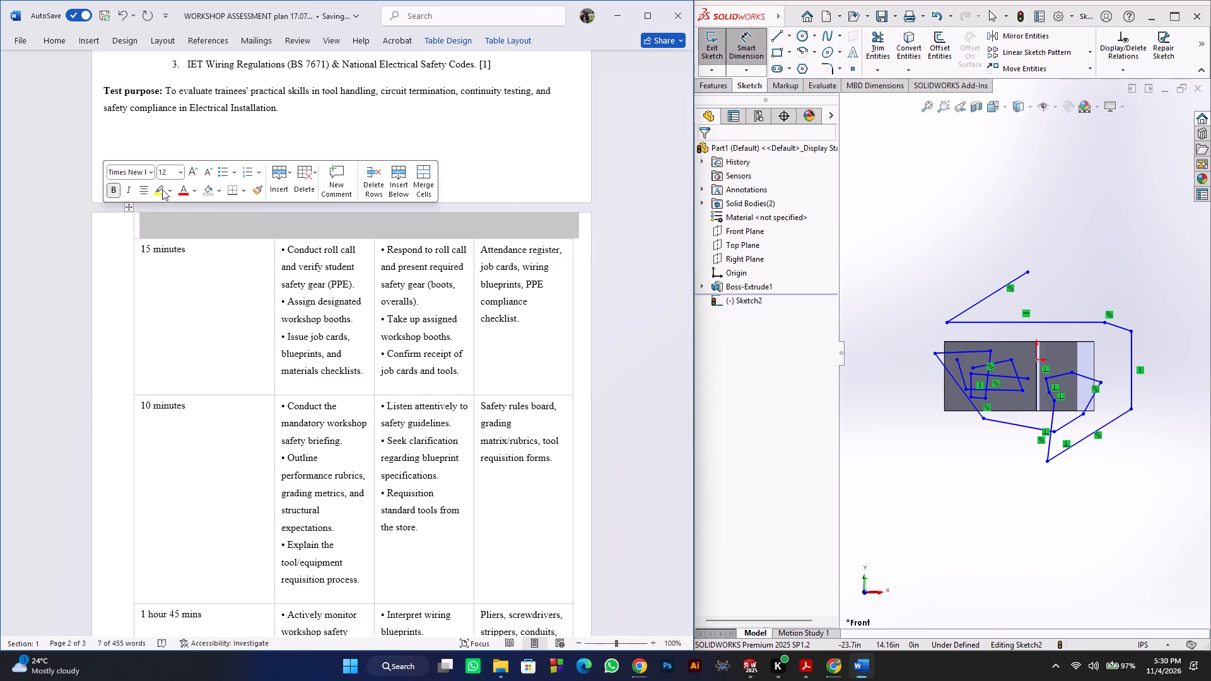
left_click(196, 194)
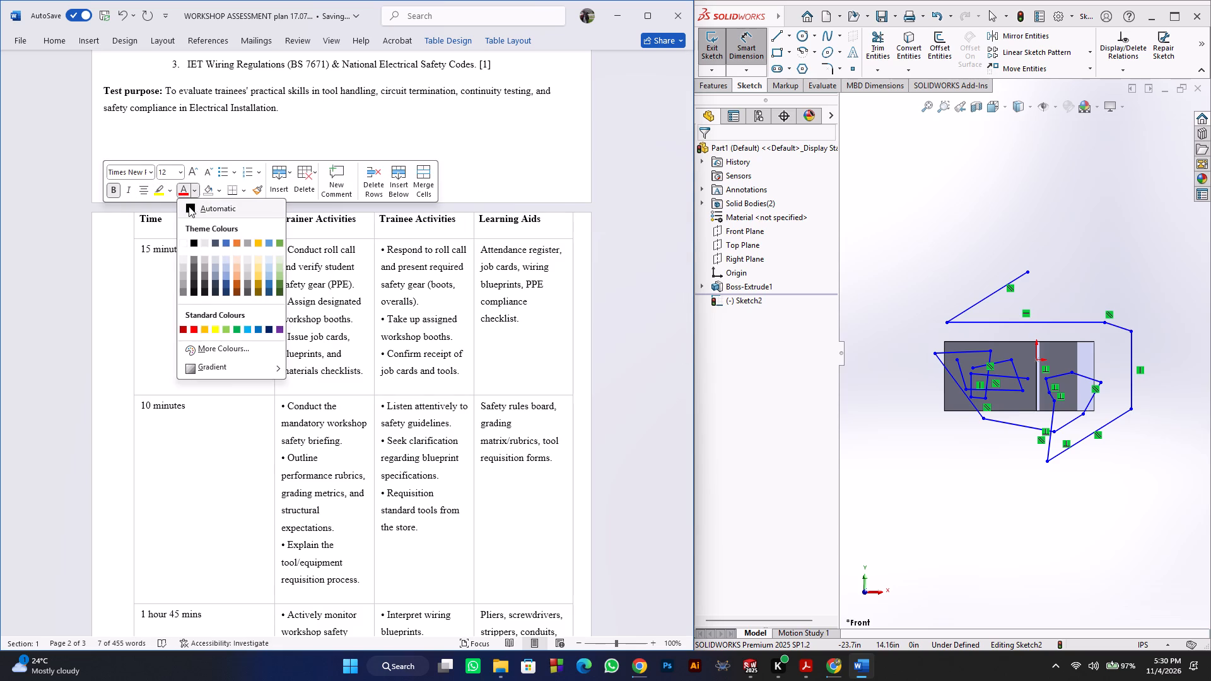
left_click(189, 206)
left_click(88, 298)
left_click(175, 326)
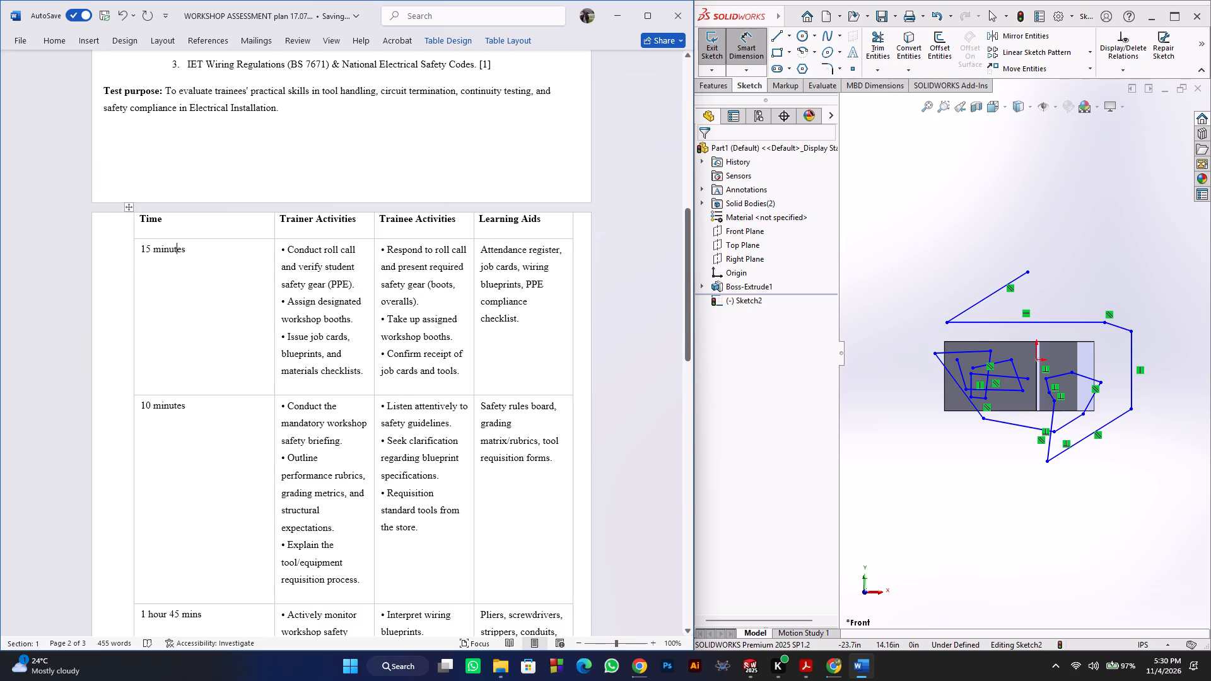
Review the layout and content of the activities table from its header row through to the Self Evaluation and Remarks sections.
scroll(189, 294, "up", 4)
scroll(191, 297, "down", 2)
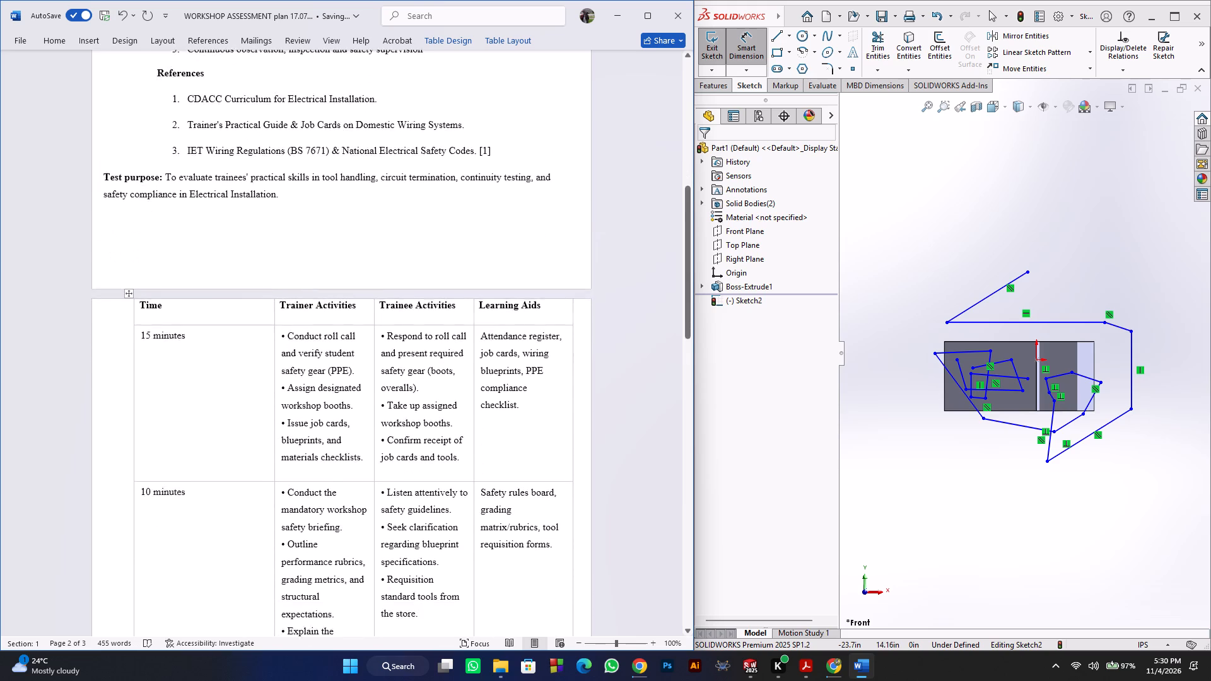
scroll(189, 302, "down", 1)
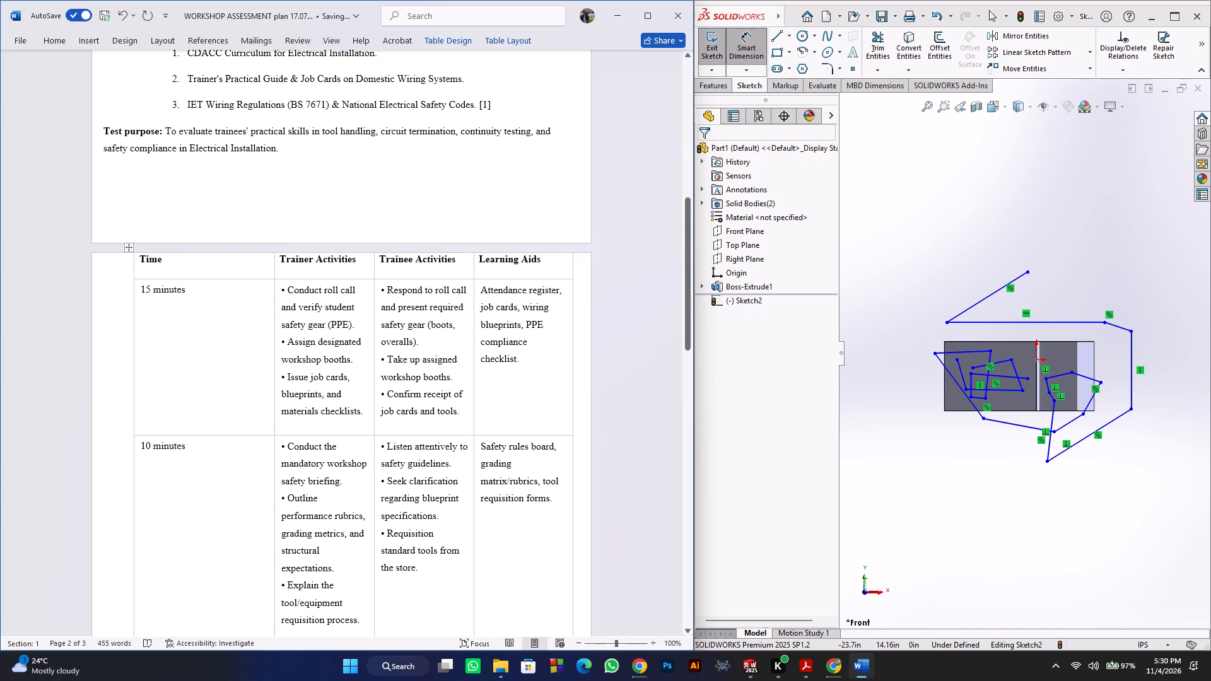
scroll(318, 320, "down", 4)
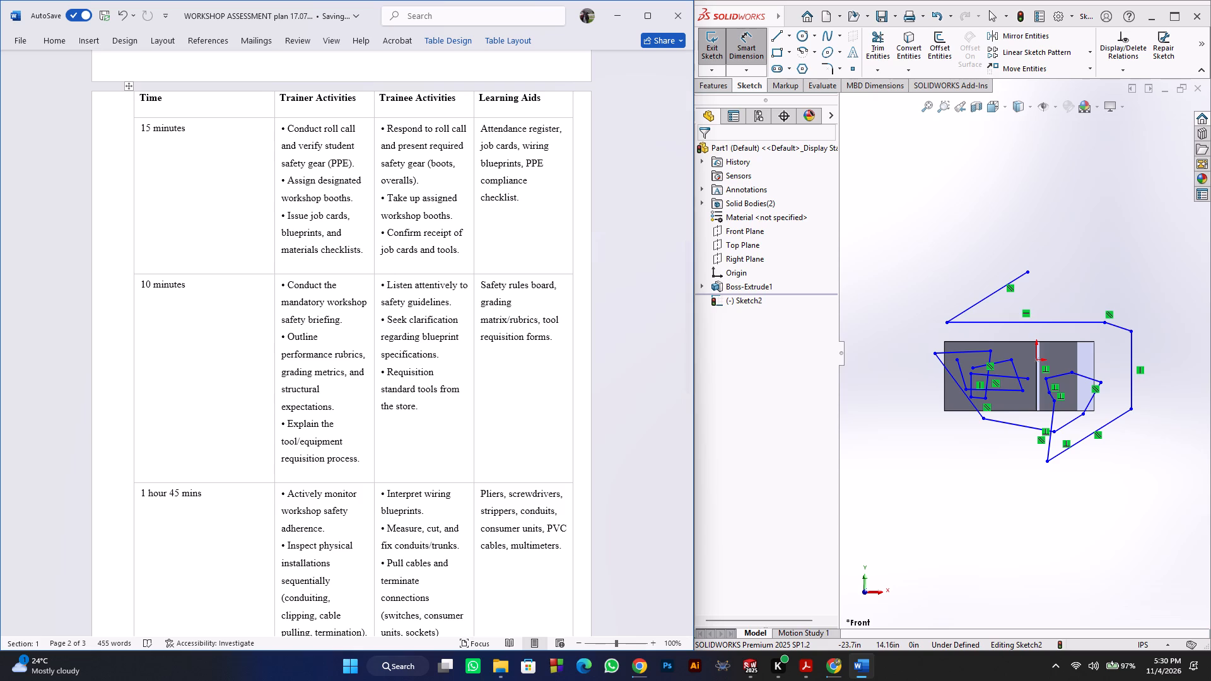
scroll(278, 351, "down", 3)
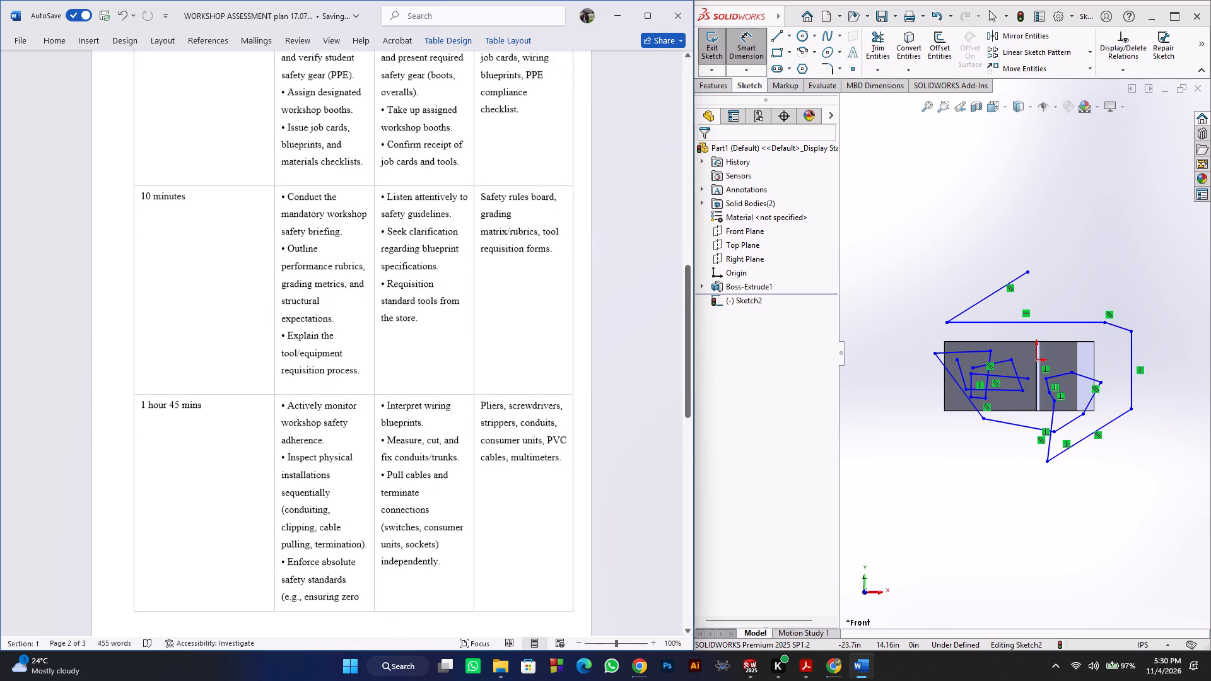
scroll(278, 351, "down", 12)
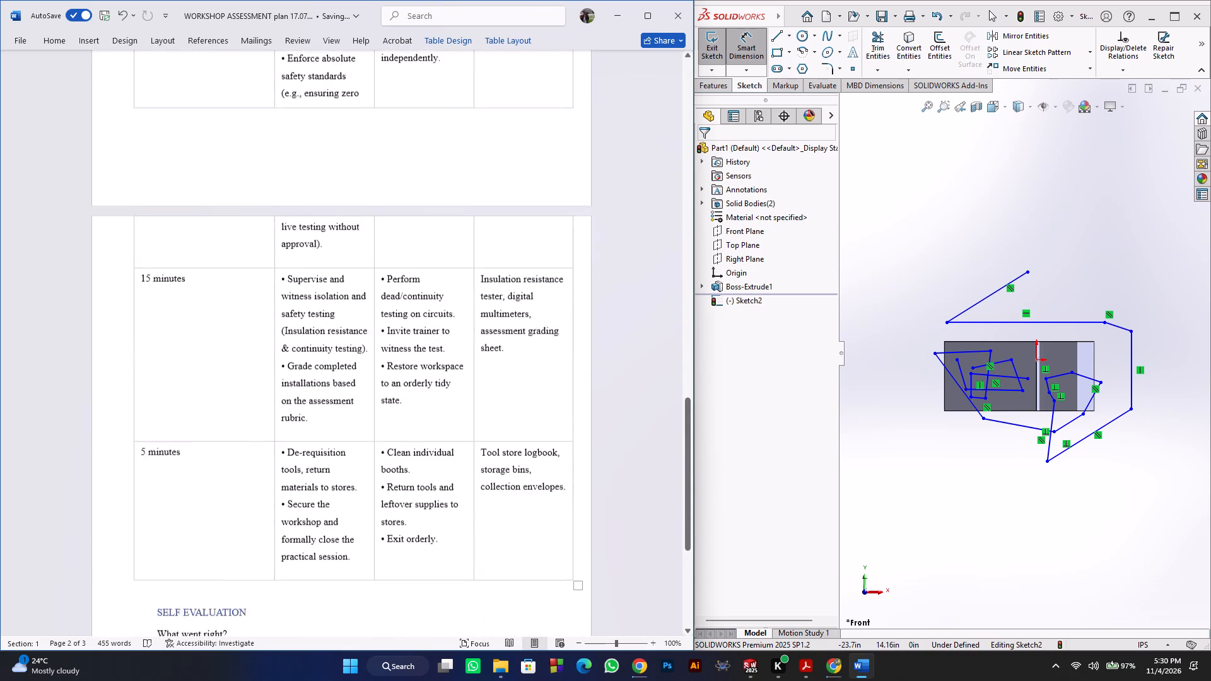
scroll(278, 351, "down", 3)
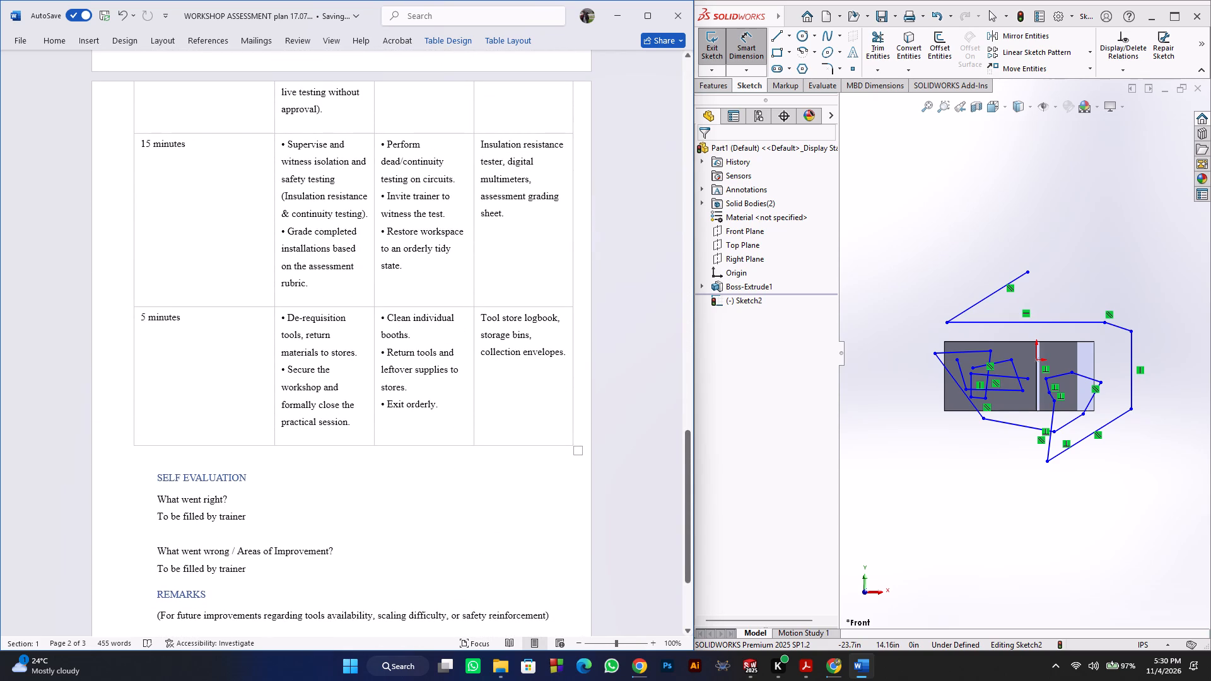
scroll(278, 351, "down", 2)
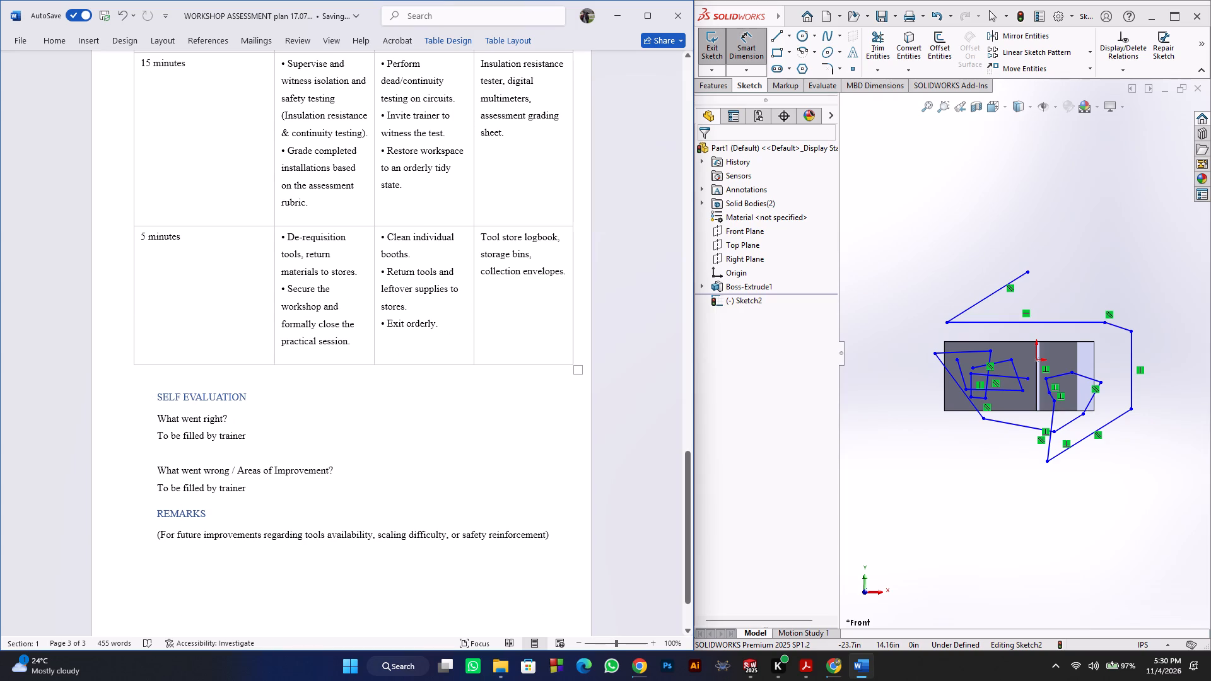
Replace the "To be filled by trainer" placeholder under "What went right?" with a dotted fill-in line on its own new line.
left_click(235, 419)
key("Return")
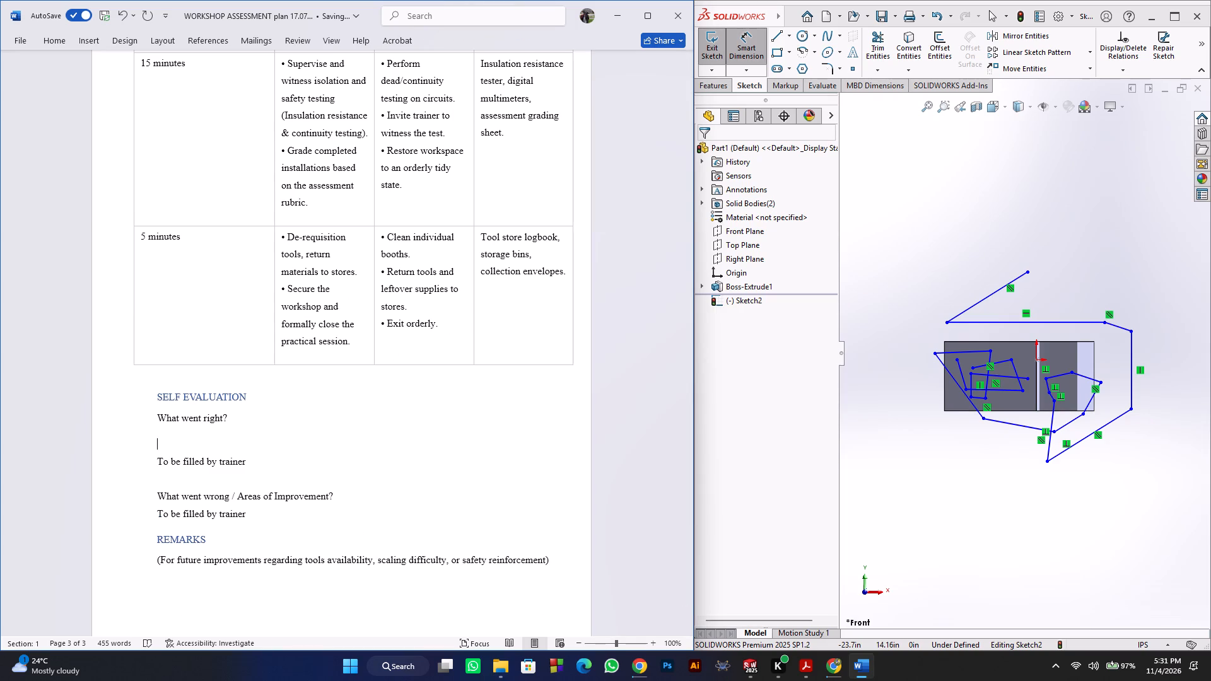
key("period")
key("period")
key("period")
key("period")
key("period")
key("period")
key("period")
key("period")
key("period")
key("period")
key("period")
key("period")
key("period")
key("period")
key("period")
key("period")
key("period")
key("period")
key("period")
key("period")
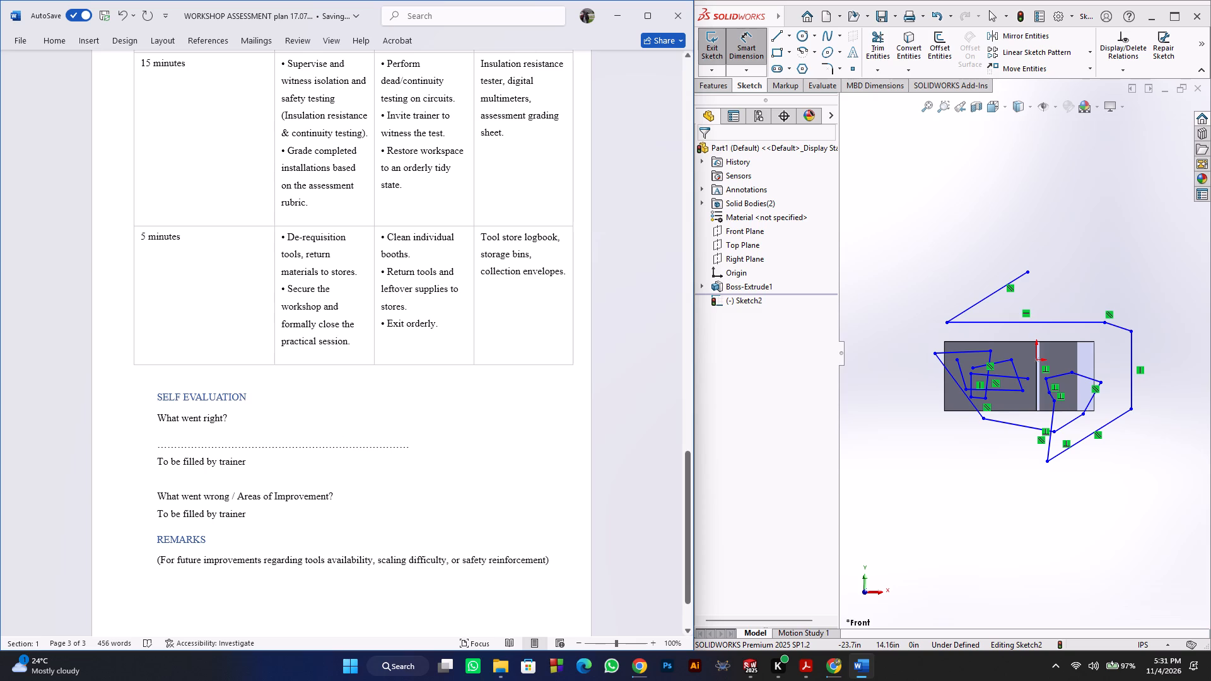
left_click(129, 464)
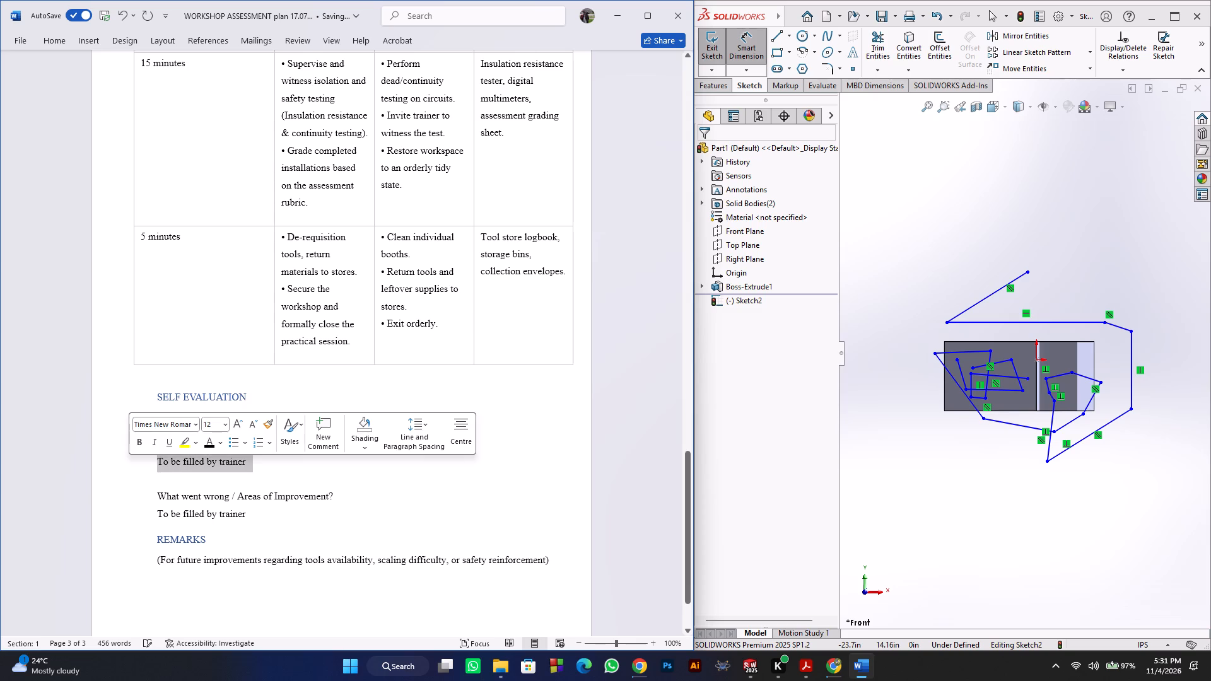
key("BackSpace")
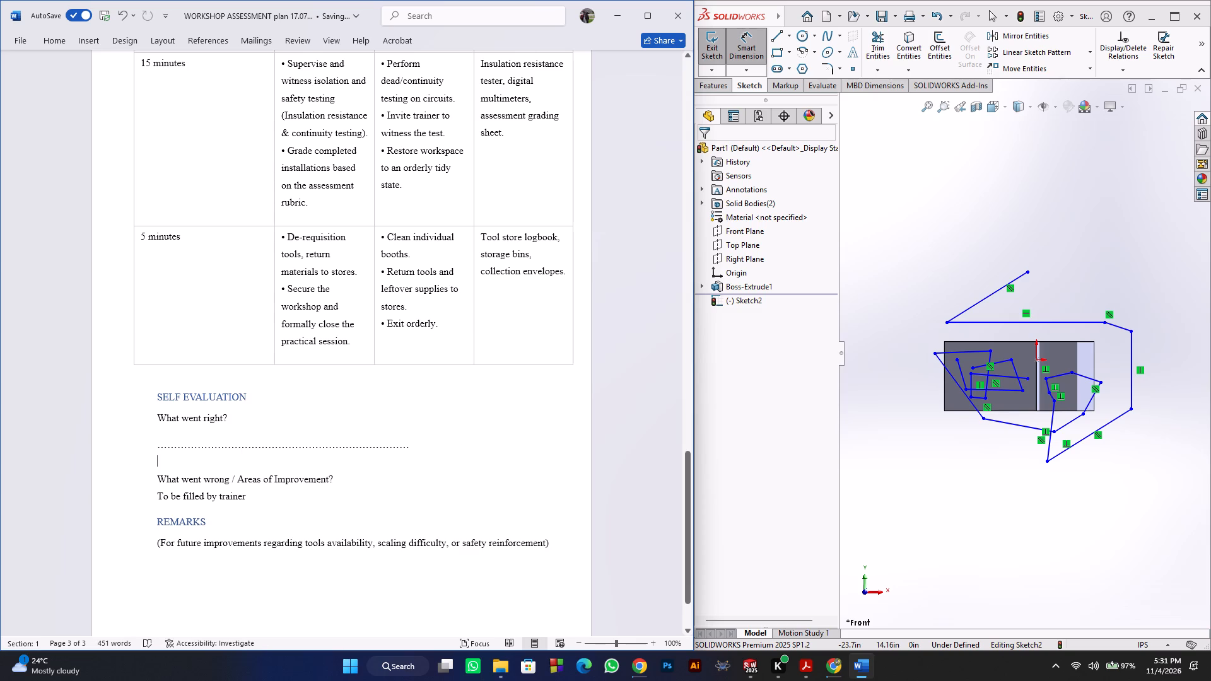
Replace the "To be filled by trainer" placeholder under "What went wrong / Areas of Improvement?" with a dotted fill-in line.
left_click(110, 499)
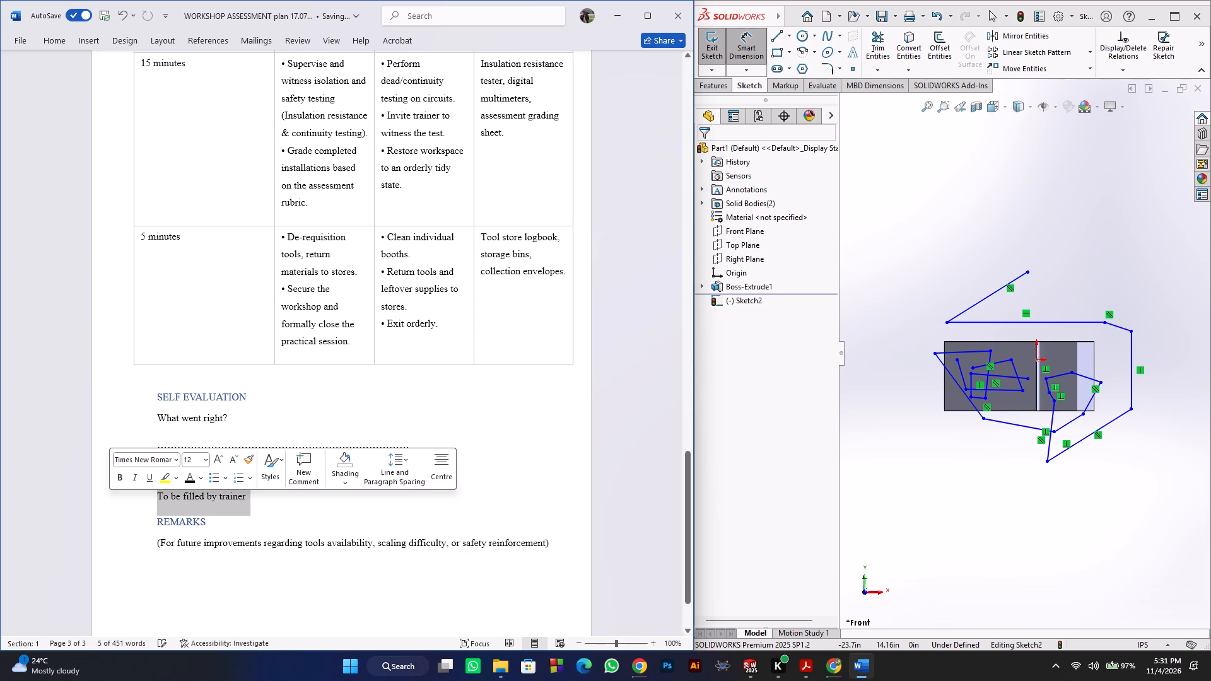
key("period")
key("period")
key("period")
key("period")
key("period")
key("period")
key("period")
key("period")
key("period")
key("period")
key("period")
key("period")
key("period")
key("period")
key("period")
key("period")
key("period")
key("period")
key("period")
key("period")
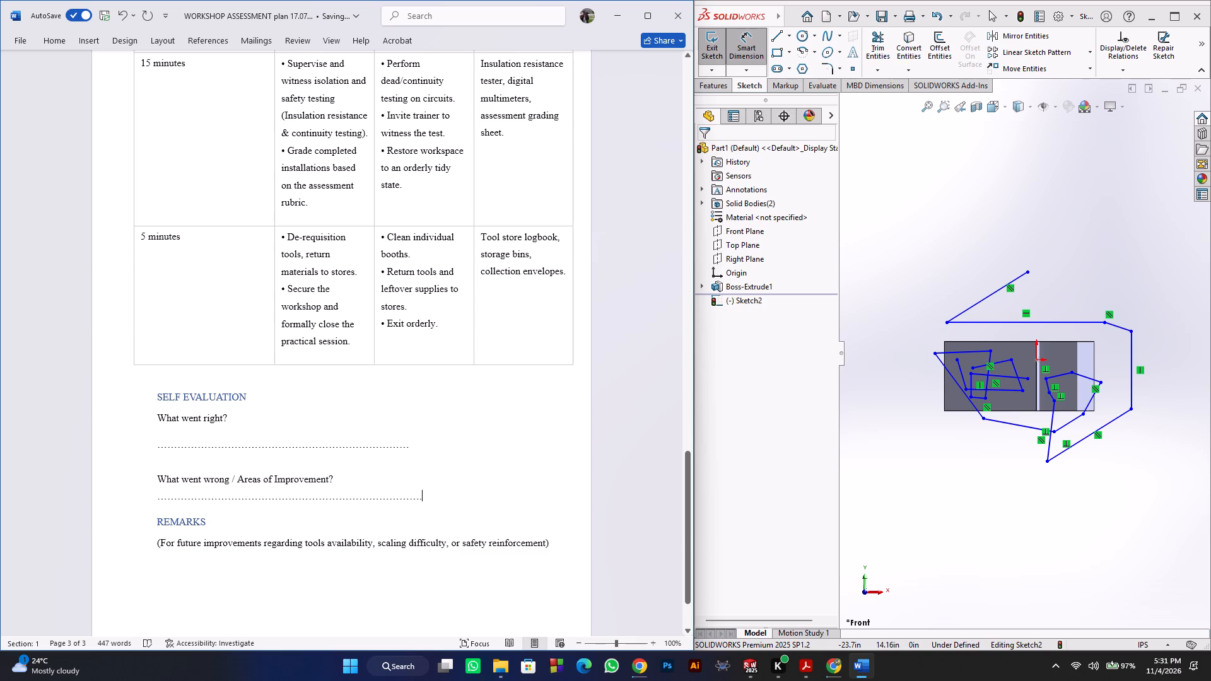
Change the REMARKS heading's font colour to black.
scroll(304, 562, "down", 5)
scroll(298, 563, "up", 3)
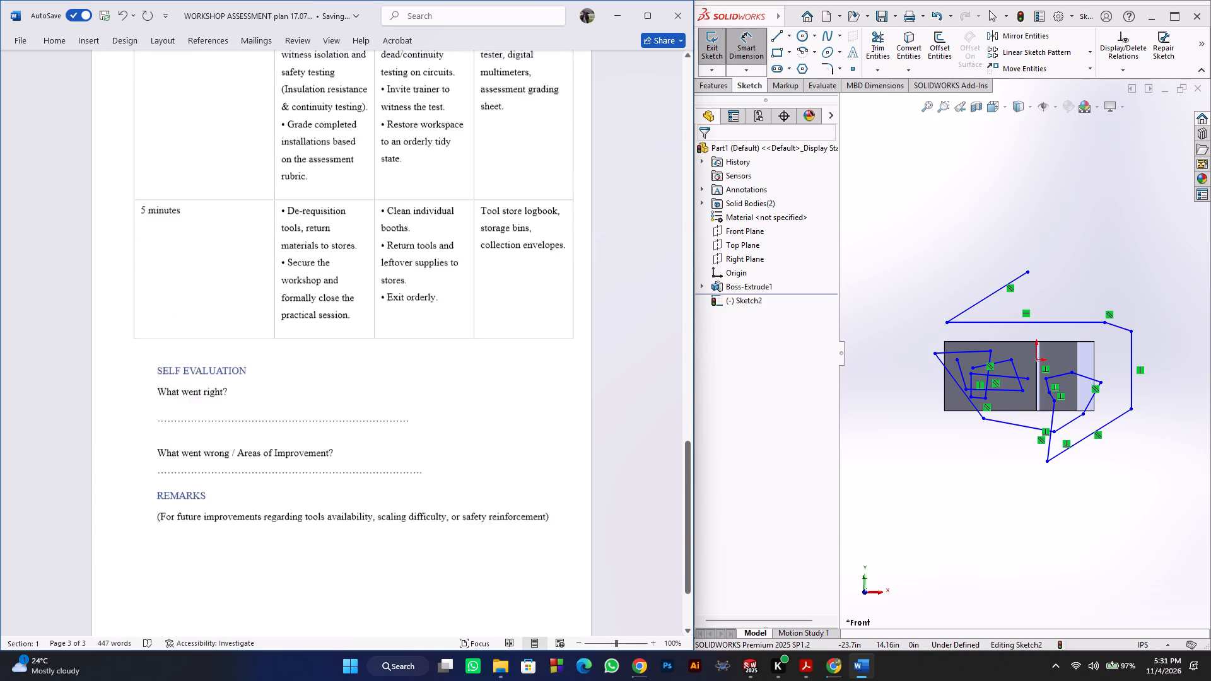
scroll(297, 563, "up", 2)
scroll(296, 556, "down", 4)
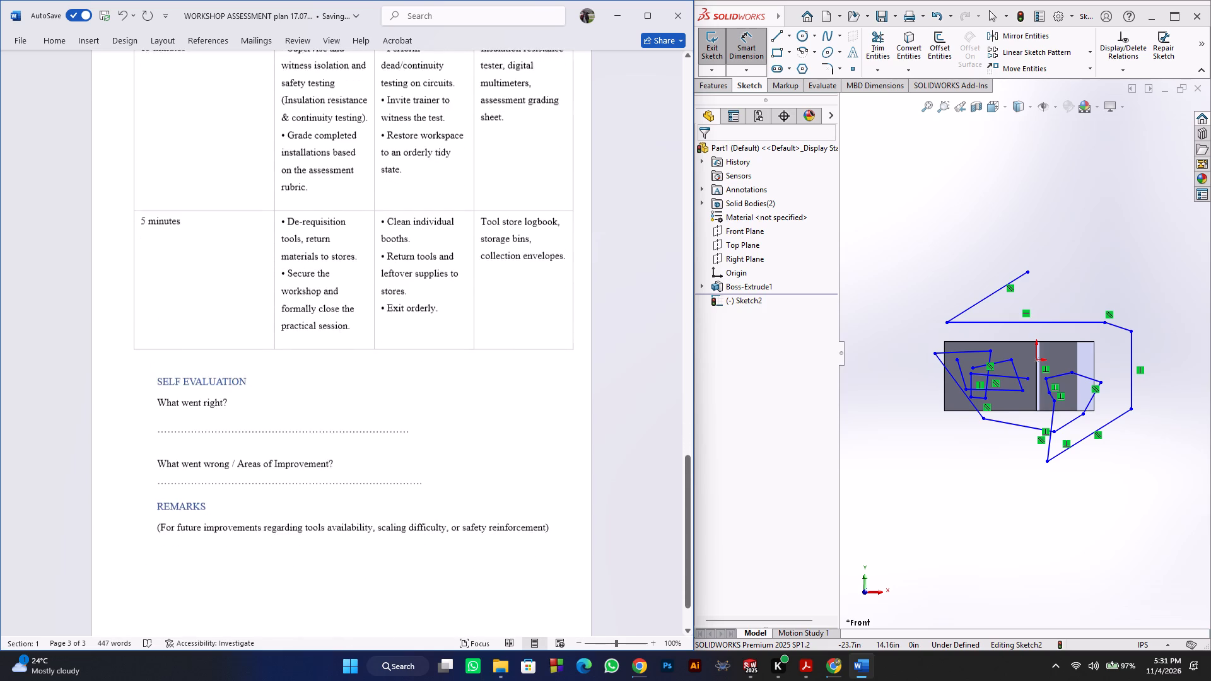
scroll(296, 554, "down", 2)
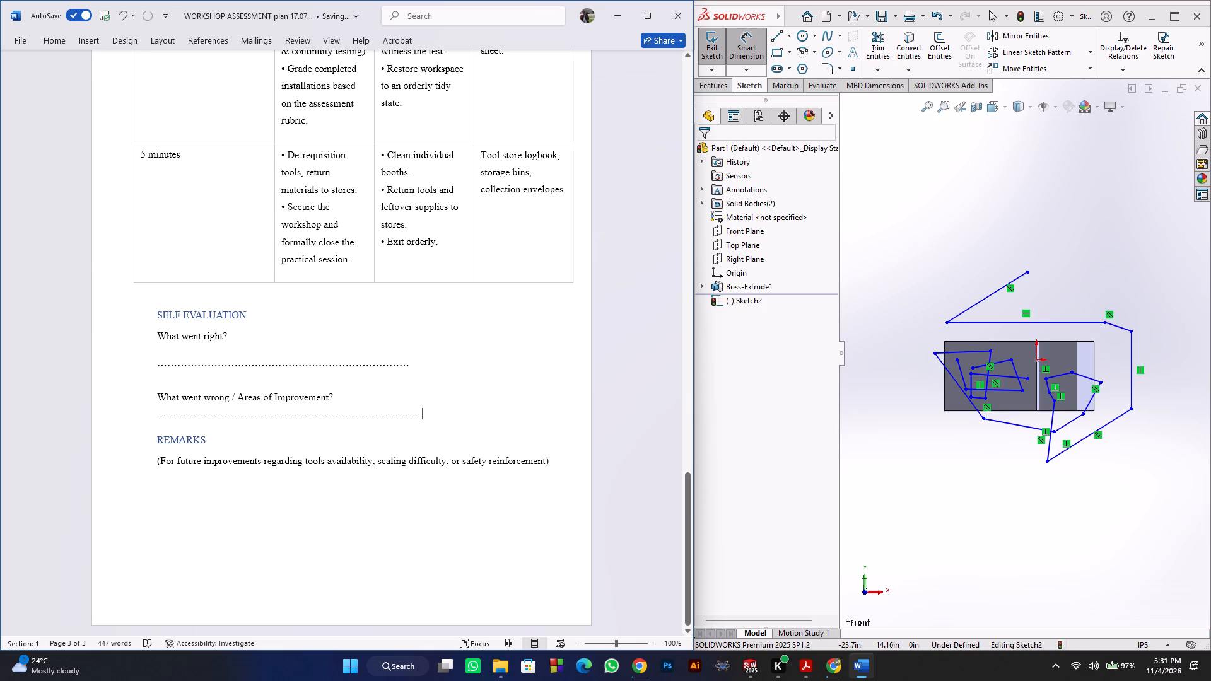
scroll(301, 424, "down", 4)
left_click(116, 445)
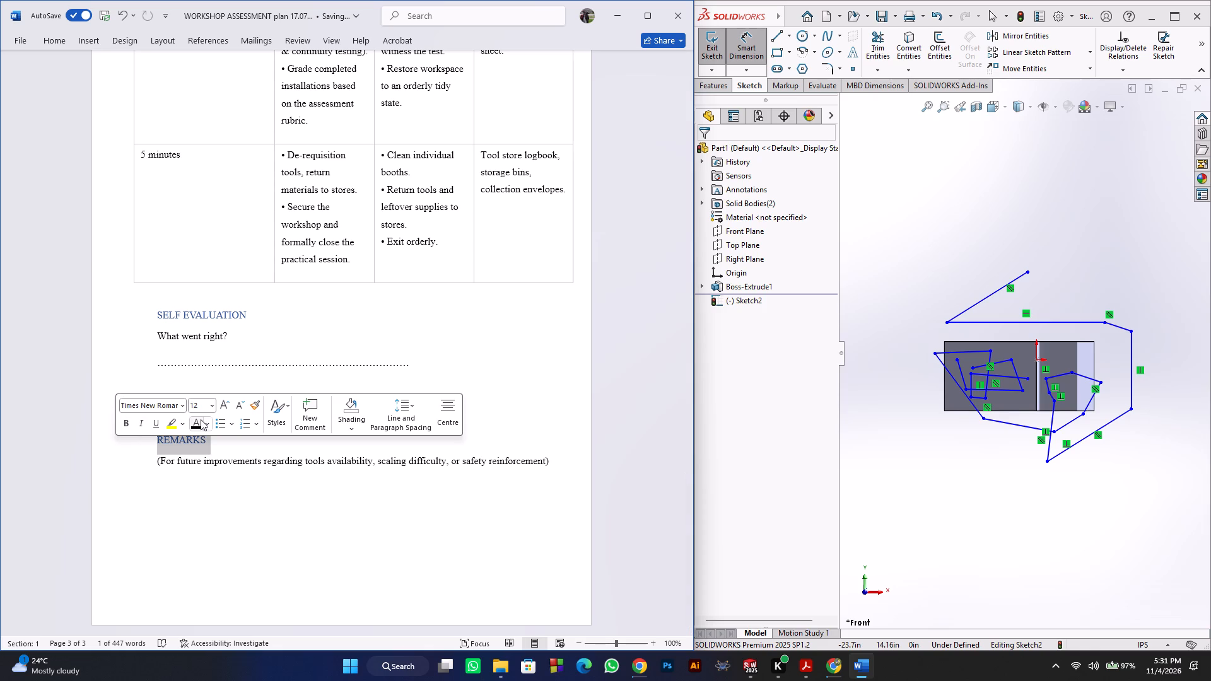
left_click(197, 421)
Change the SELF EVALUATION heading's font colour to black, keeping the section beneath it expanded.
left_click(126, 305)
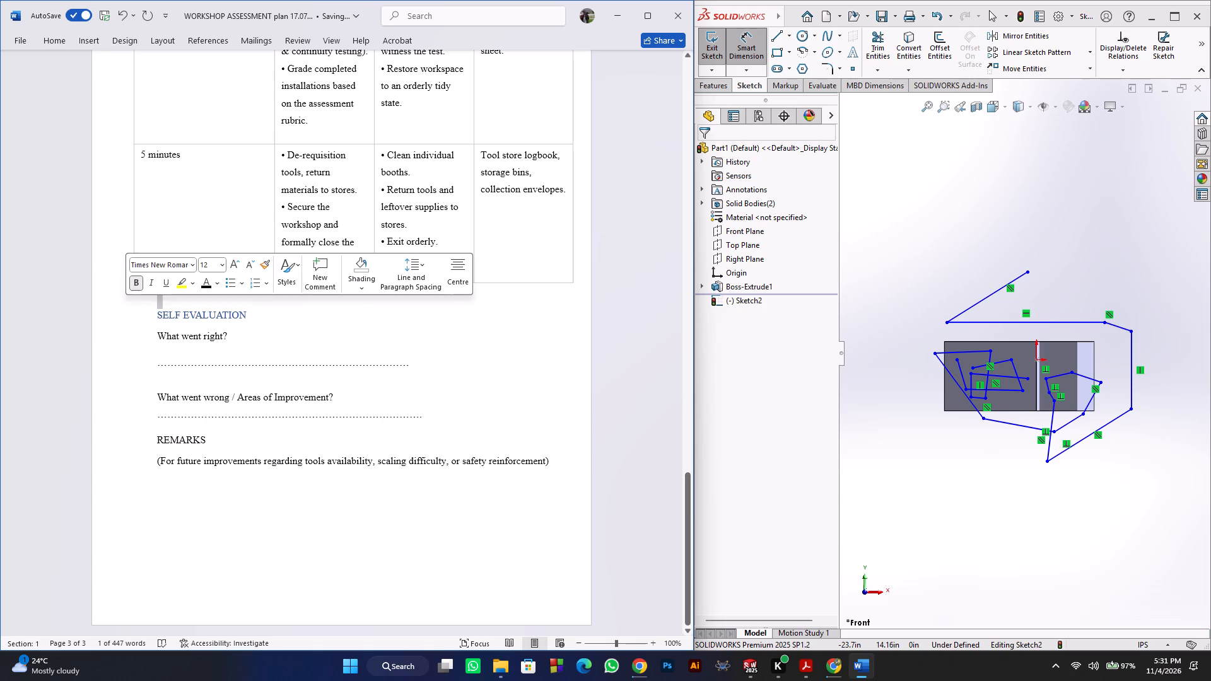
left_click(148, 315)
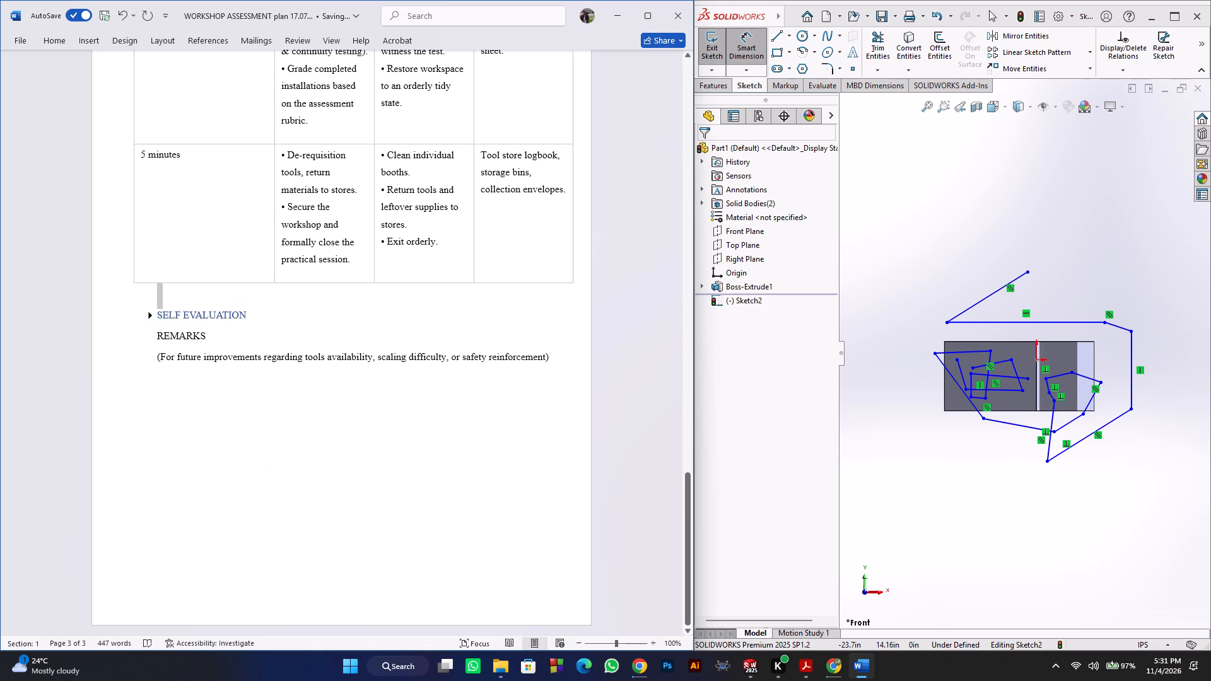
left_click(151, 313)
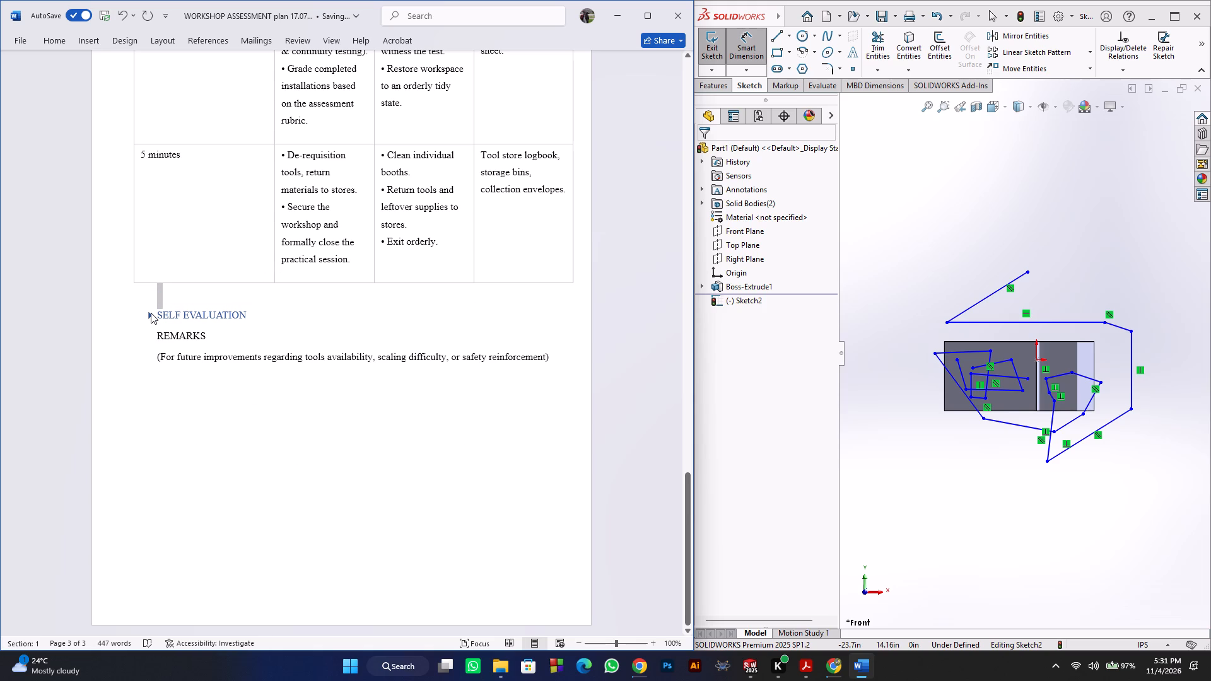
left_click(143, 315)
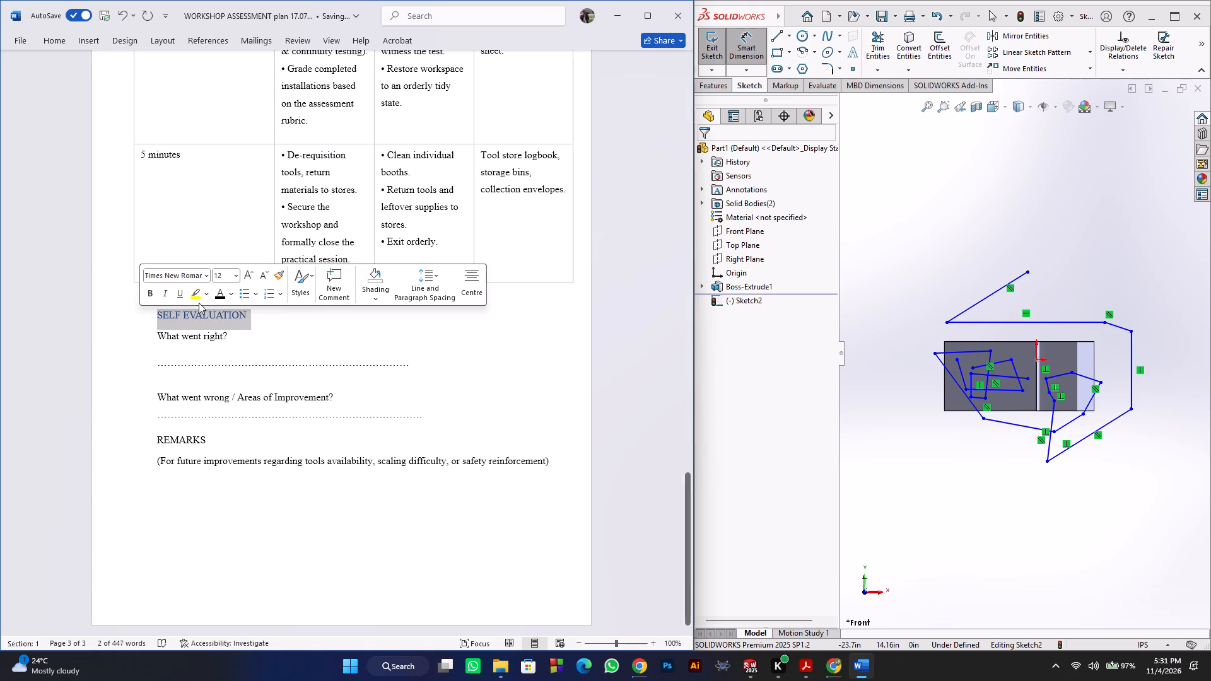
left_click(220, 298)
left_click(242, 357)
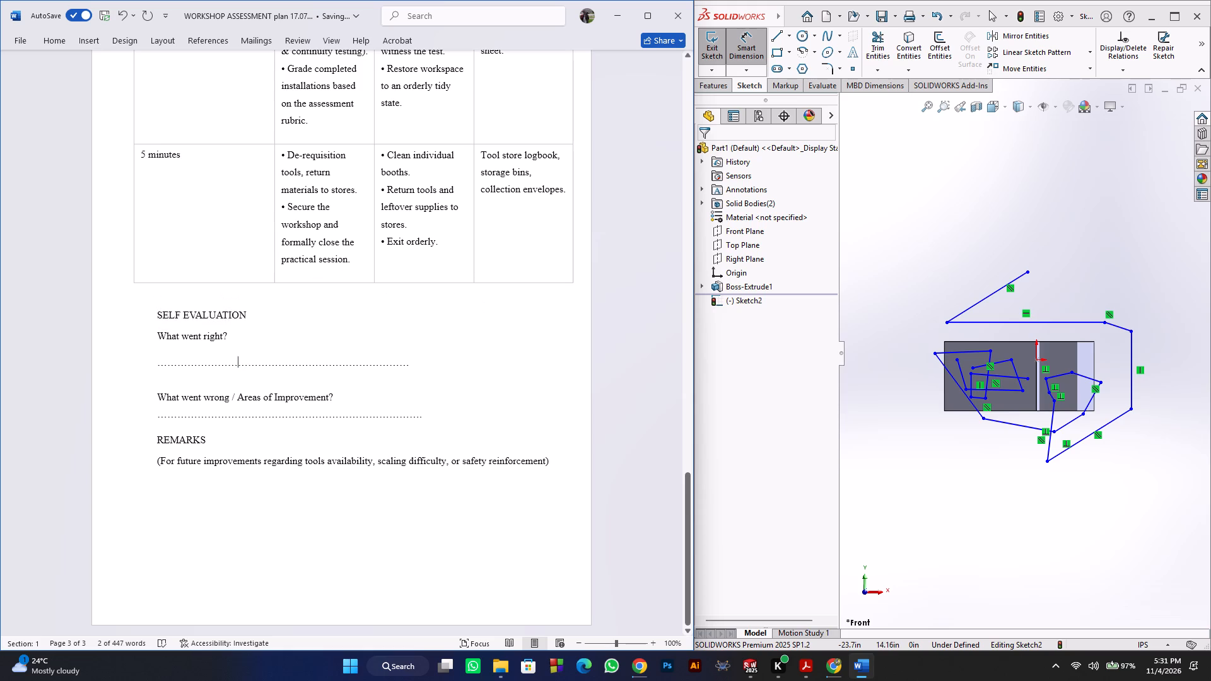
scroll(349, 470, "up", 20)
scroll(349, 470, "up", 8)
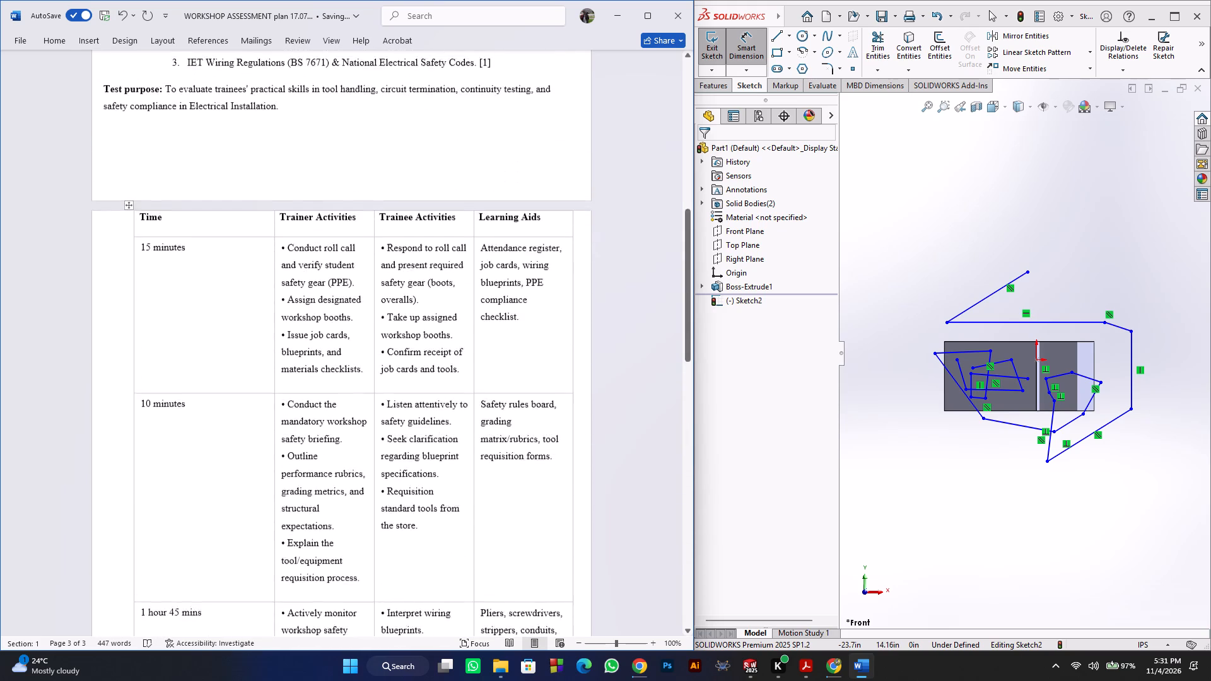
Bring up ASSESSMENT PLAN-2.pdf in Acrobat with its tools pane closed, side by side with the Word document in equal halves.
scroll(349, 470, "up", 16)
scroll(349, 470, "down", 3)
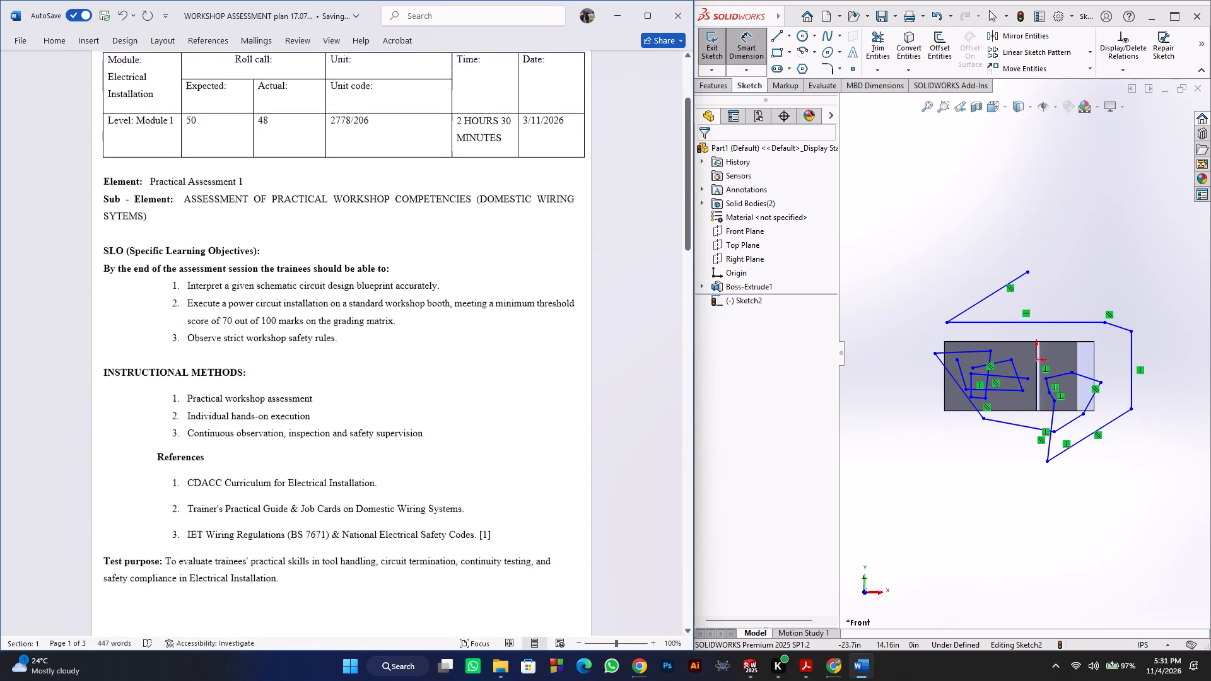
scroll(349, 470, "down", 9)
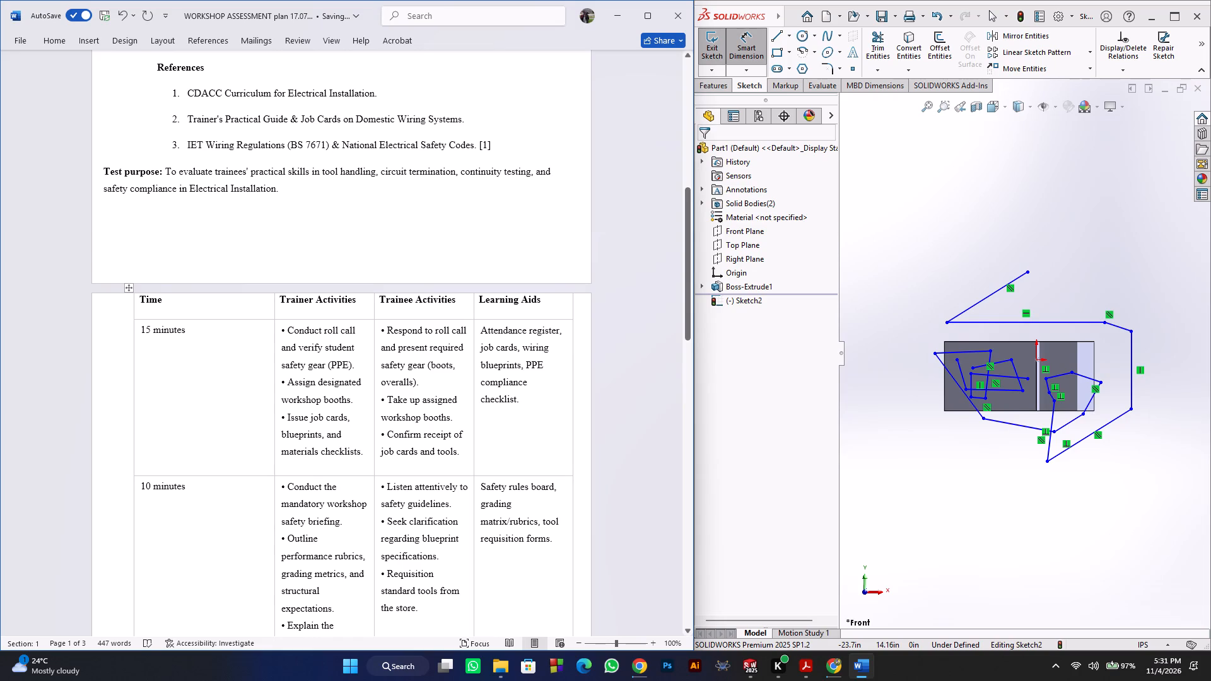
left_click(500, 665)
left_click(800, 664)
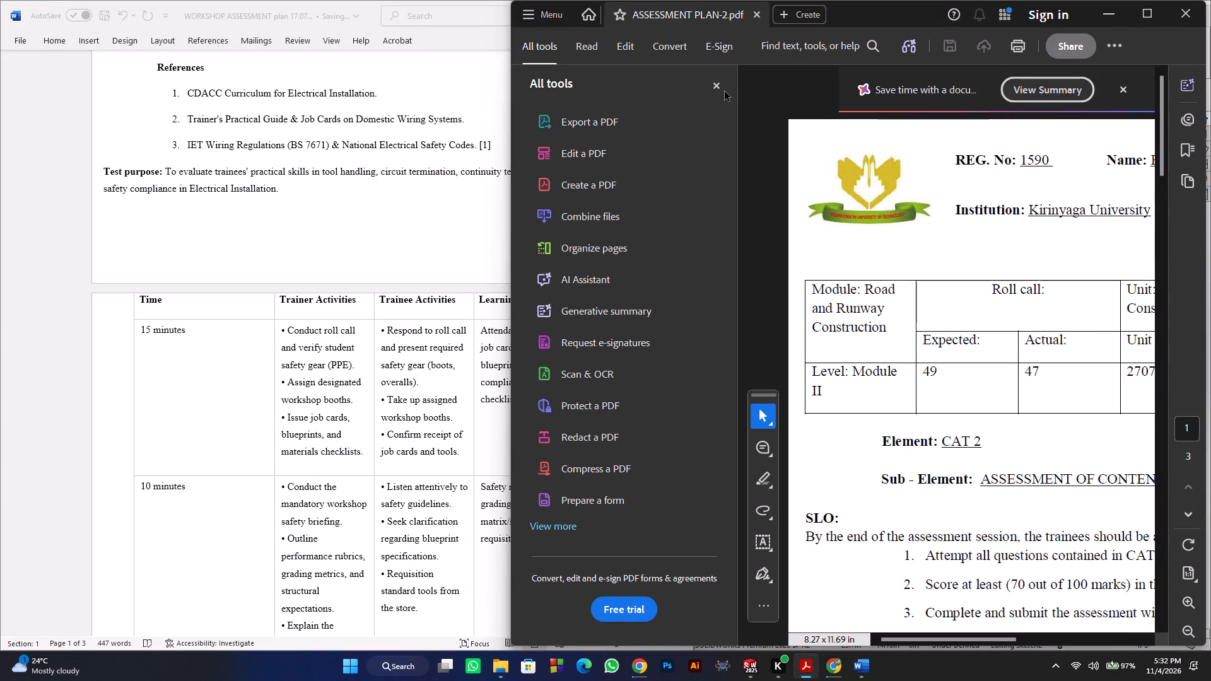
left_click(725, 91)
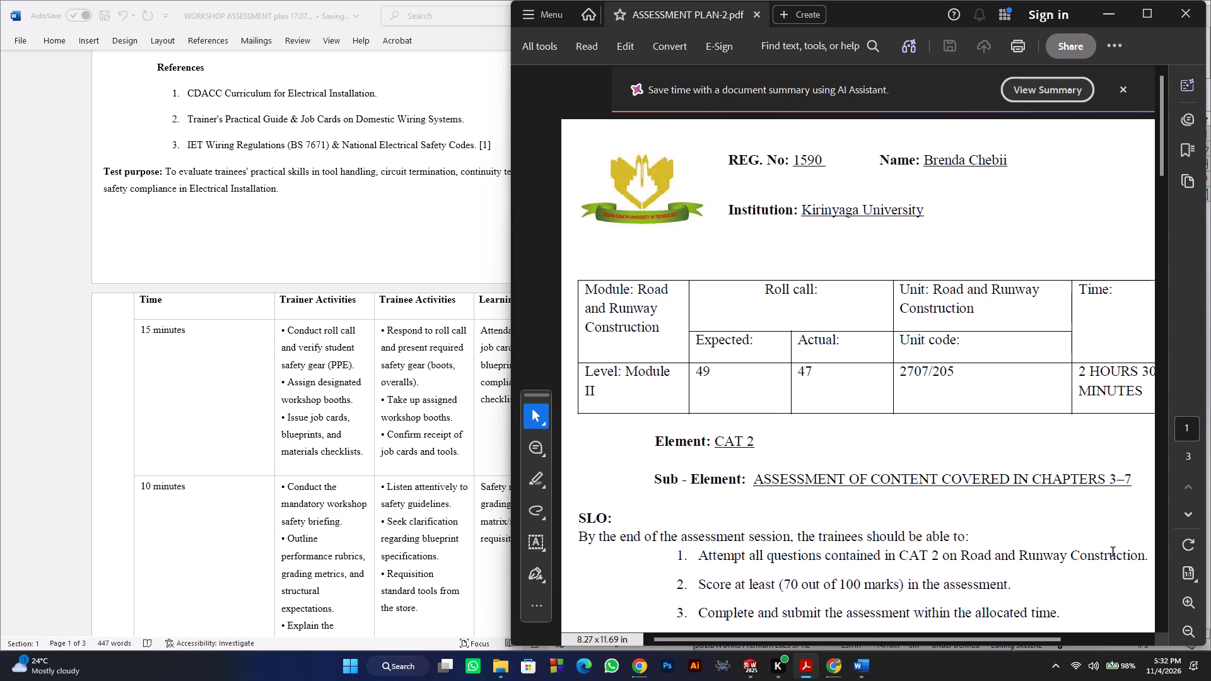
left_click(1186, 619)
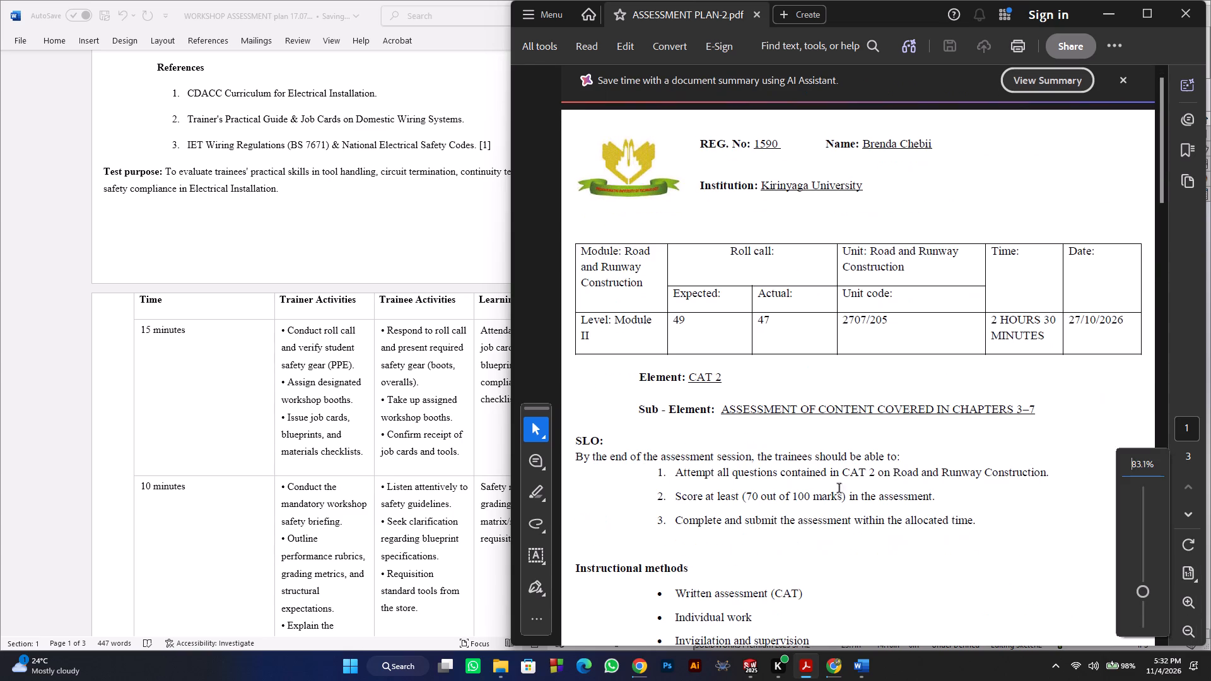
left_click_drag(508, 300, 575, 286)
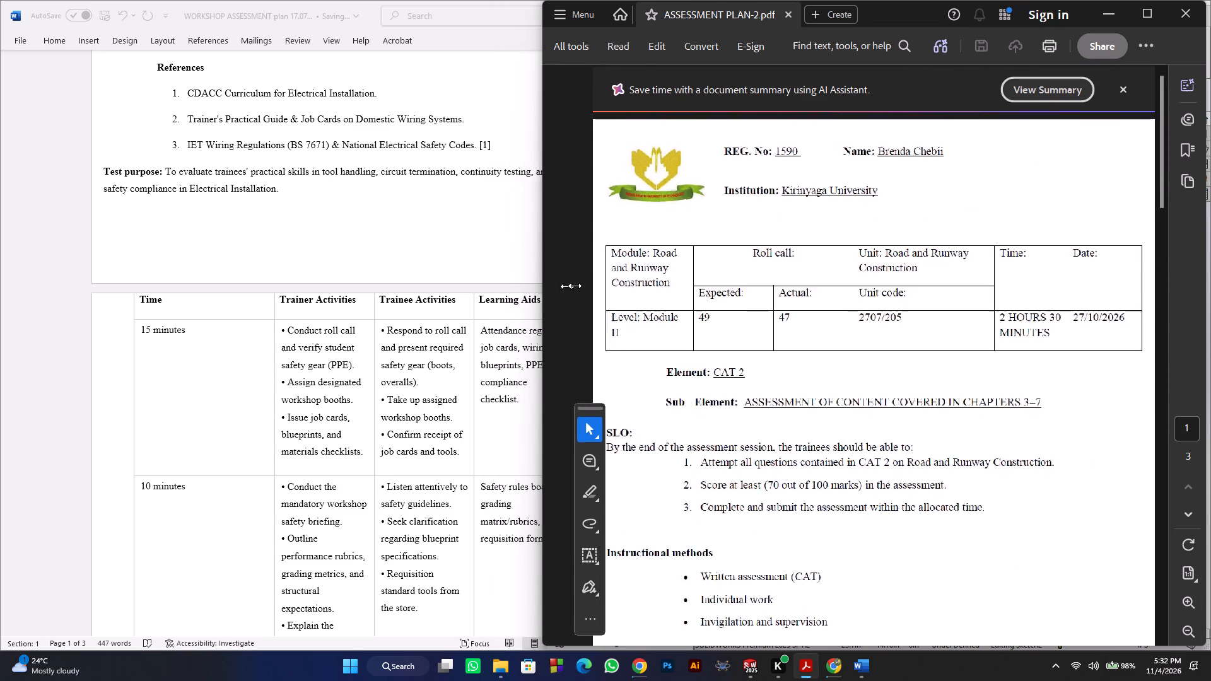
left_click_drag(575, 286, 584, 283)
left_click(568, 387)
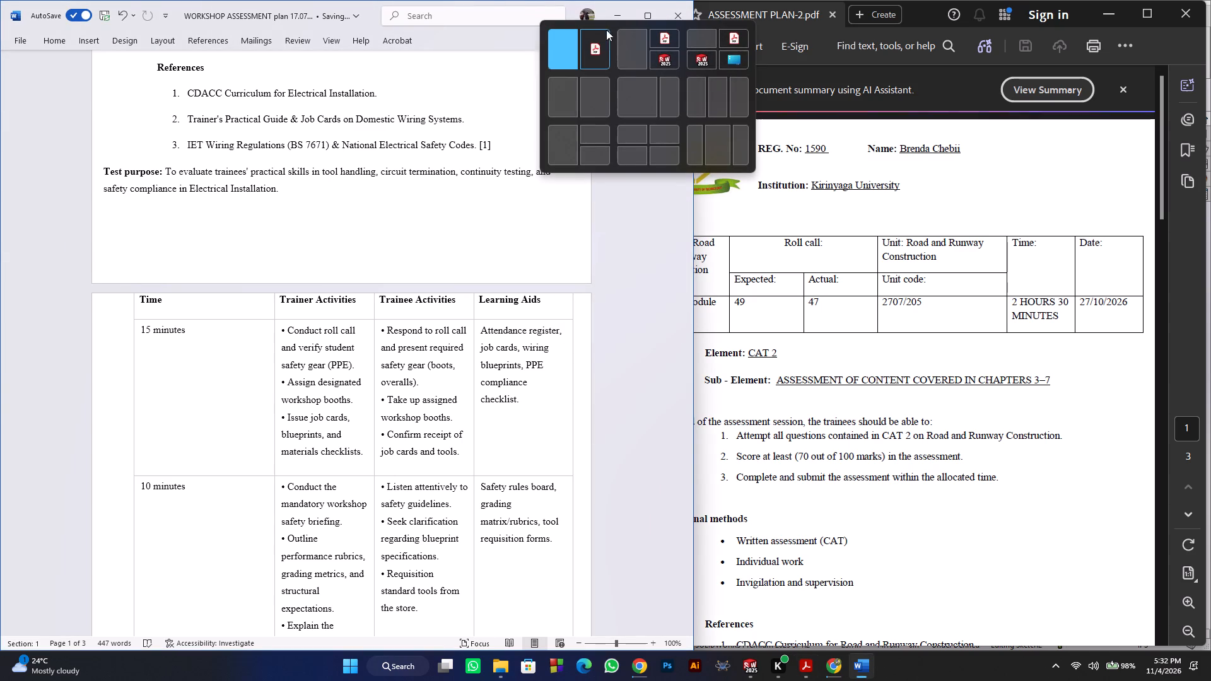
left_click(559, 48)
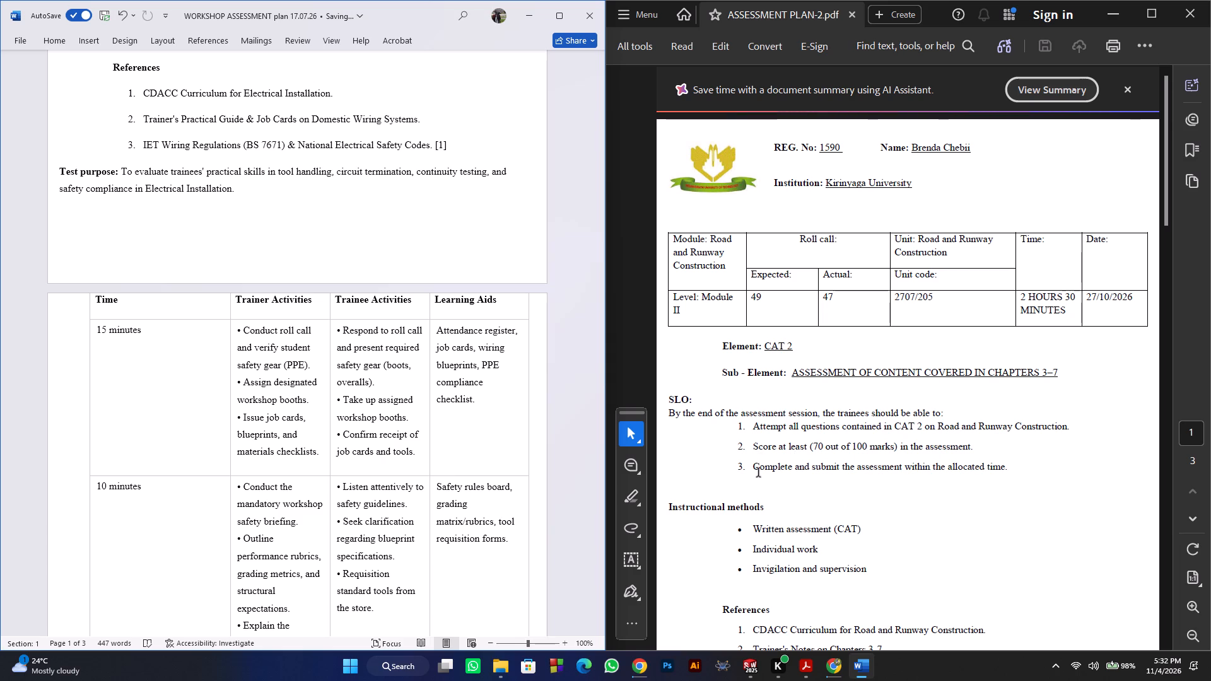
Delete the comma after "continuity testing" in the Word document's Test purpose paragraph.
scroll(759, 473, "down", 1)
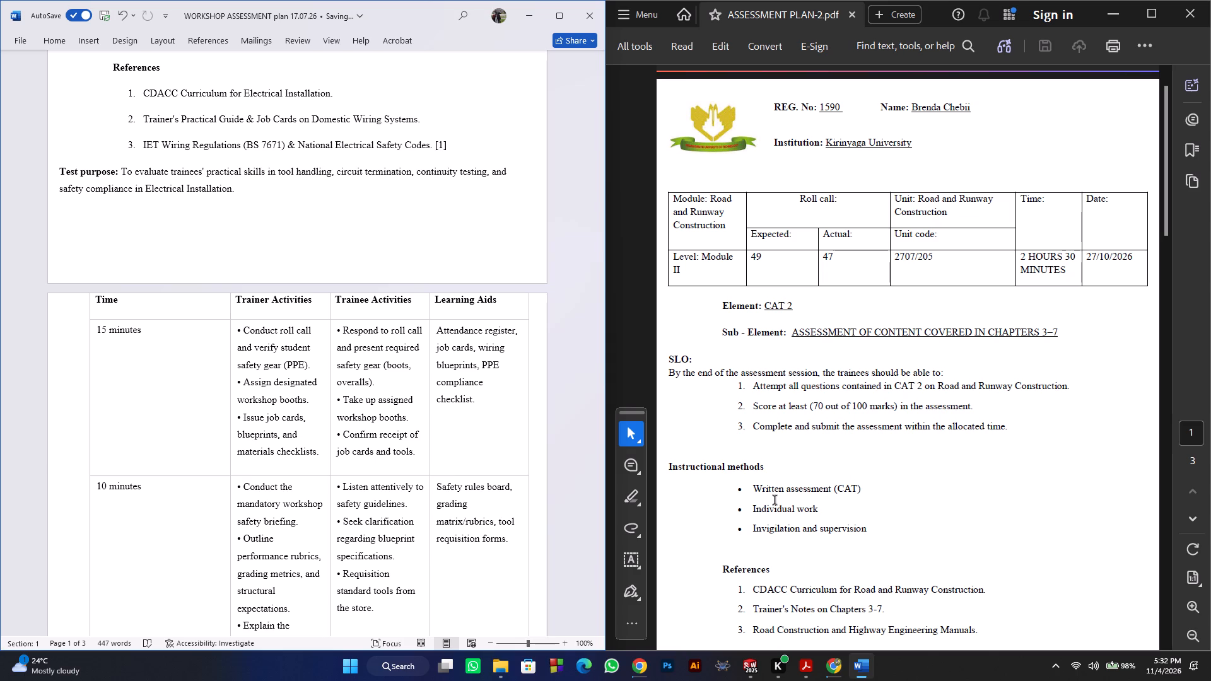
scroll(768, 513, "down", 2)
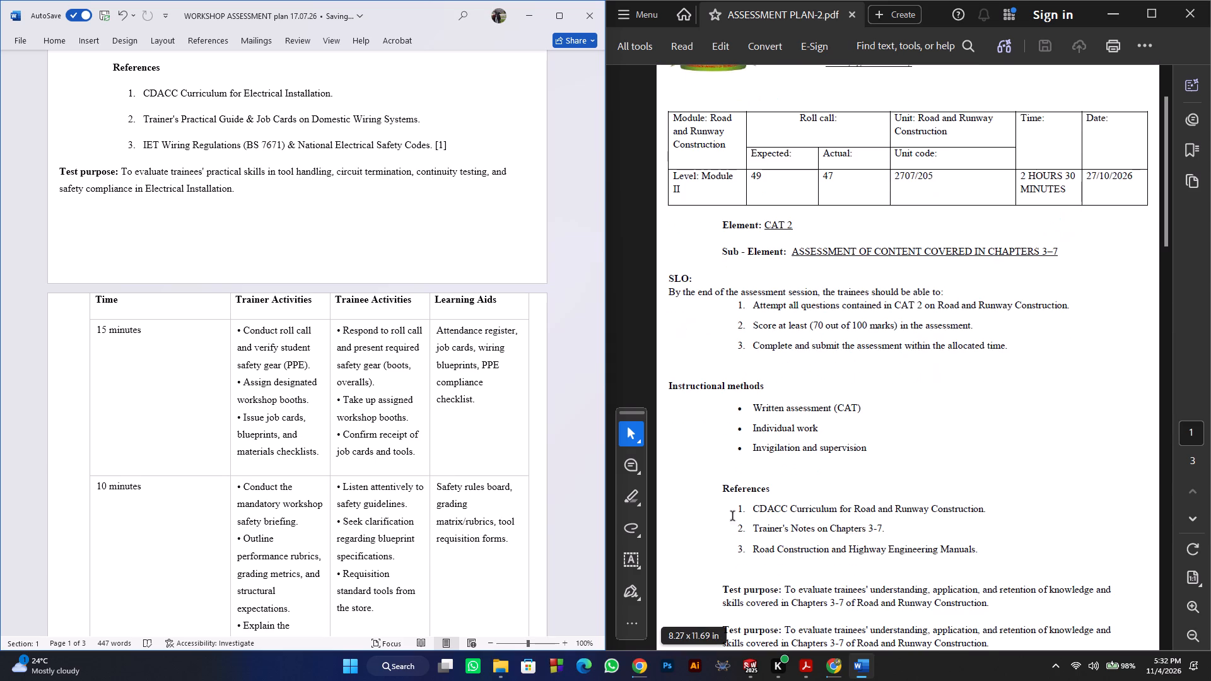
scroll(802, 513, "down", 2)
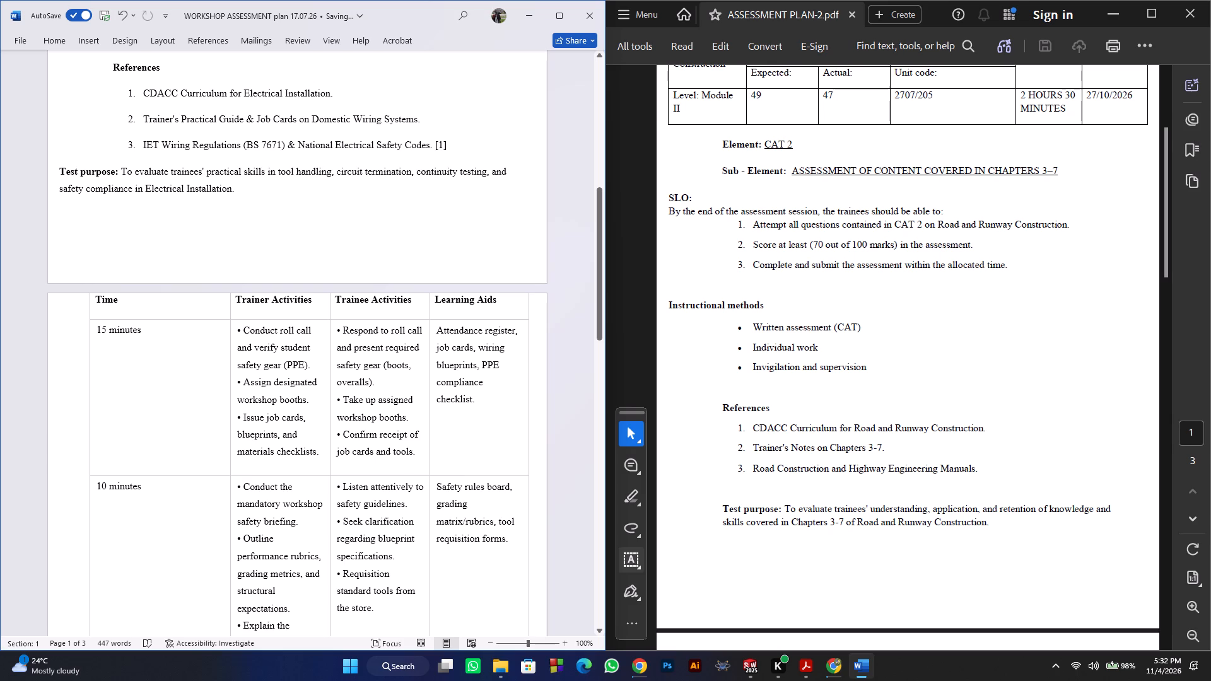
left_click(493, 168)
key("Left")
key("BackSpace")
Copy the PARTICIPATORY LEARNING heading from the PDF into a new line between the Test purpose paragraph and the activities table in Word.
scroll(229, 234, "down", 4)
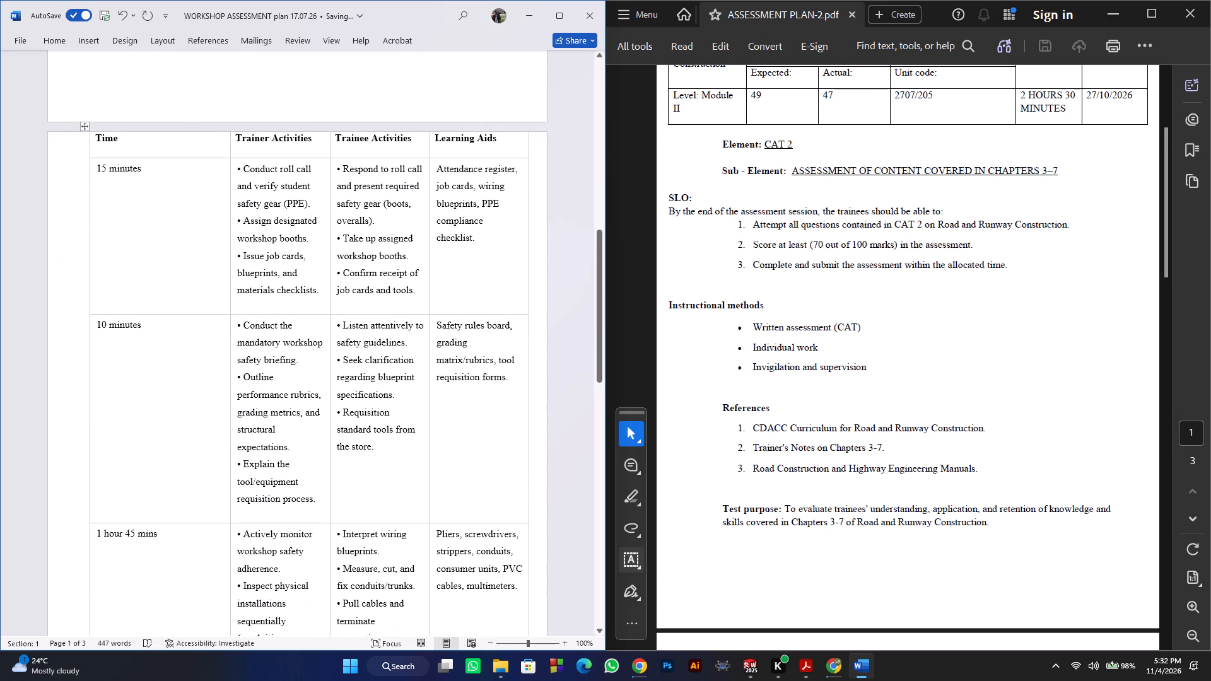
scroll(809, 348, "down", 2)
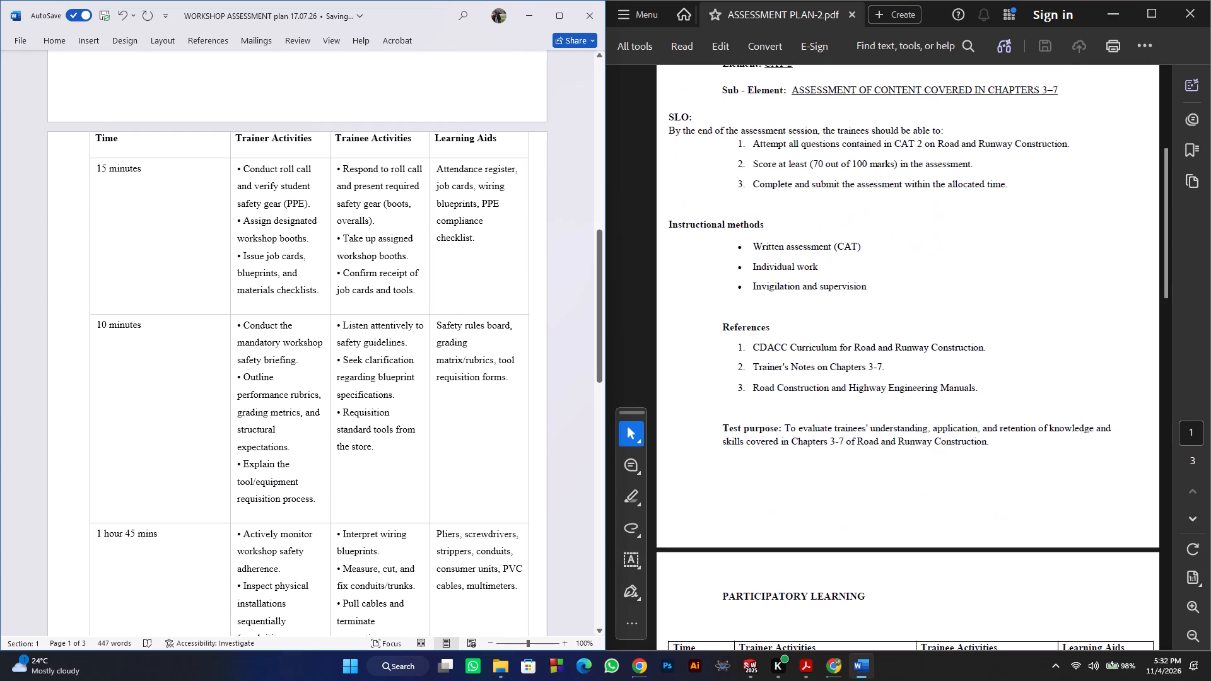
scroll(436, 312, "up", 3)
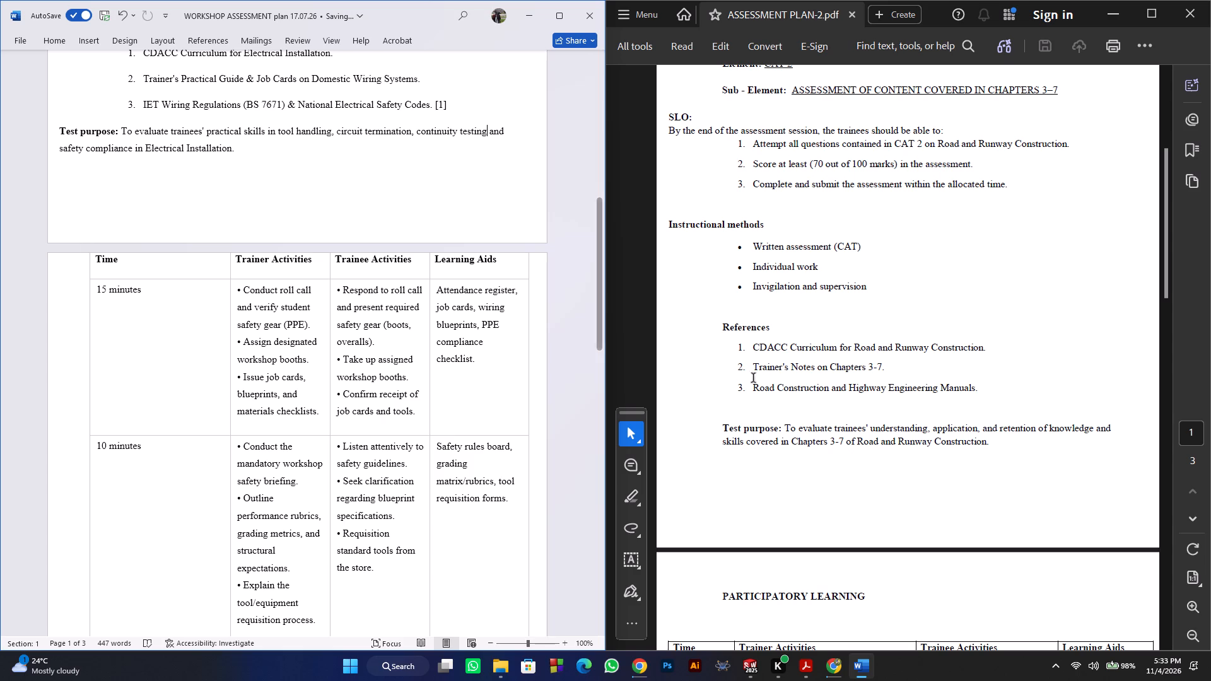
scroll(773, 363, "down", 9)
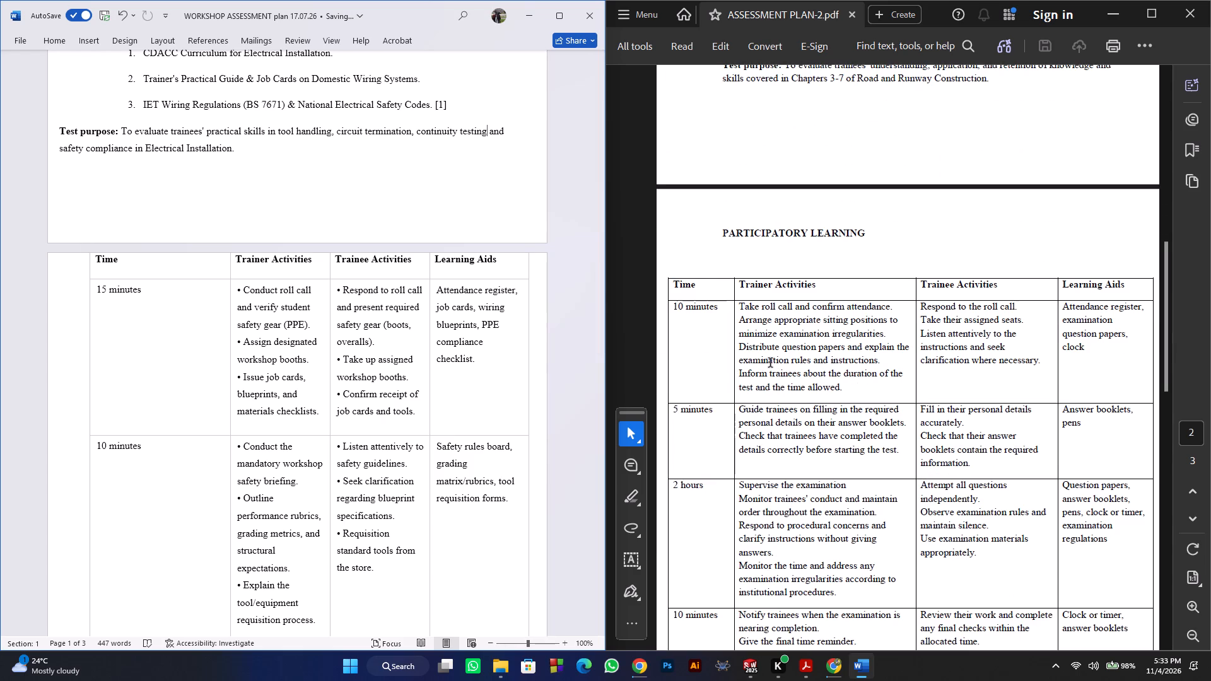
scroll(771, 363, "up", 1)
scroll(771, 363, "down", 1)
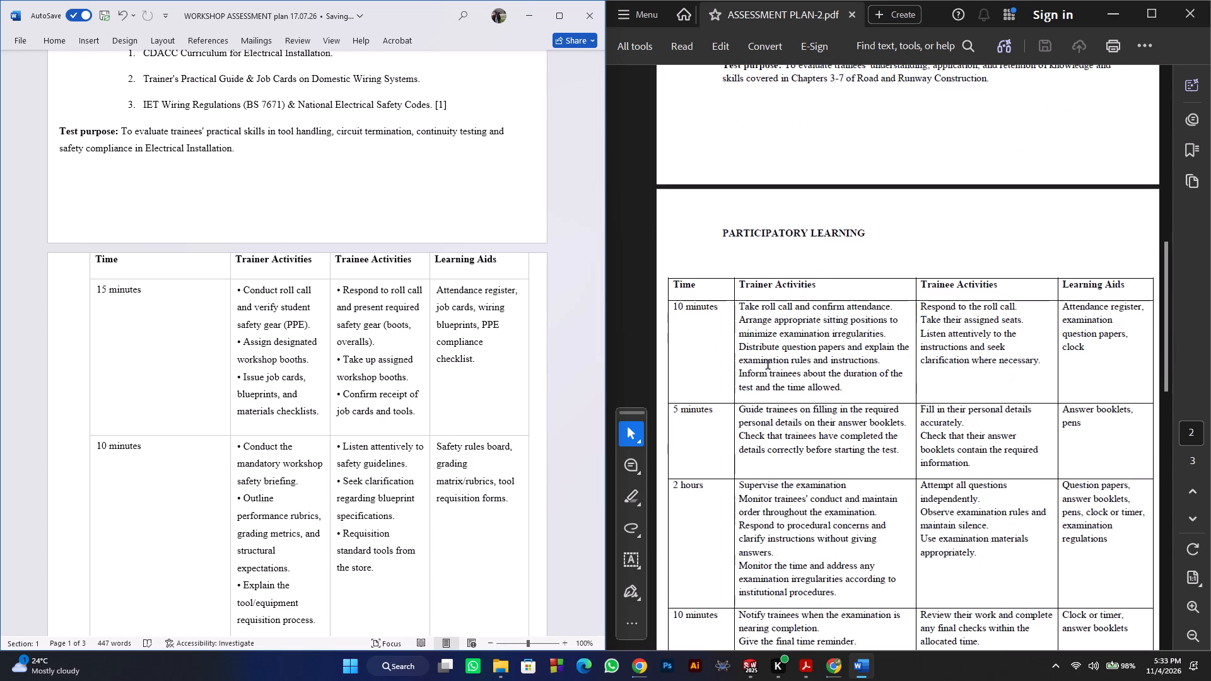
left_click(150, 228)
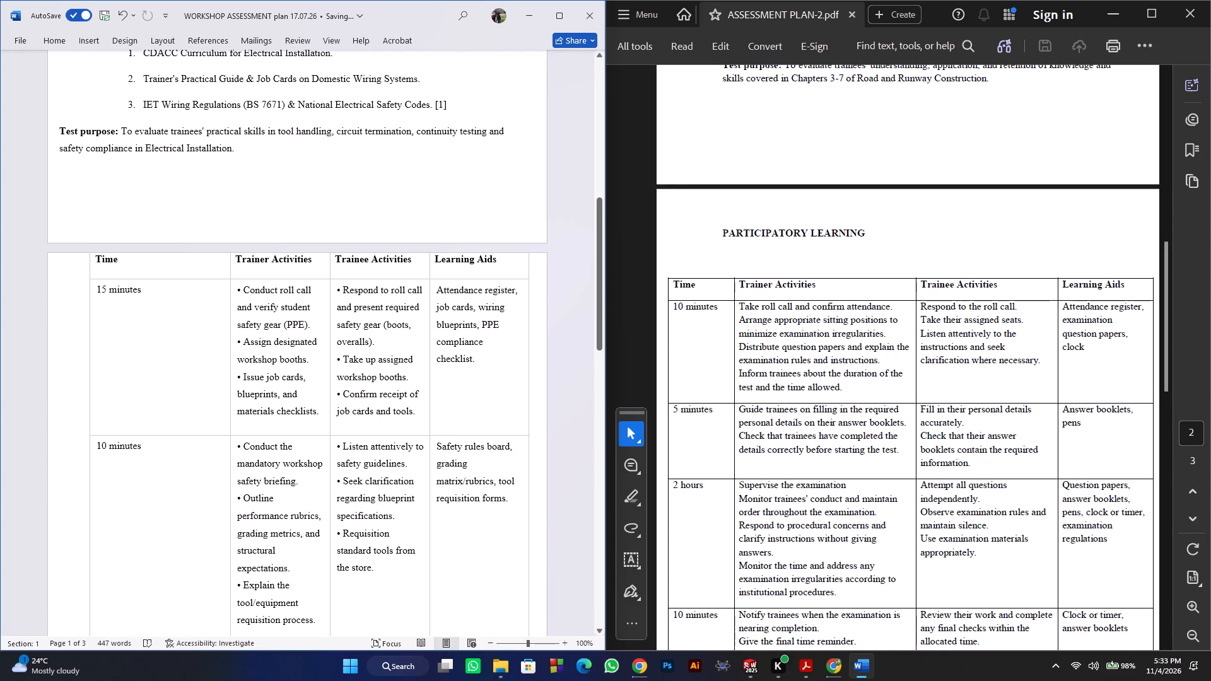
key("Return")
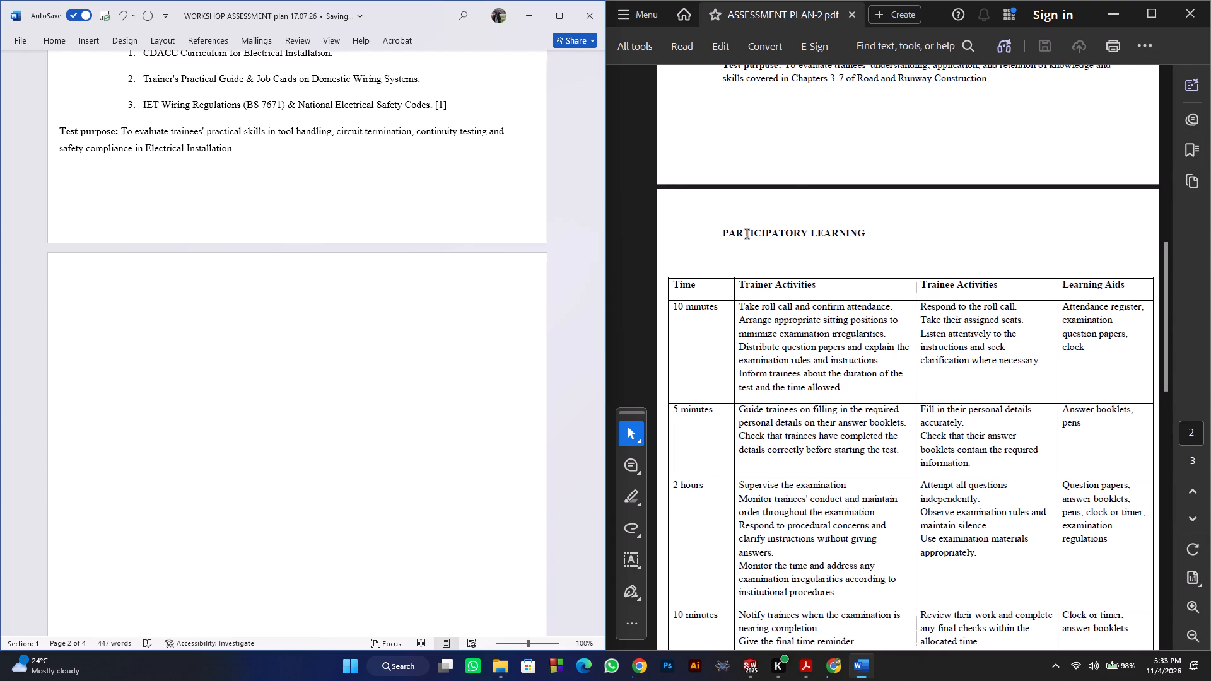
left_click_drag(720, 235, 846, 229)
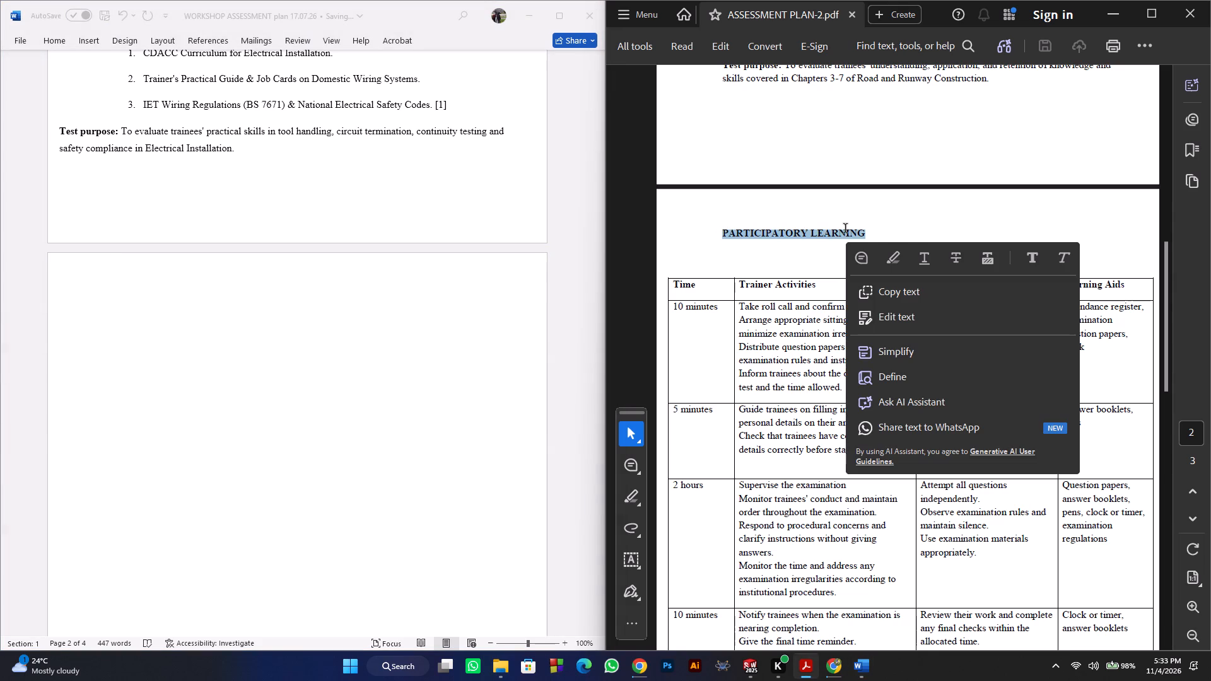
key("ctrl+c")
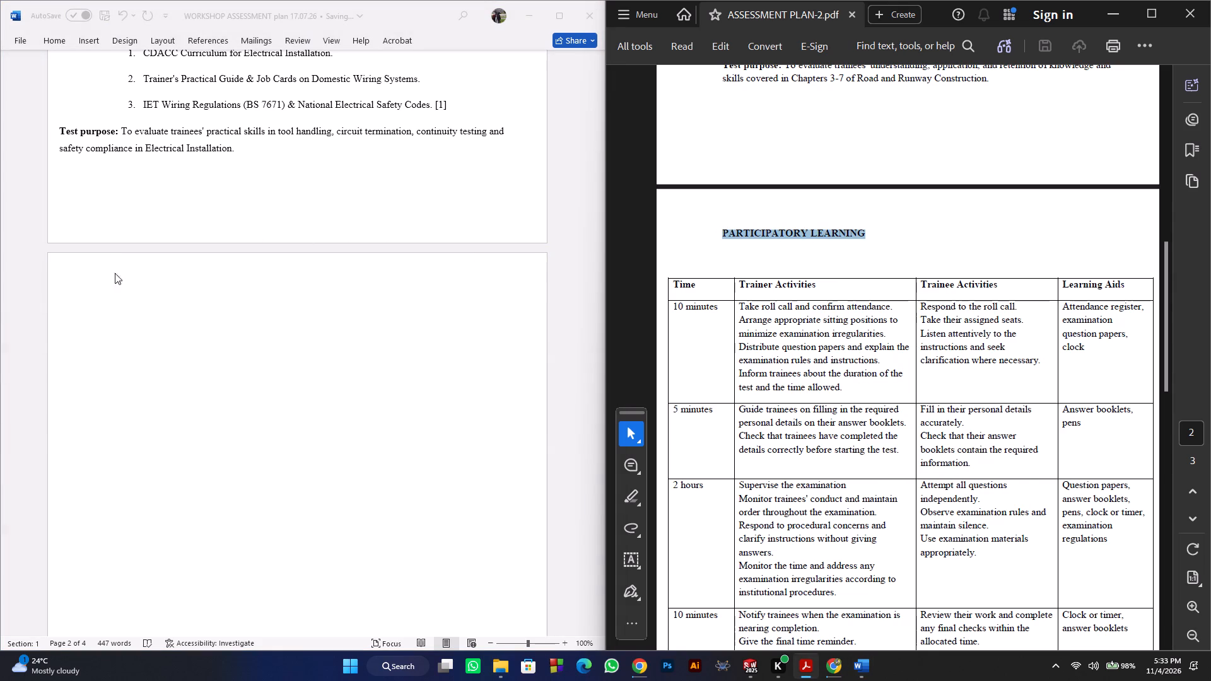
left_click(28, 273)
key("ctrl+v")
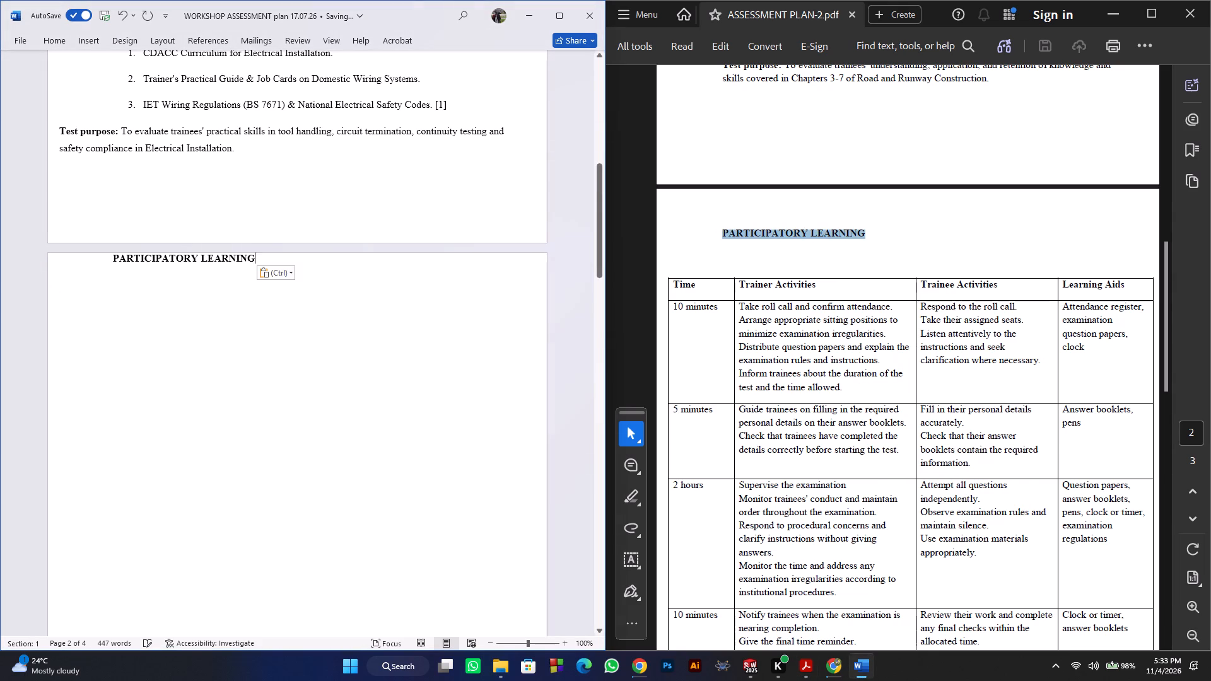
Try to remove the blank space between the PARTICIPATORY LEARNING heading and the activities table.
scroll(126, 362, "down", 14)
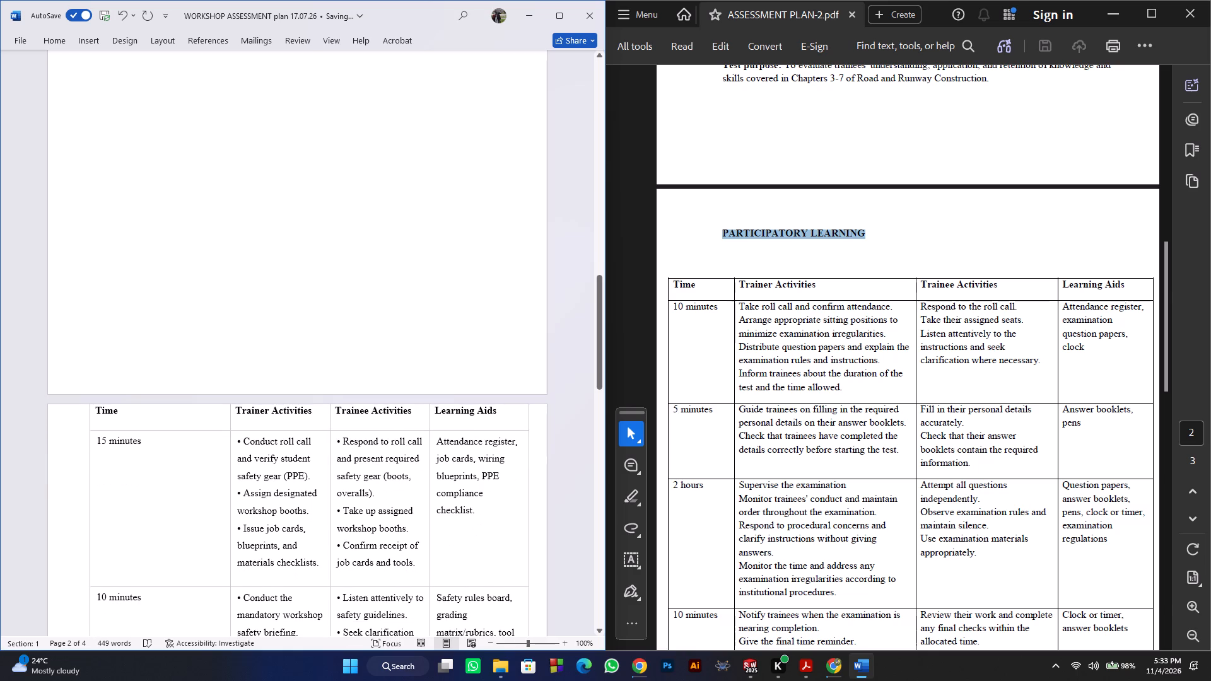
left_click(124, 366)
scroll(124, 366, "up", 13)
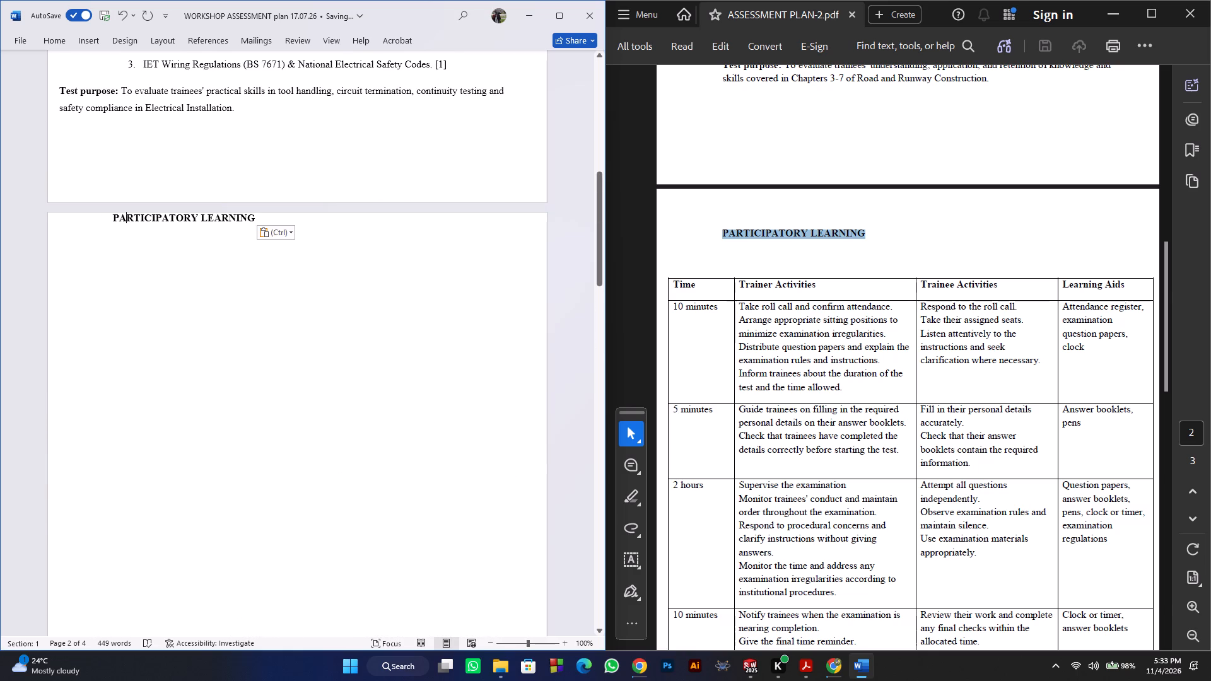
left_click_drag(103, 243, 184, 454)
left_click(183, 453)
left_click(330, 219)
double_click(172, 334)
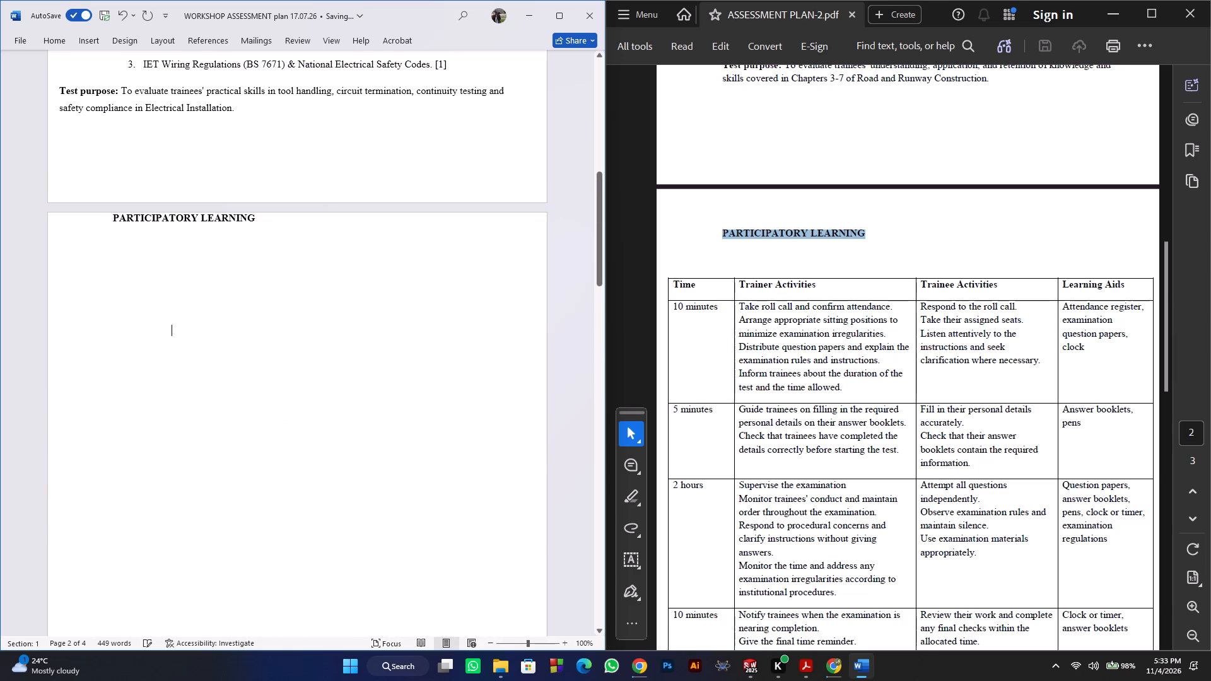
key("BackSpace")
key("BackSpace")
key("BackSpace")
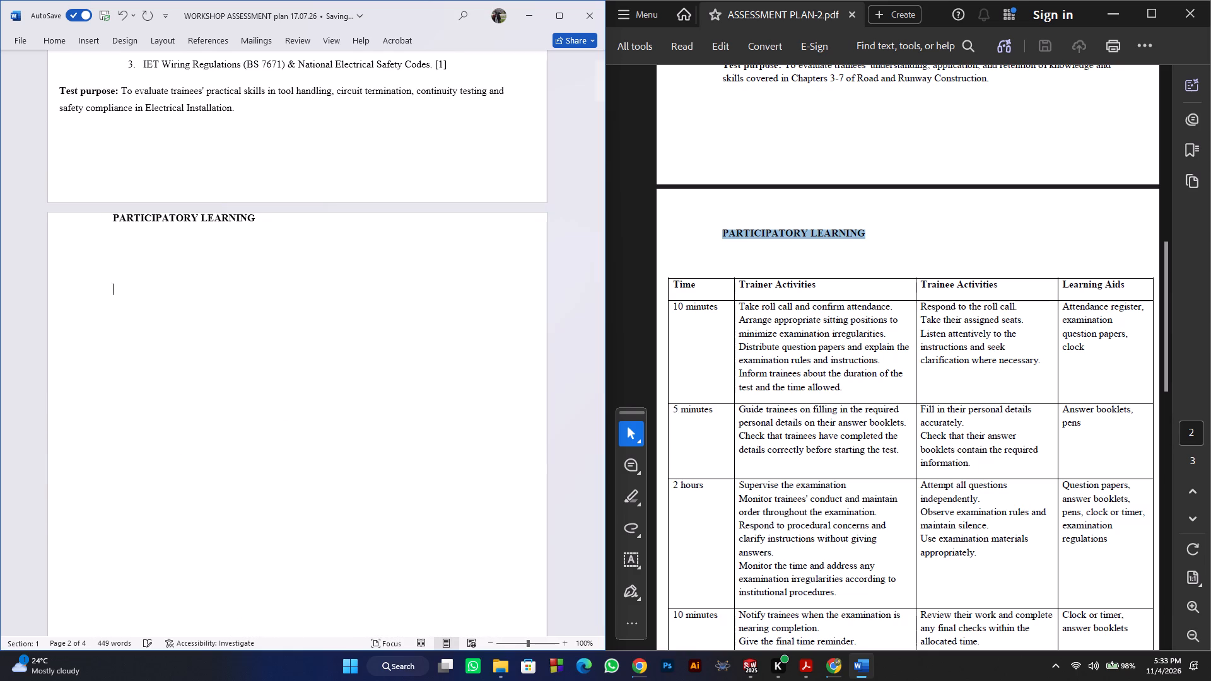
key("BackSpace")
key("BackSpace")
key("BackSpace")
Hide the white space between pages around the PARTICIPATORY LEARNING heading and the activities table.
scroll(111, 398, "down", 10)
scroll(110, 398, "up", 5)
scroll(110, 398, "down", 7)
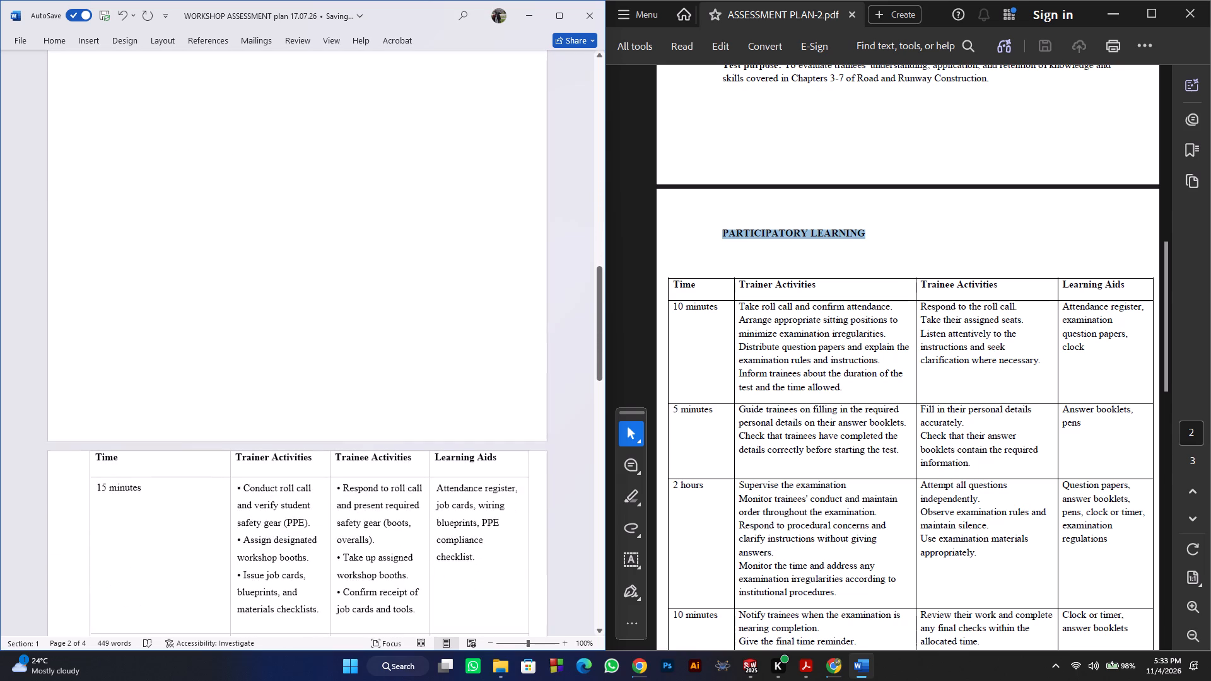
left_click(86, 456)
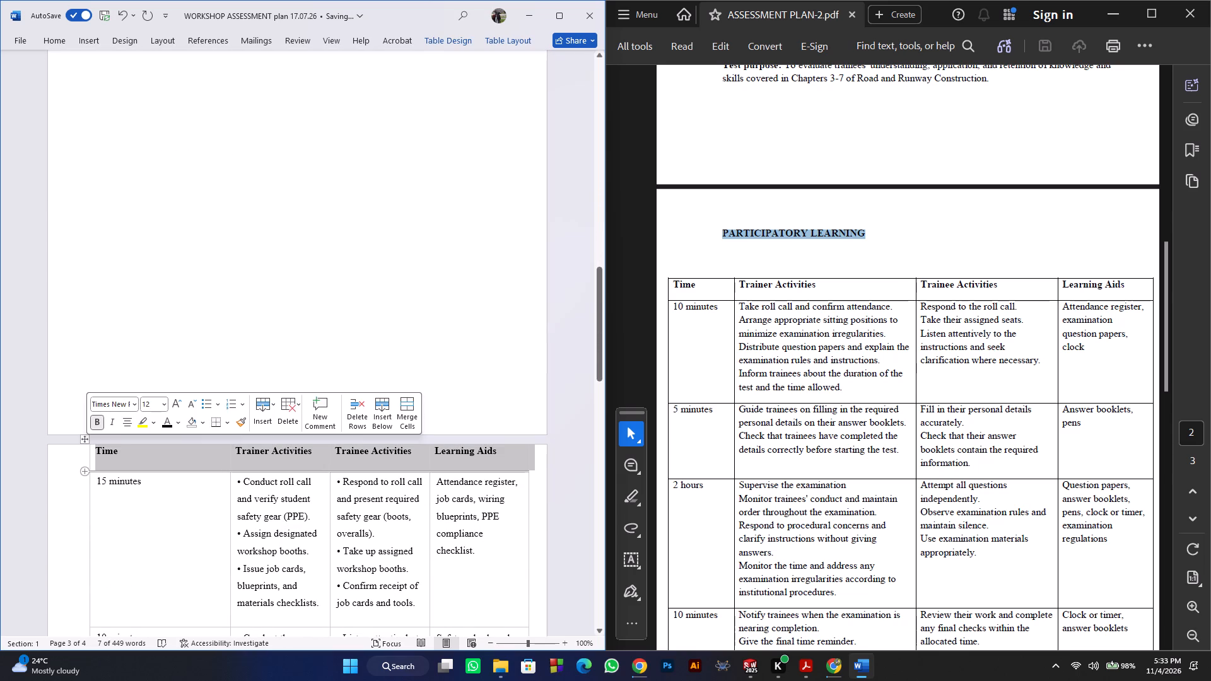
left_click(156, 254)
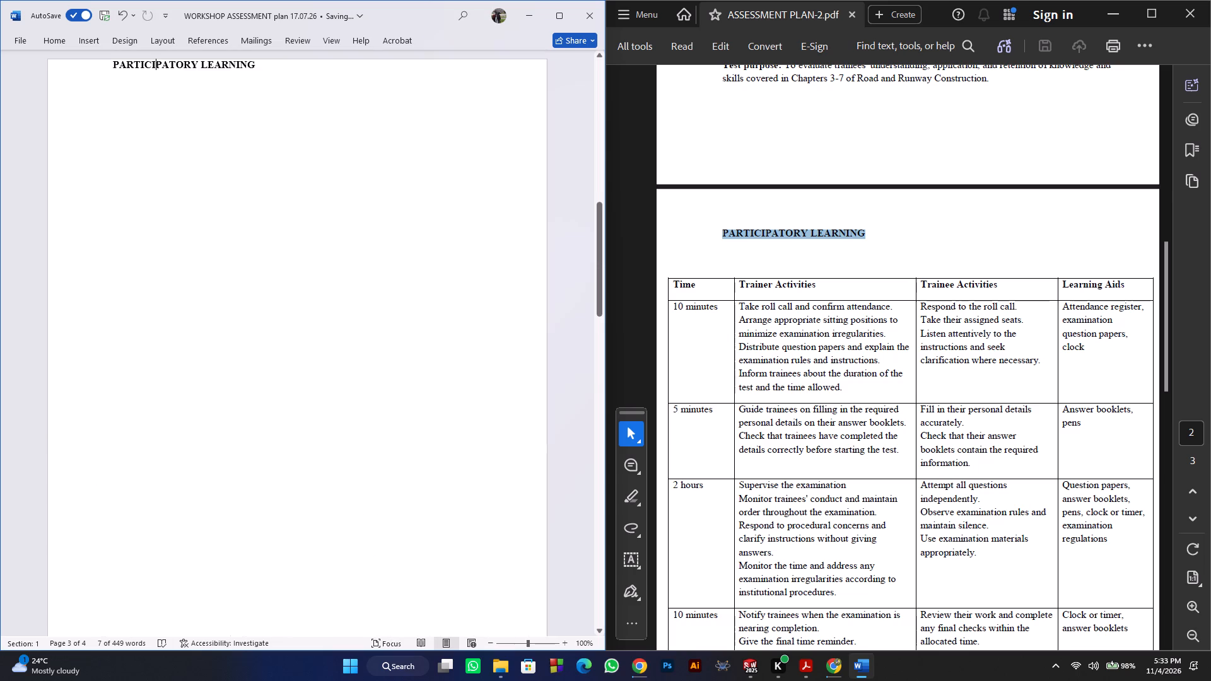
scroll(761, 368, "down", 2)
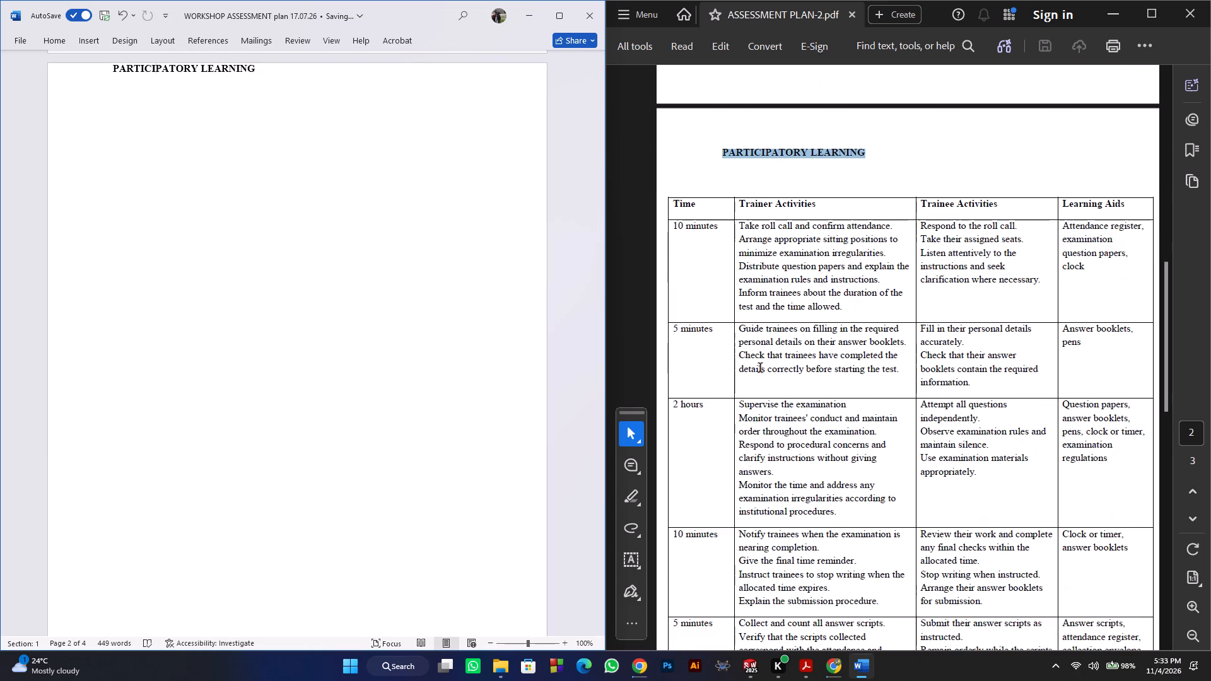
scroll(761, 368, "up", 3)
scroll(292, 346, "down", 13)
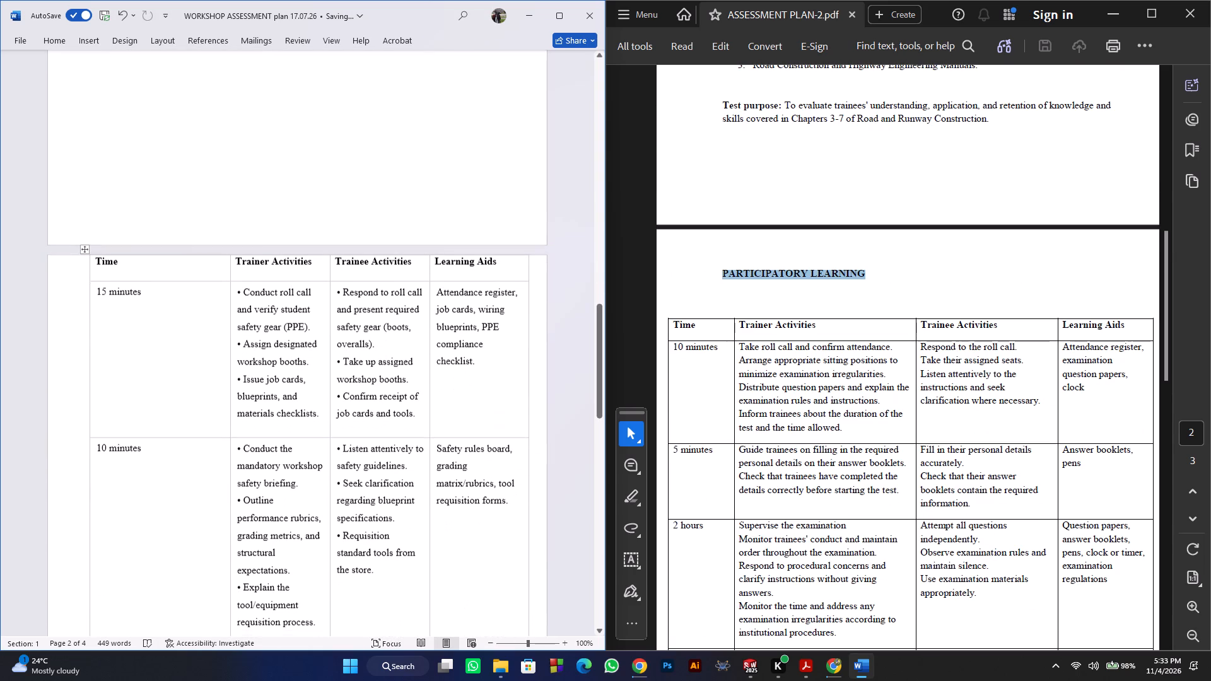
double_click(84, 250)
scroll(137, 445, "up", 4)
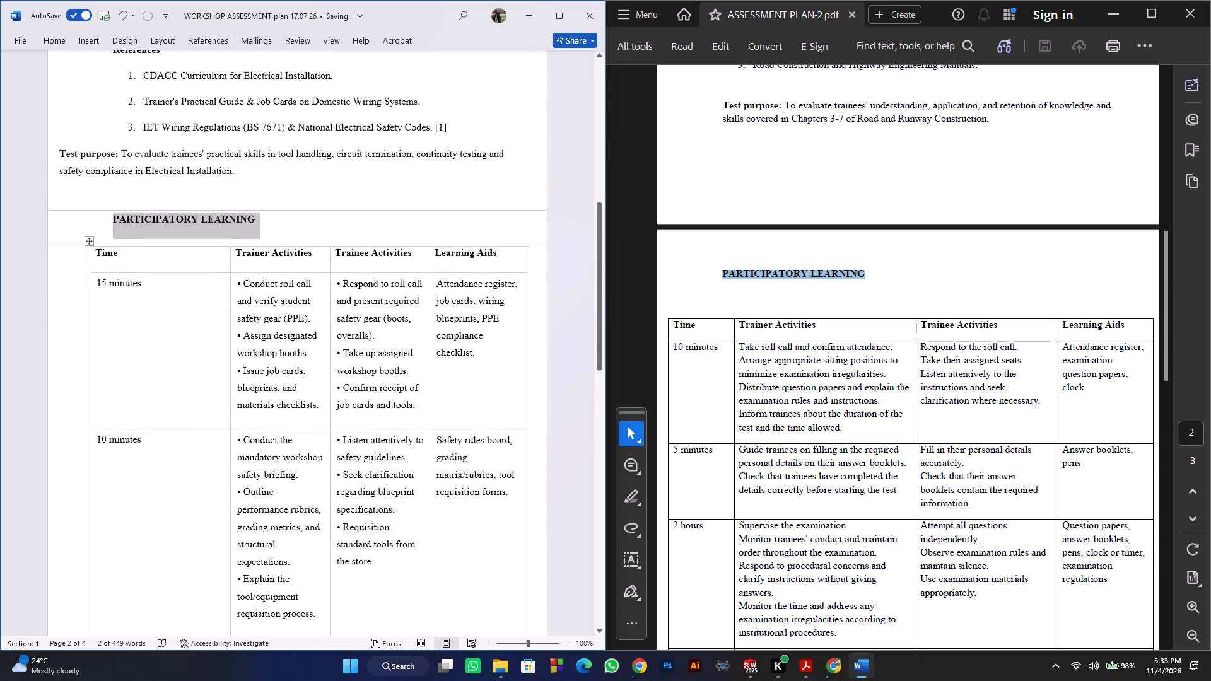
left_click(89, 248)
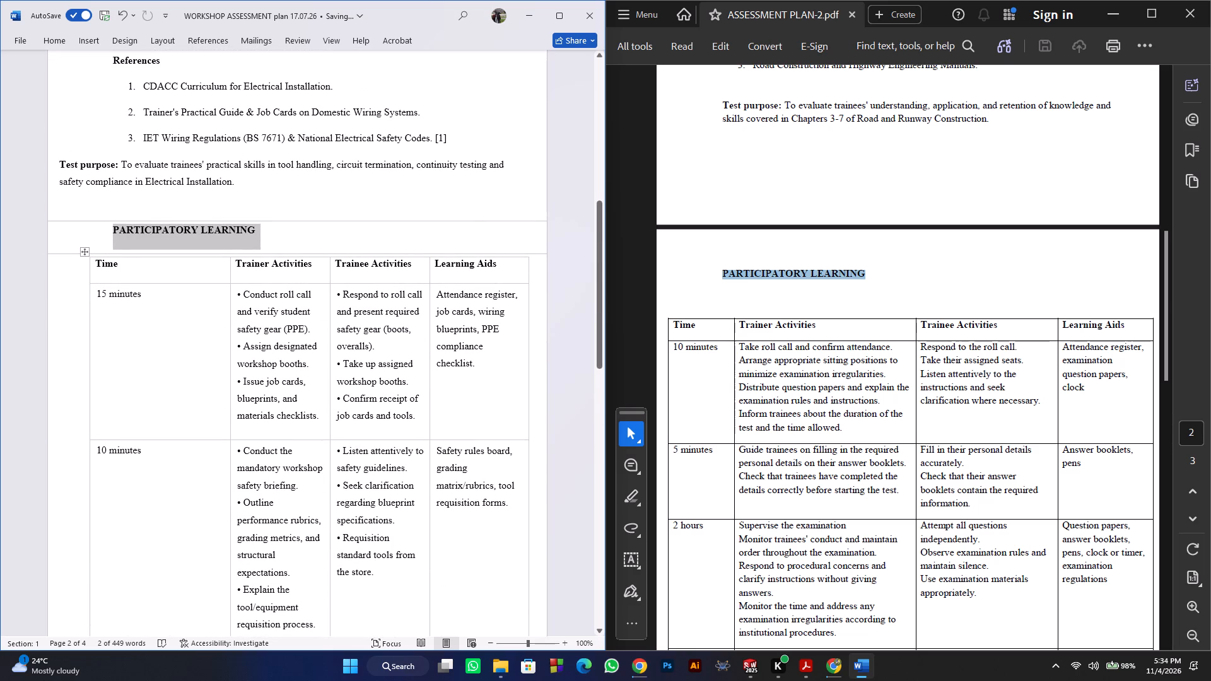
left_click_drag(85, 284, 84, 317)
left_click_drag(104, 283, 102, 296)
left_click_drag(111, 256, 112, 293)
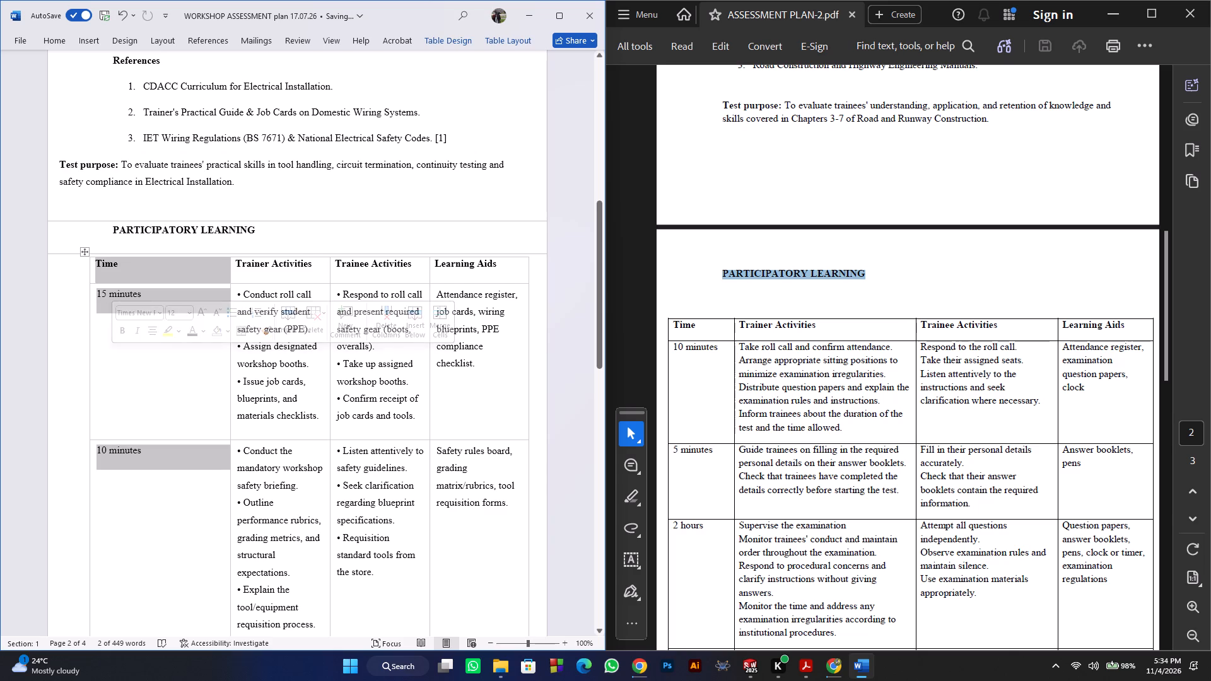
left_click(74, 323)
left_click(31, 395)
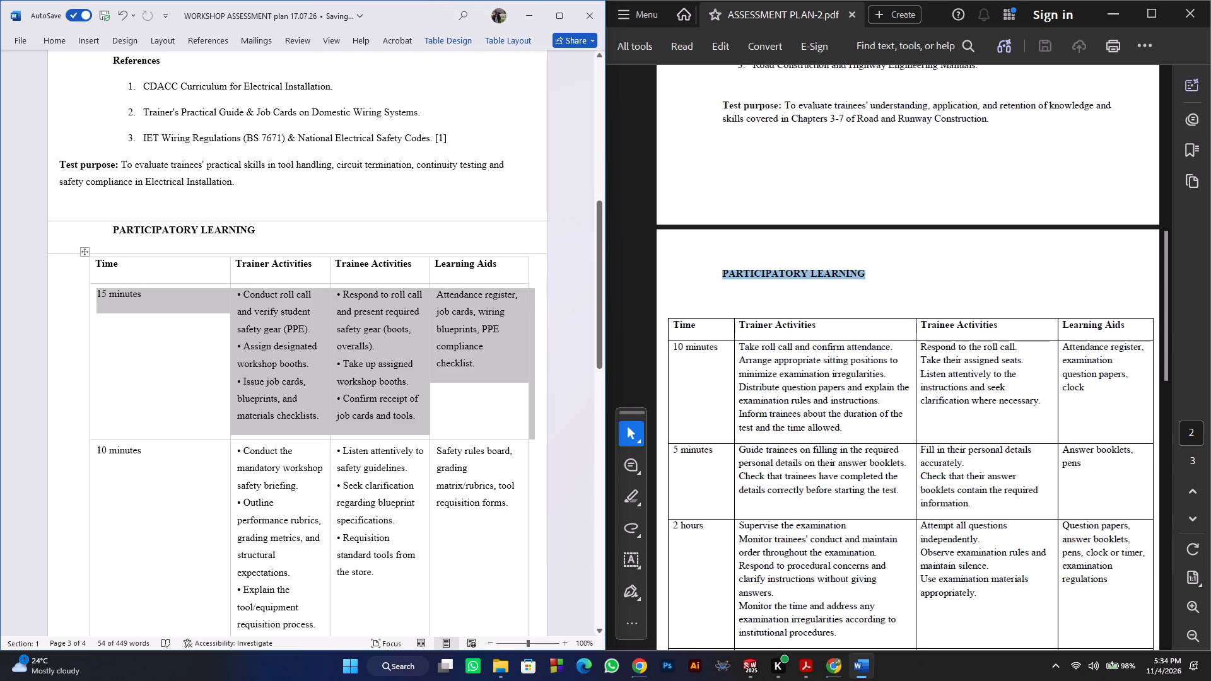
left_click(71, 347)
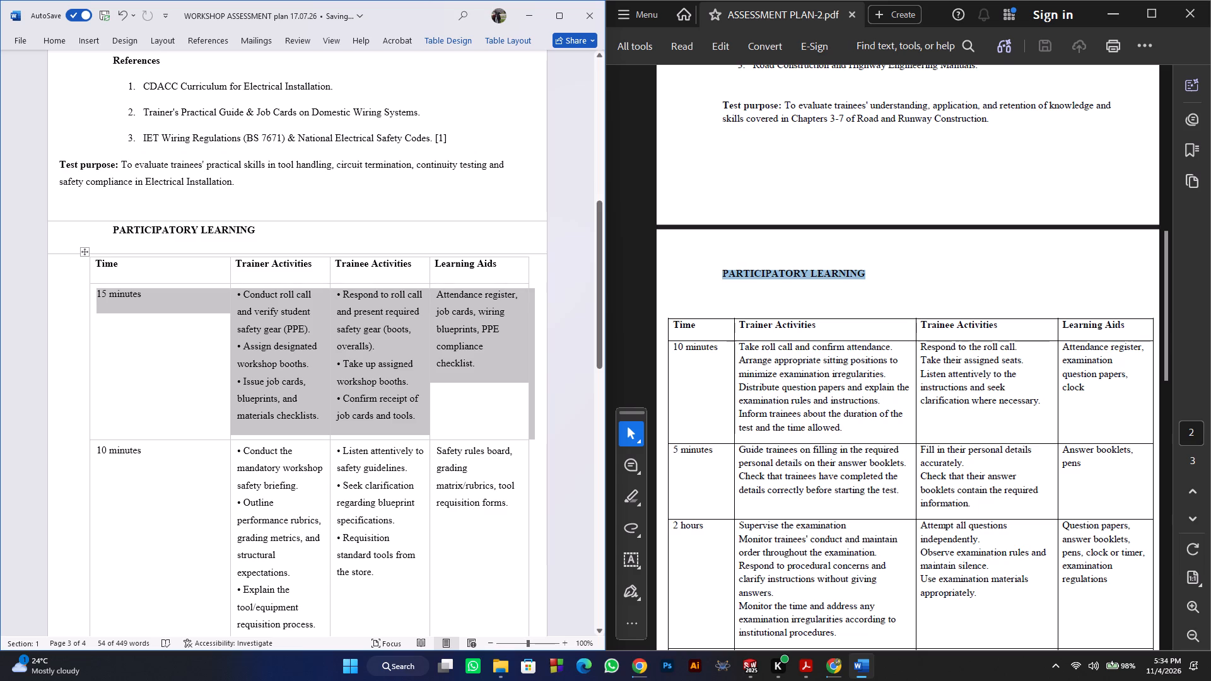
Show the white space between pages again around the PARTICIPATORY LEARNING heading.
double_click(86, 253)
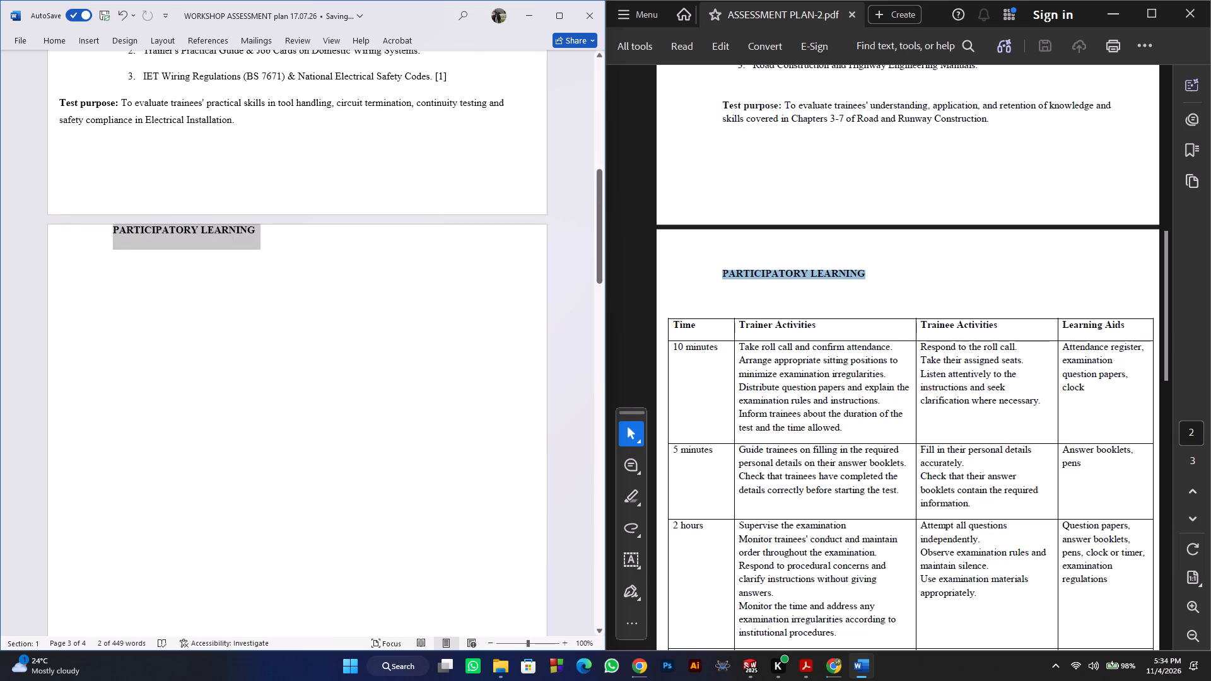
Move the PARTICIPATORY LEARNING heading from above the activities table onto its own line directly beneath the Test purpose paragraph.
scroll(192, 412, "up", 4)
left_click(221, 467)
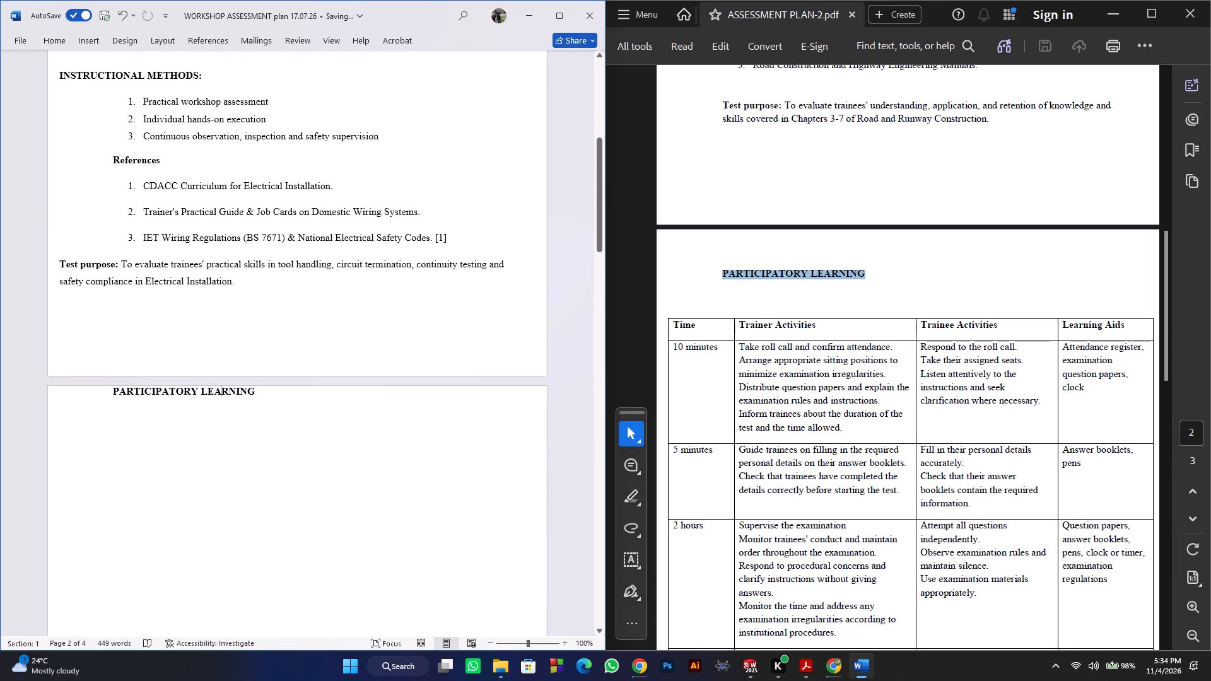
left_click_drag(112, 392, 246, 394)
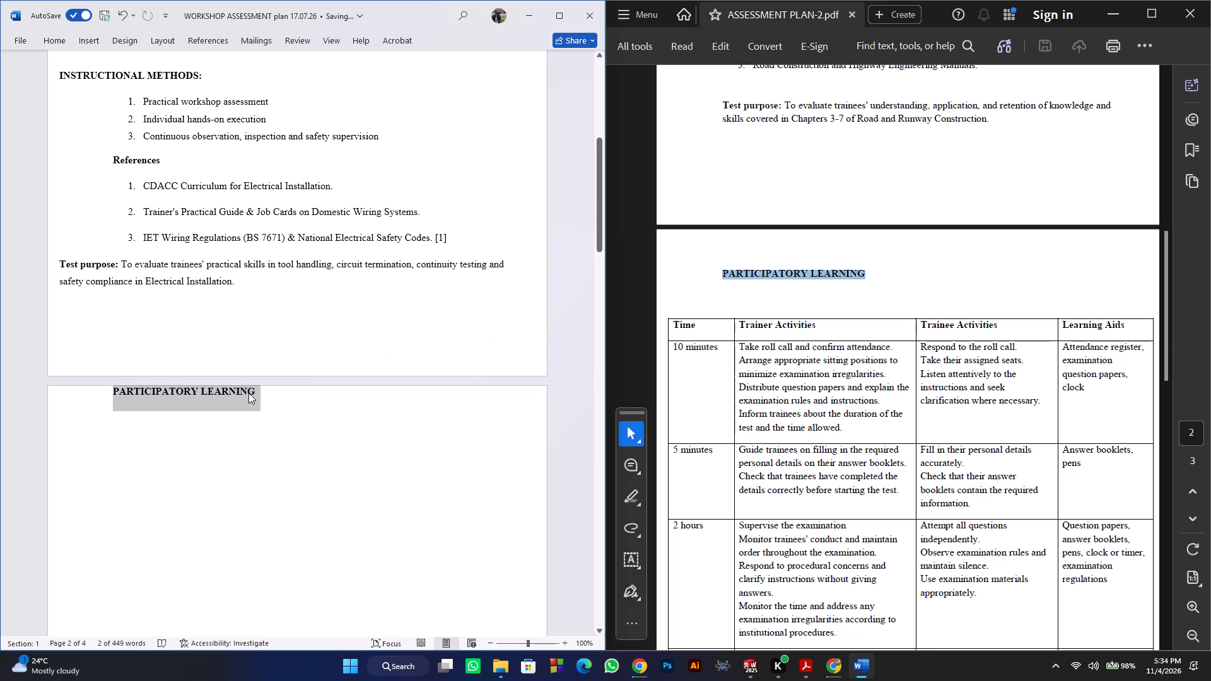
key("ctrl+c")
left_click(243, 289)
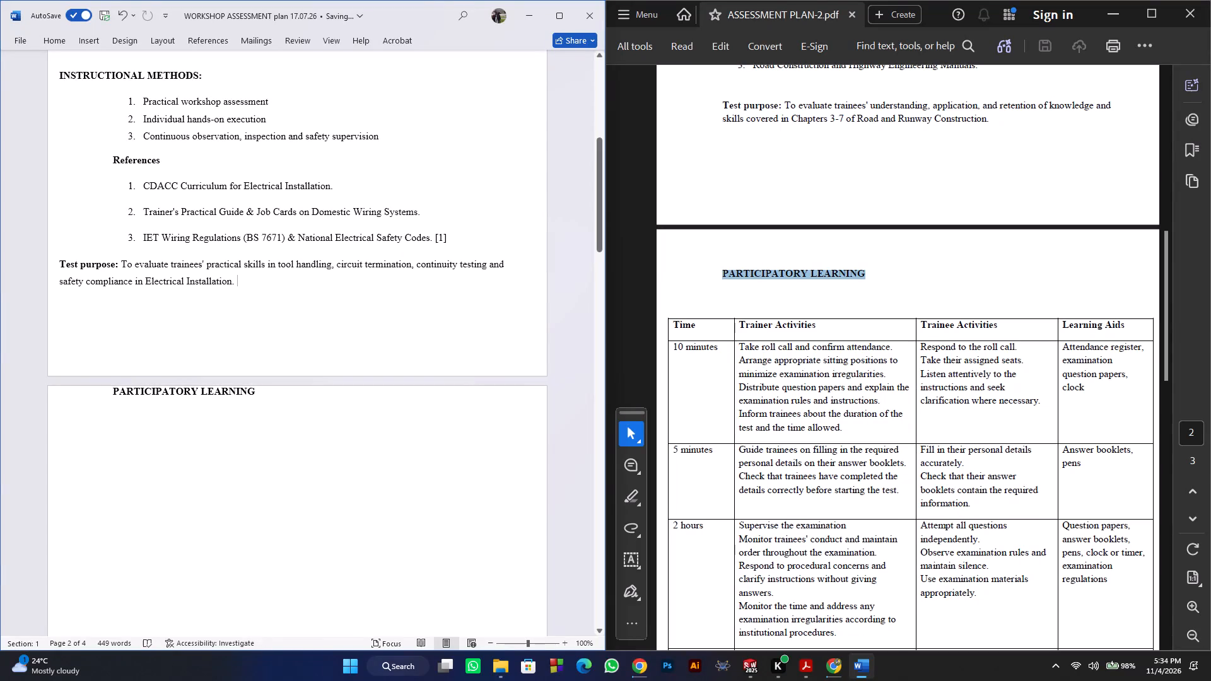
key("ctrl+v")
left_click(73, 419)
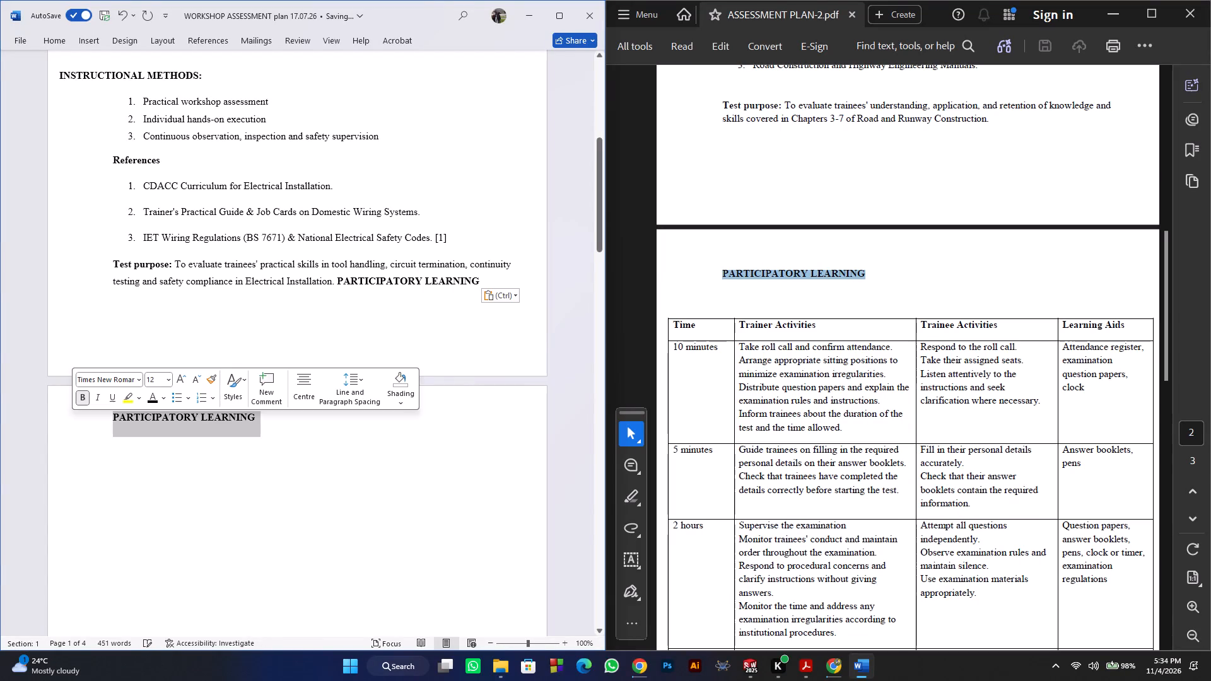
key("BackSpace")
key("BackSpace")
key("BackSpace")
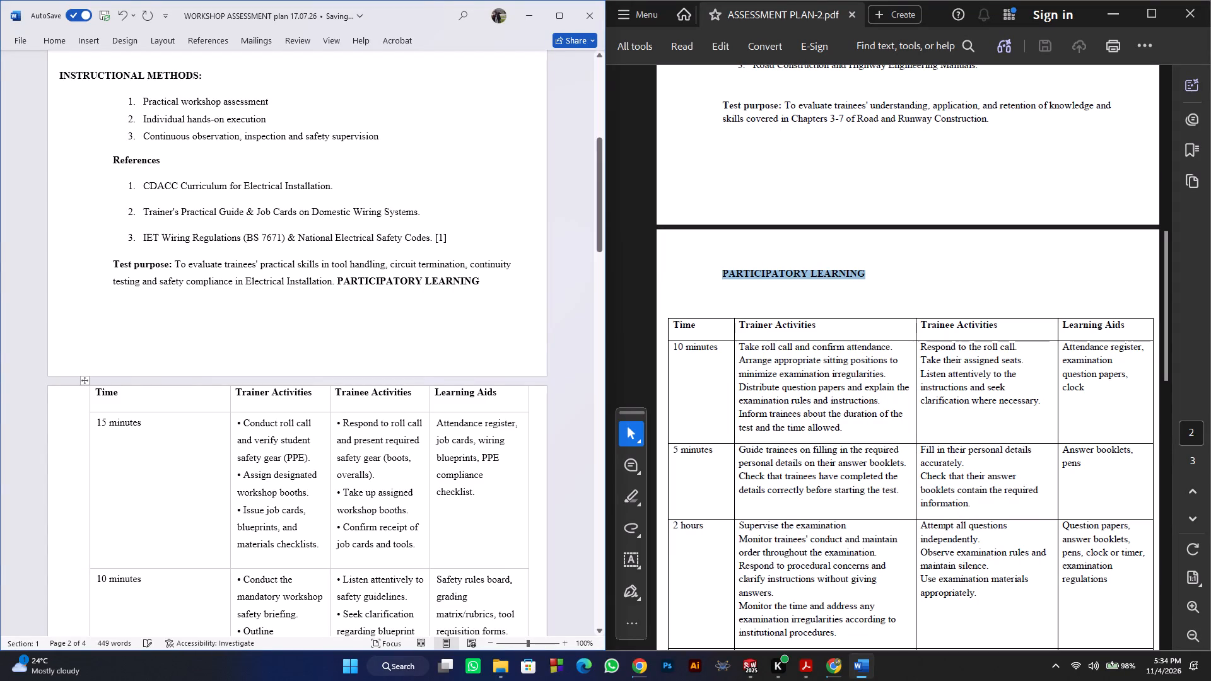
left_click(337, 284)
key("Return")
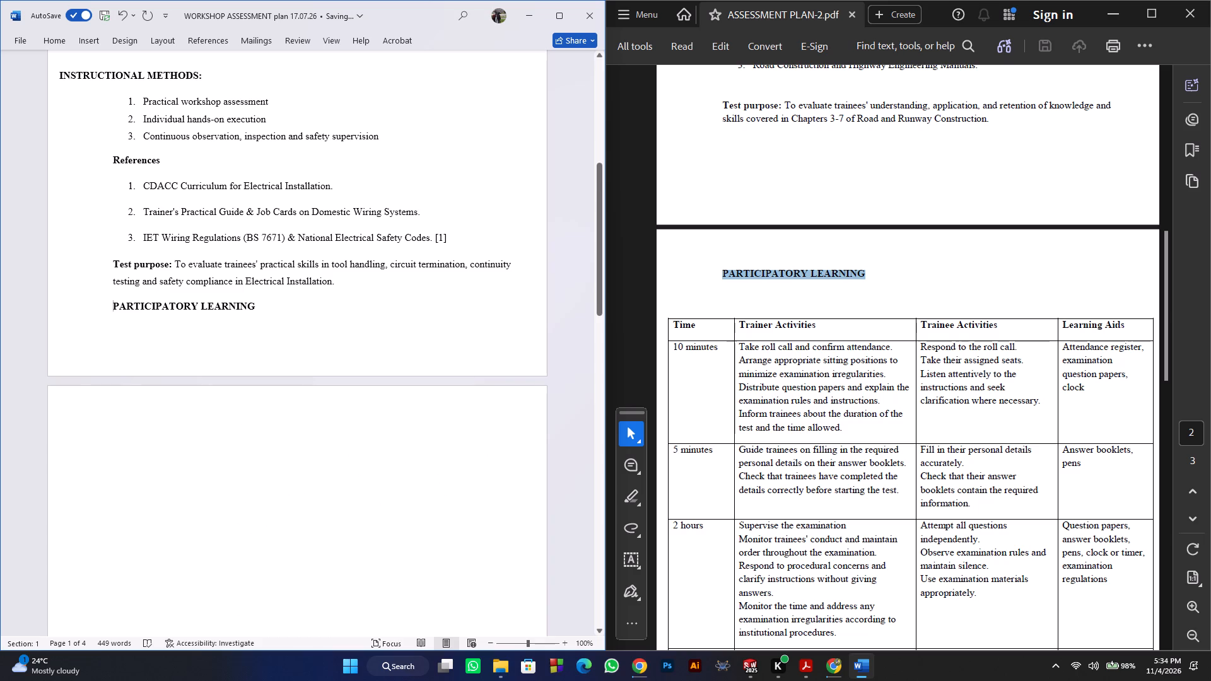
Enlarge the whole activities table slightly in width from its last corner, below the final 5 minutes row.
scroll(249, 347, "down", 17)
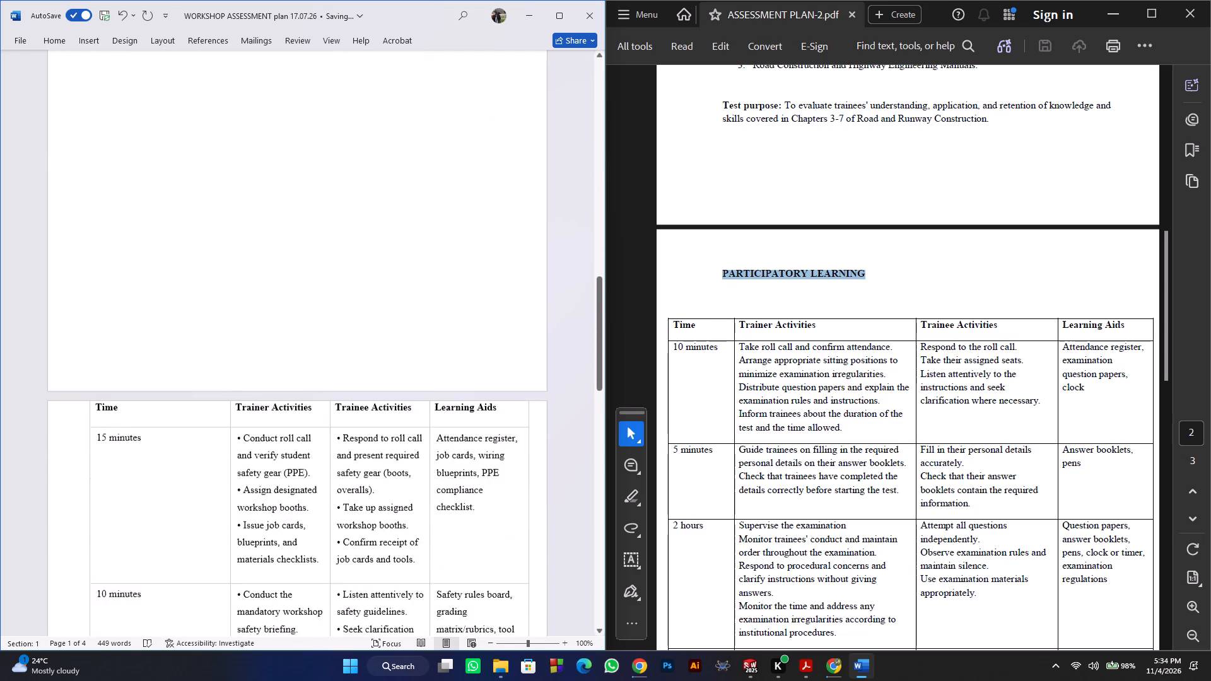
scroll(249, 347, "down", 20)
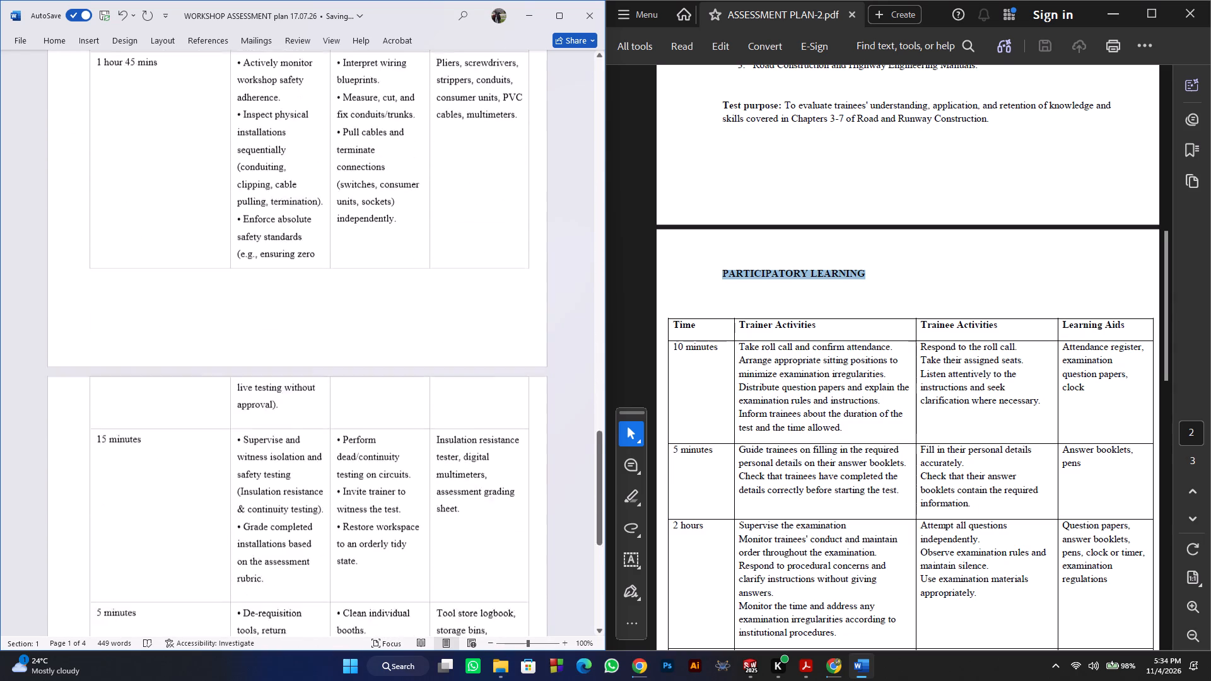
scroll(249, 347, "down", 7)
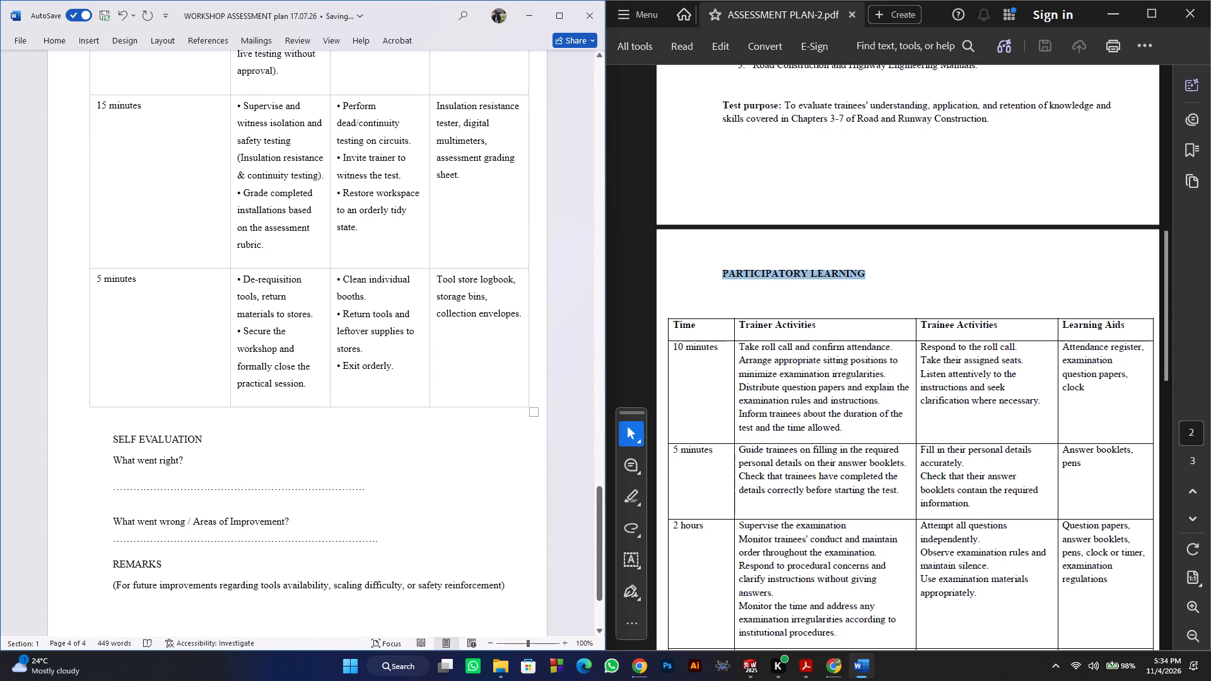
left_click_drag(532, 414, 542, 413)
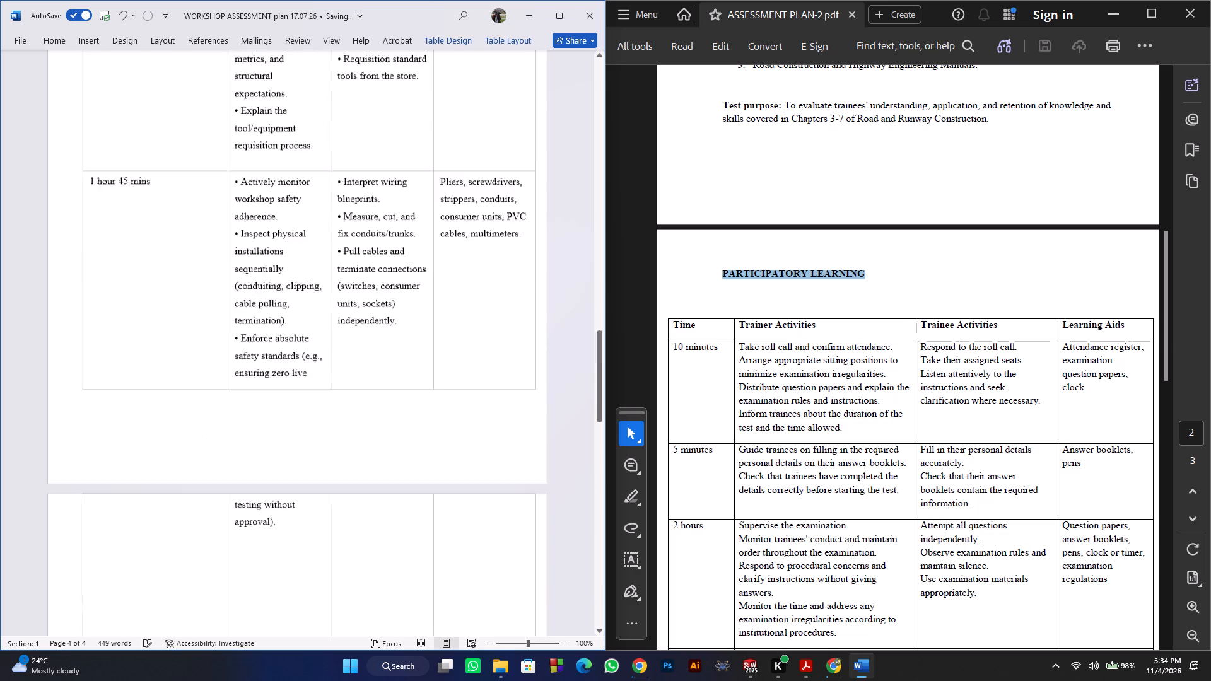
Insert a row above the activities table's header row and merge its cells into one.
scroll(538, 420, "up", 10)
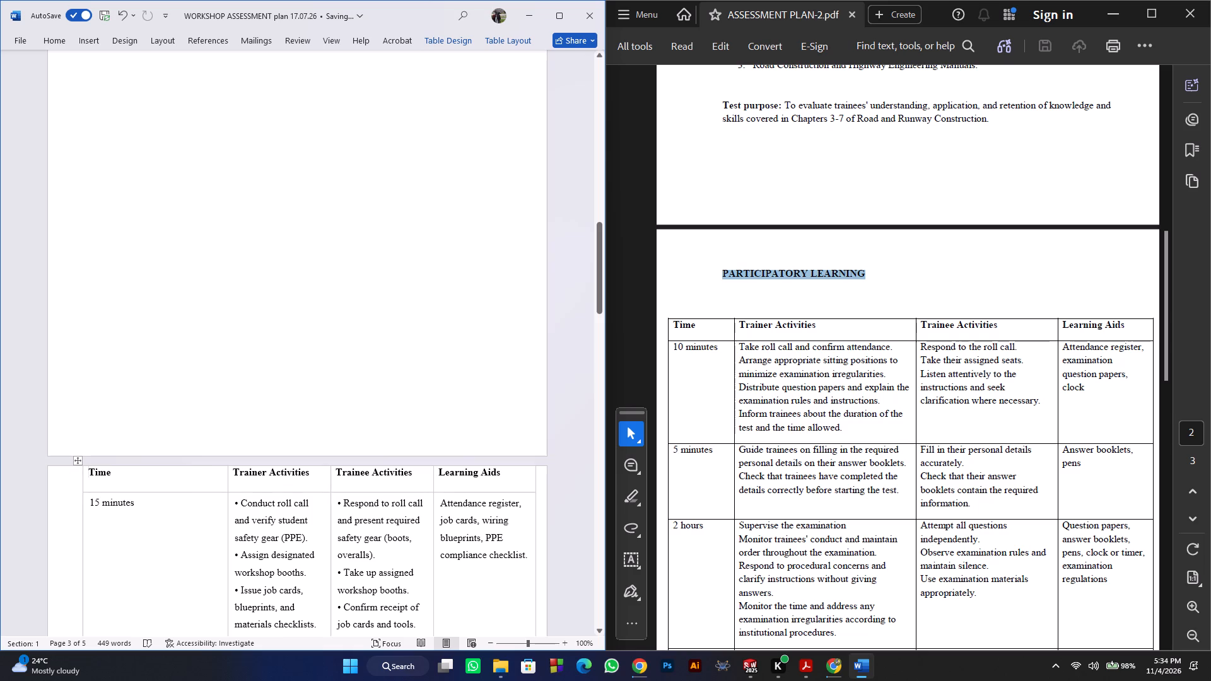
right_click(69, 486)
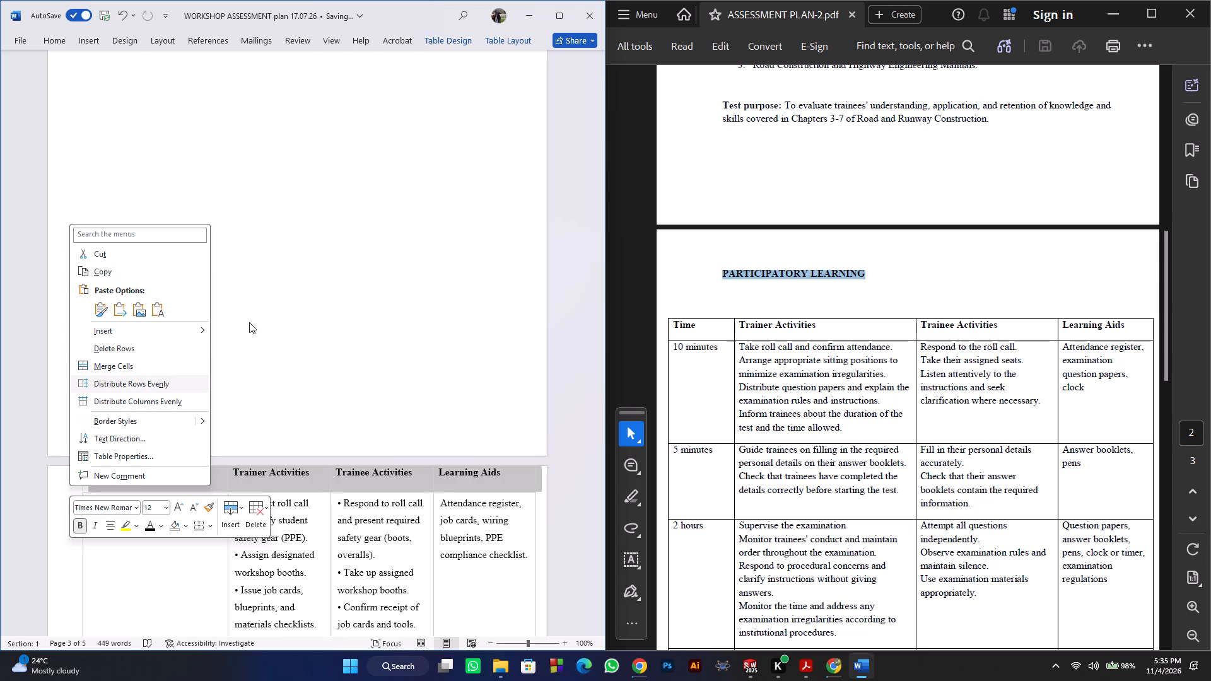
left_click(204, 332)
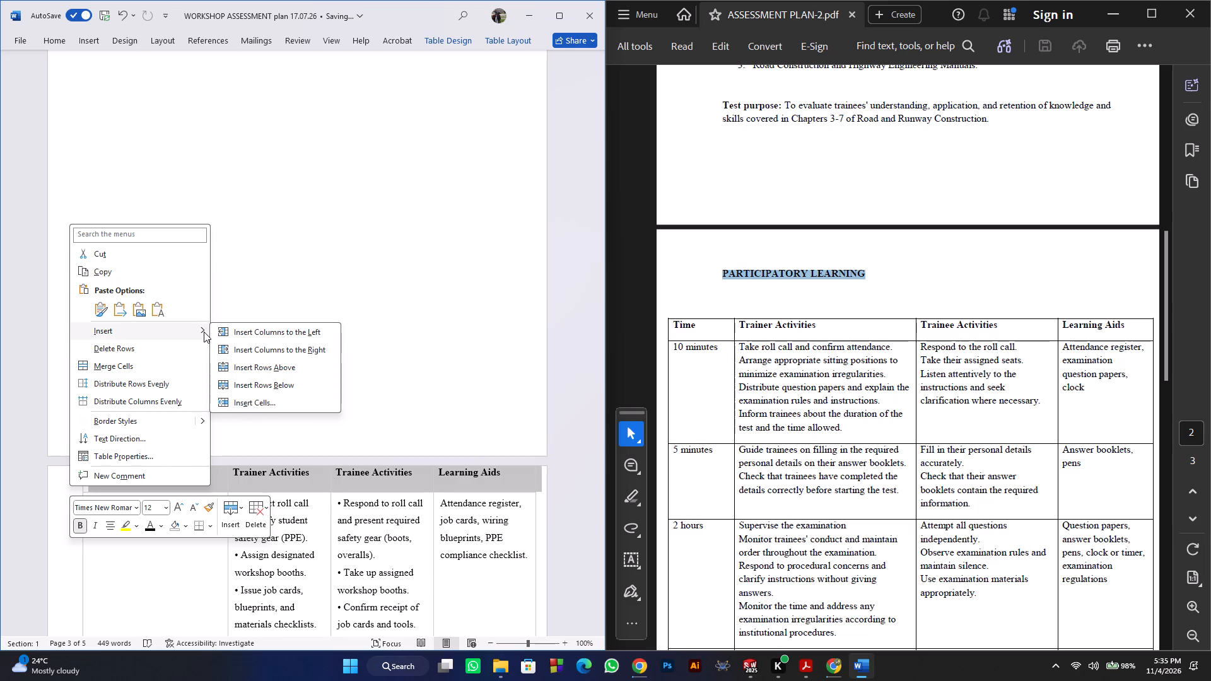
left_click(235, 361)
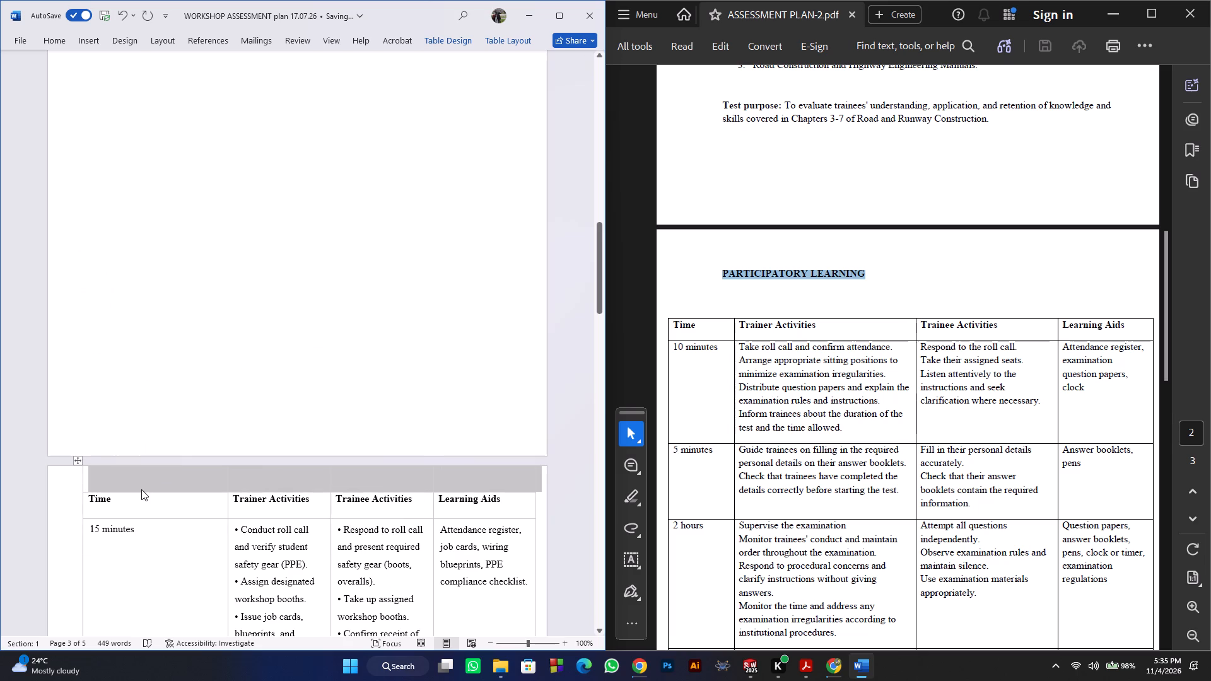
left_click(143, 482)
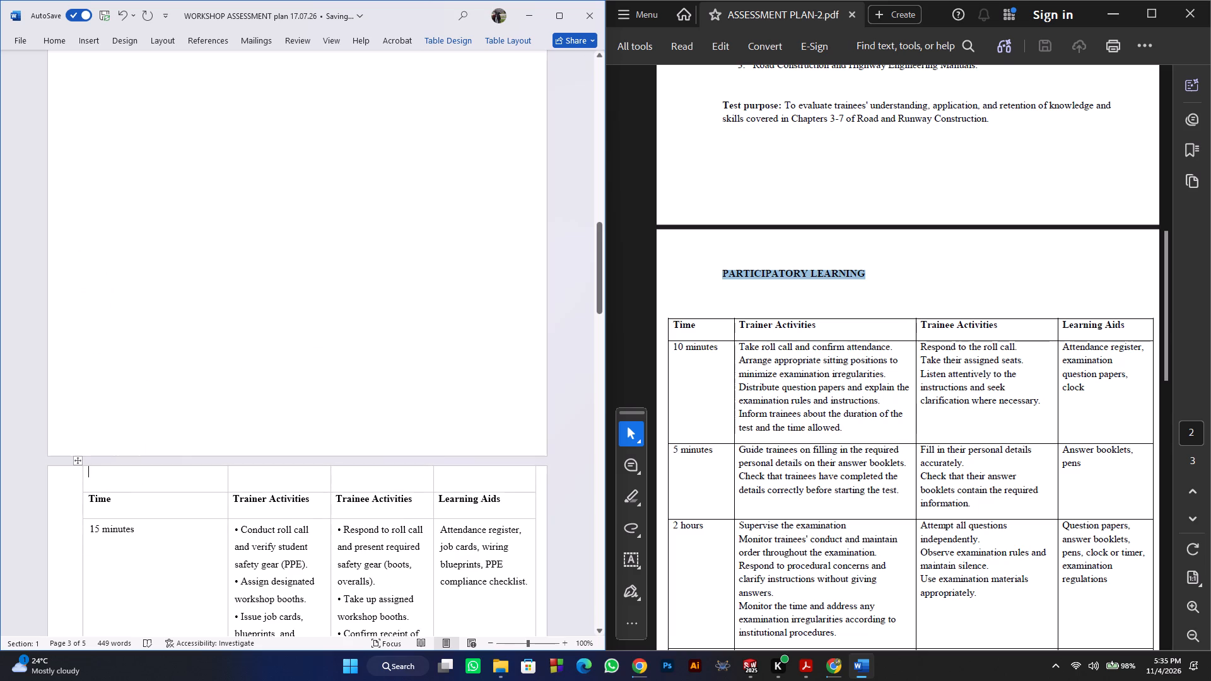
left_click_drag(105, 480, 288, 478)
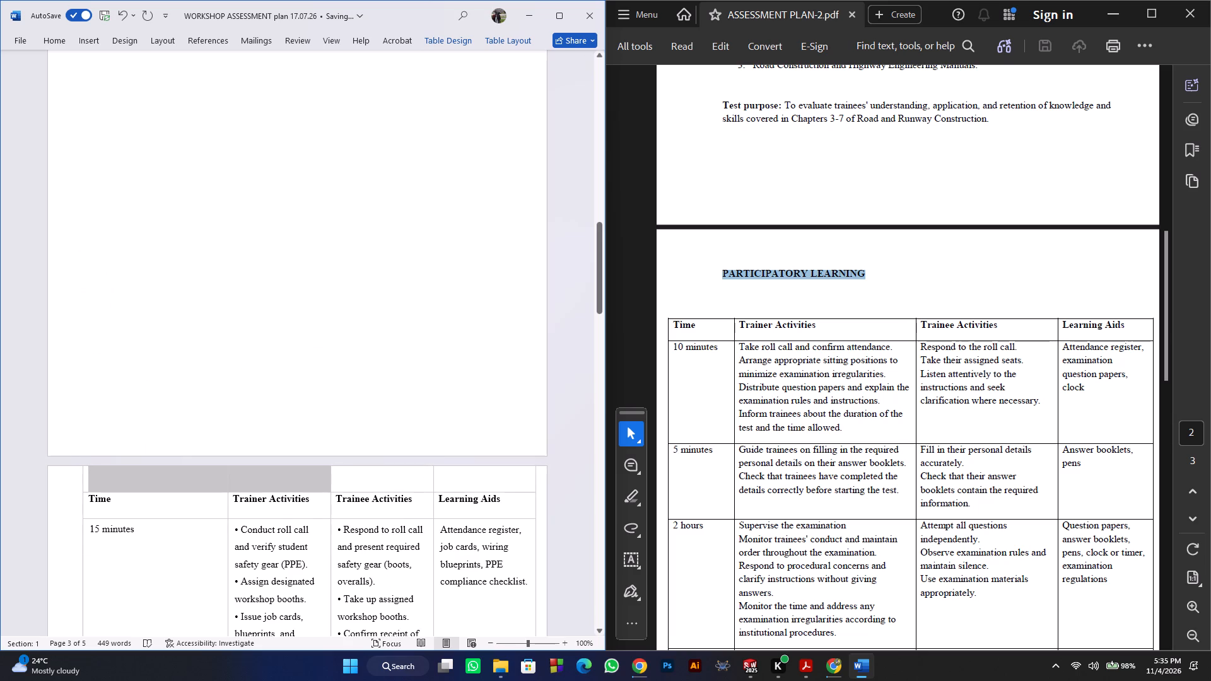
left_click_drag(288, 478, 446, 476)
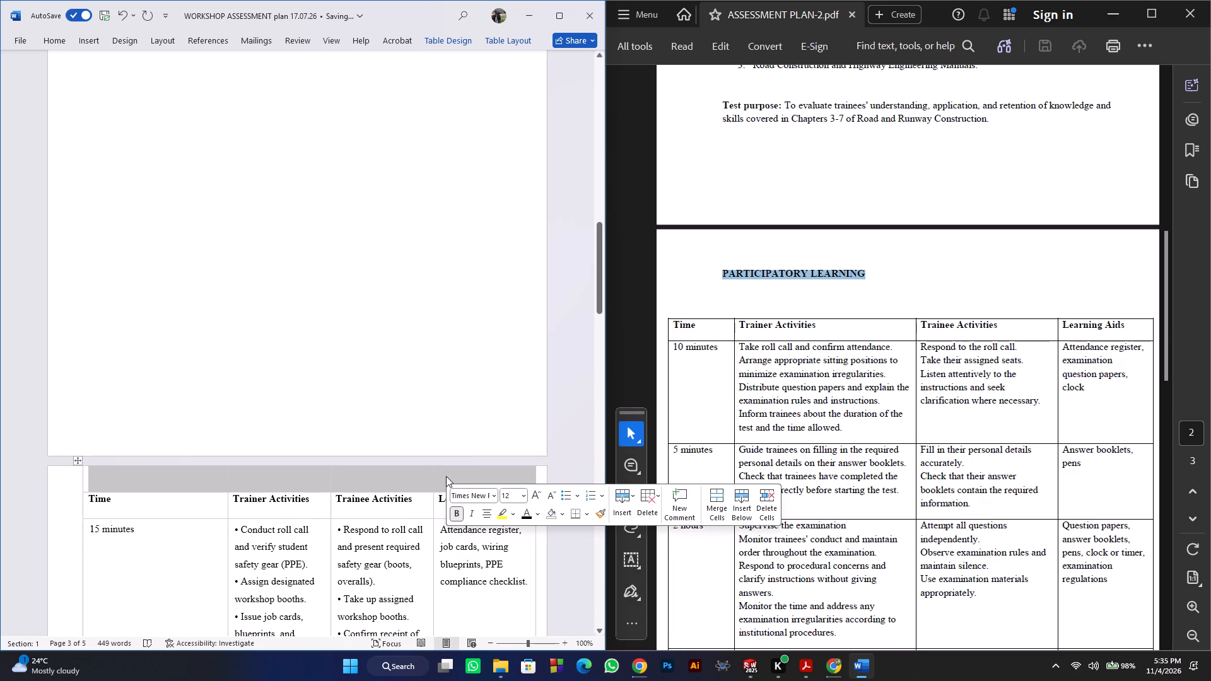
left_click(718, 506)
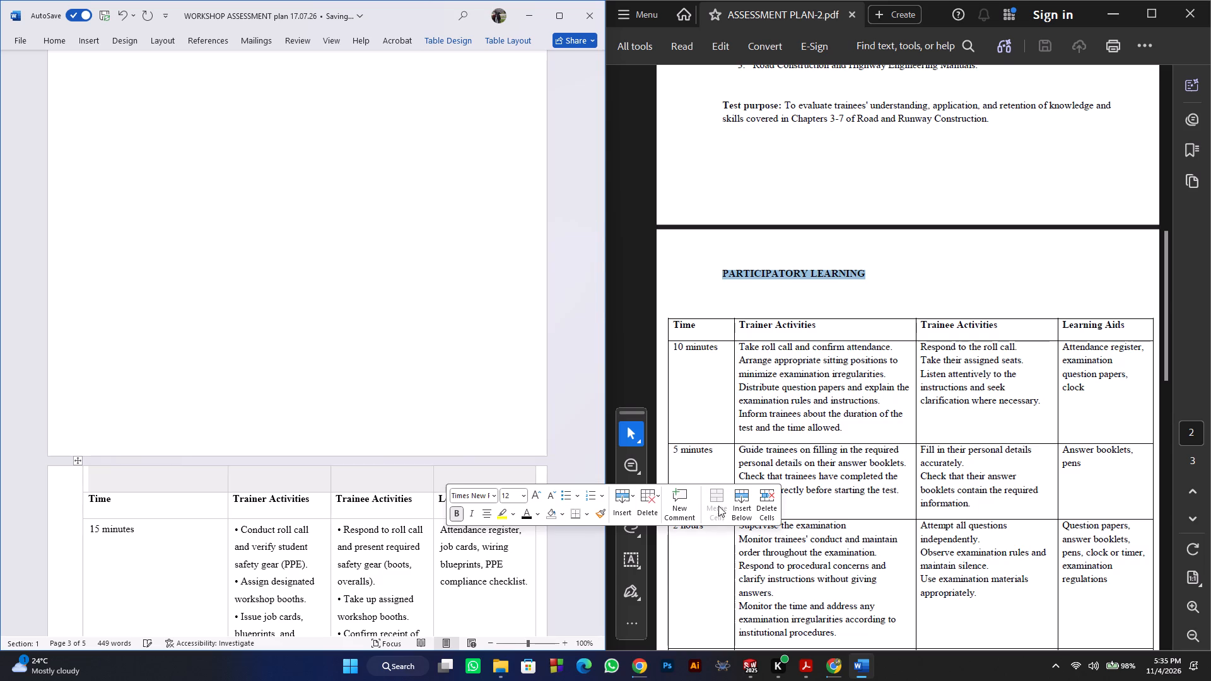
Move the PARTICIPATORY LEARNING heading from below the Test purpose paragraph into the table's merged top row, without an extra blank line.
scroll(91, 327, "up", 15)
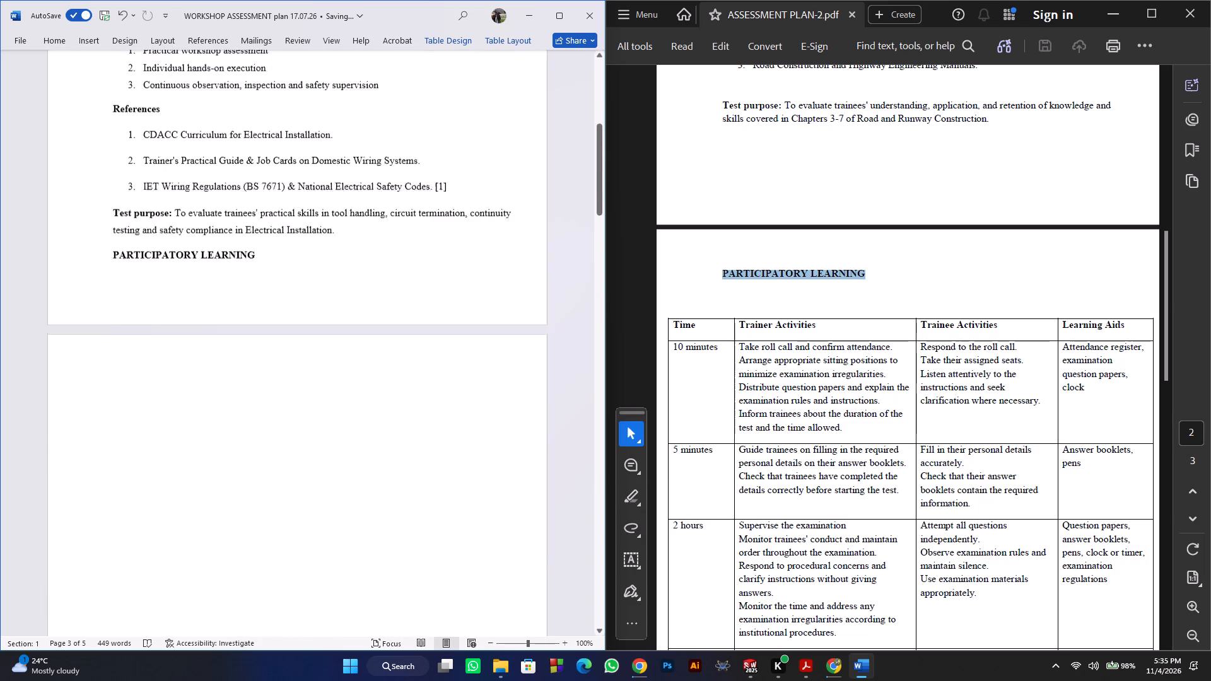
scroll(88, 327, "up", 2)
left_click(80, 356)
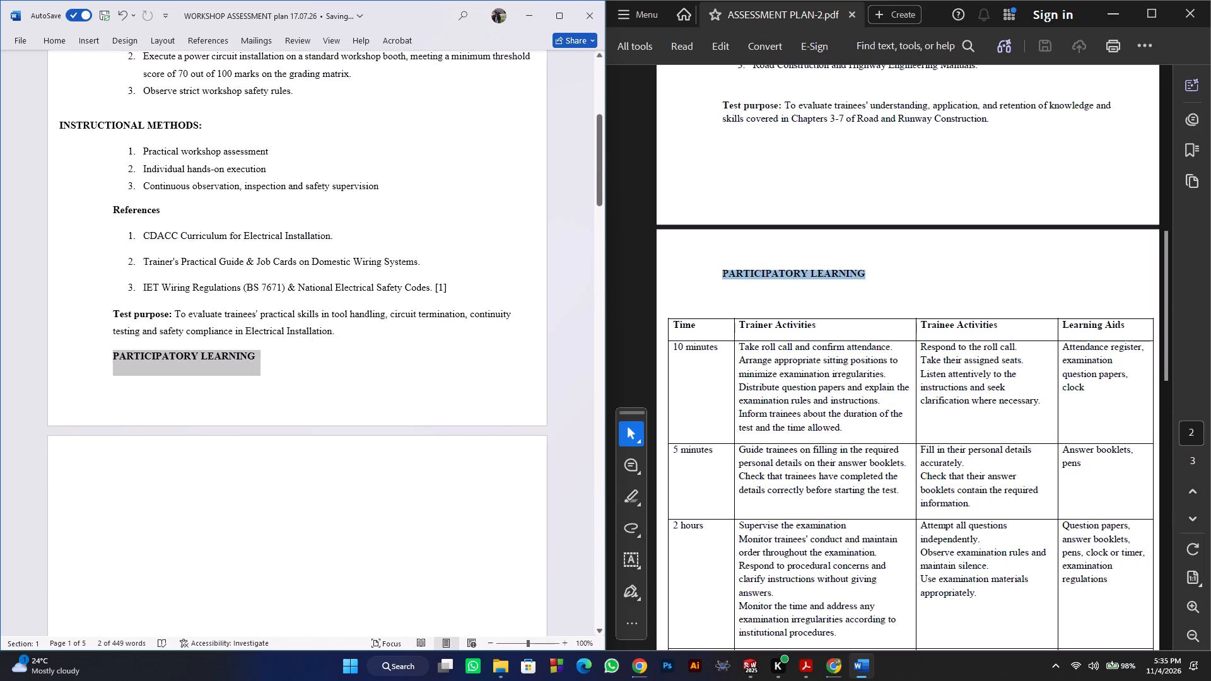
key("ctrl+c")
key("BackSpace")
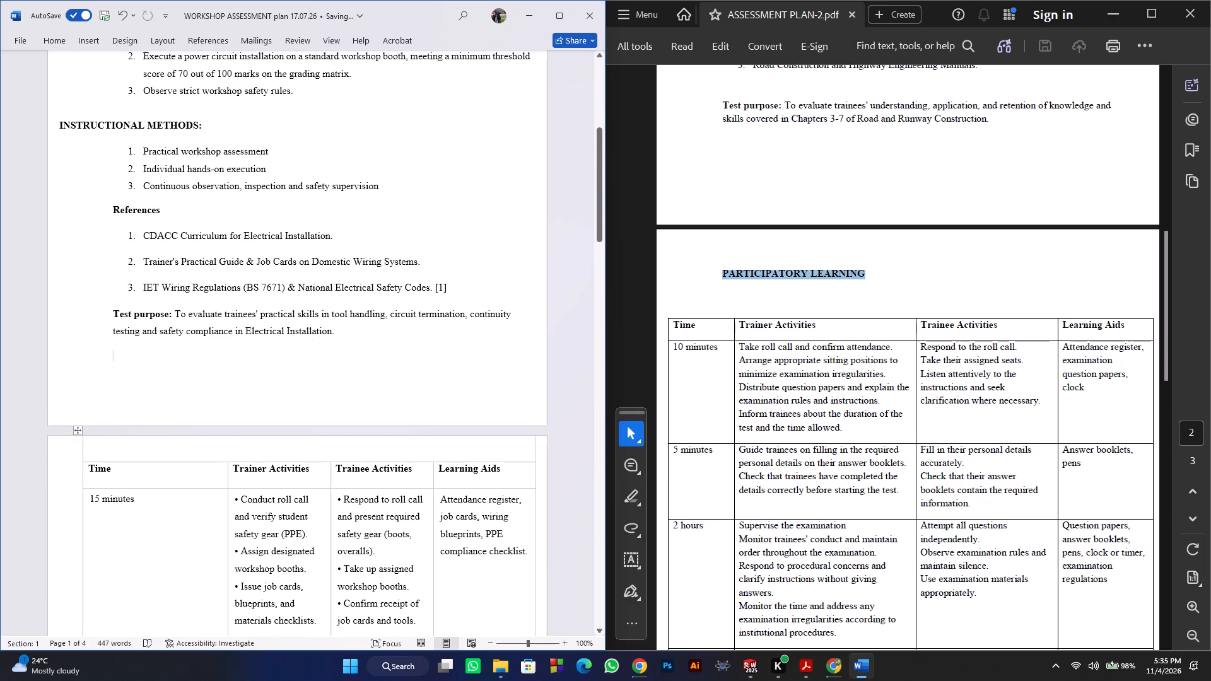
left_click(139, 454)
key("ctrl+v")
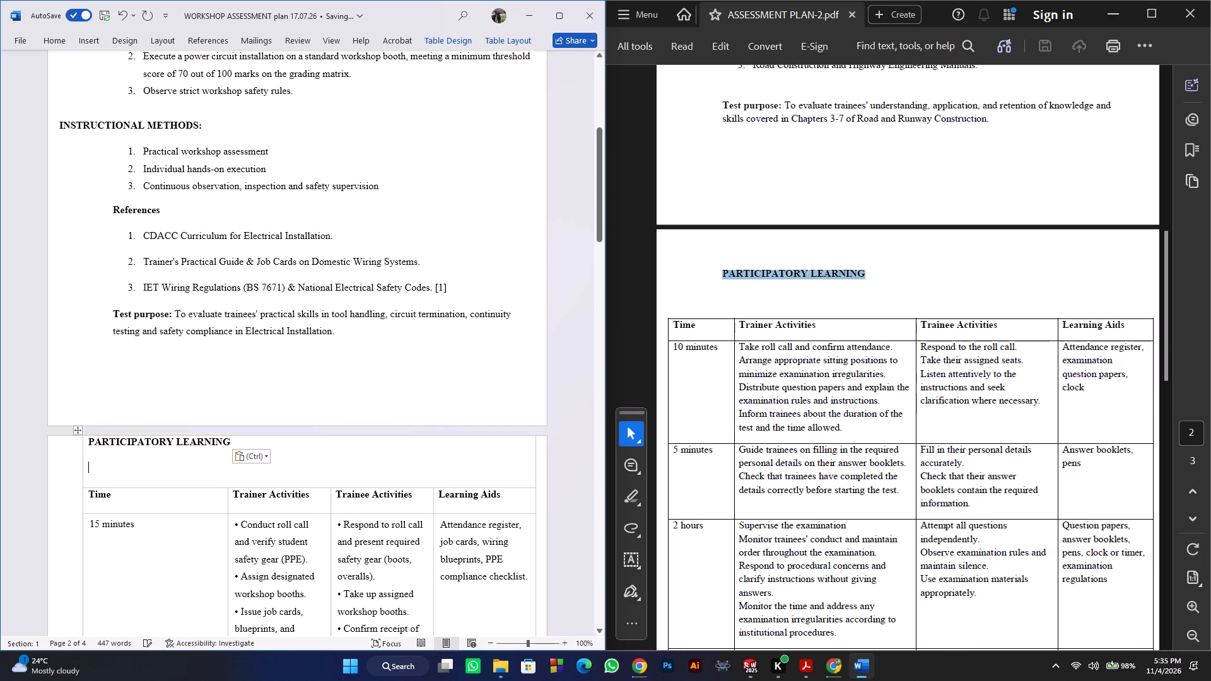
key("BackSpace")
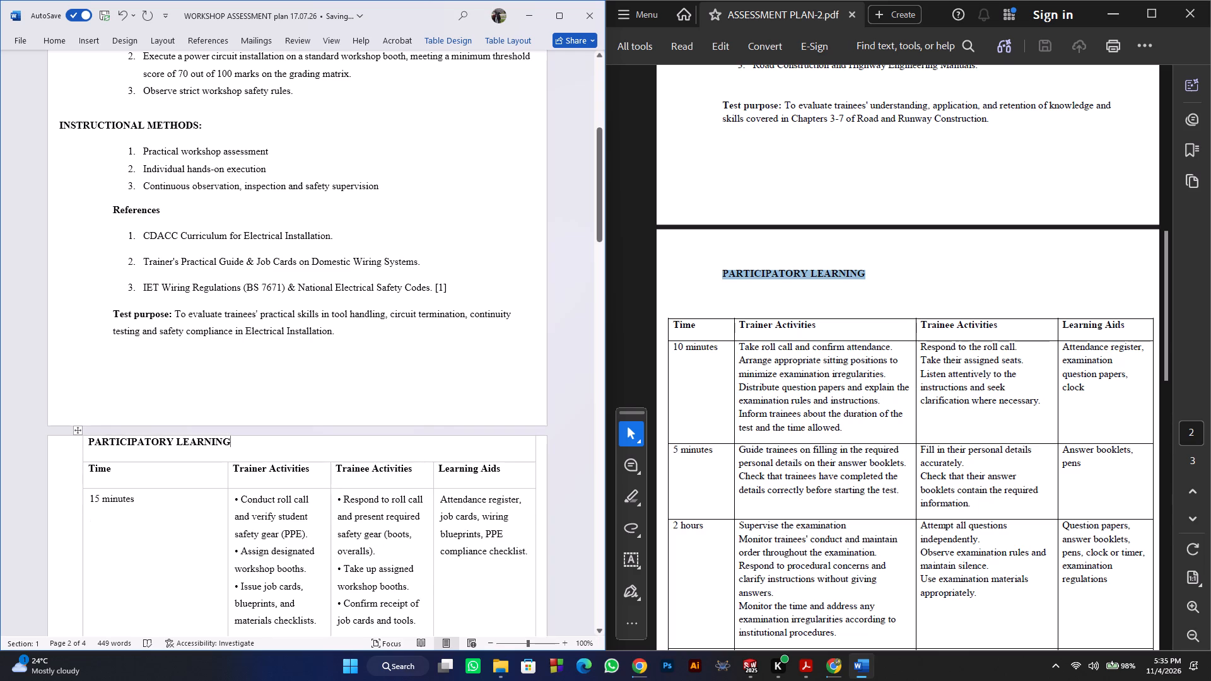
Insert an empty row between the activities table's header row and its first 15 minutes row.
scroll(173, 277, "up", 2)
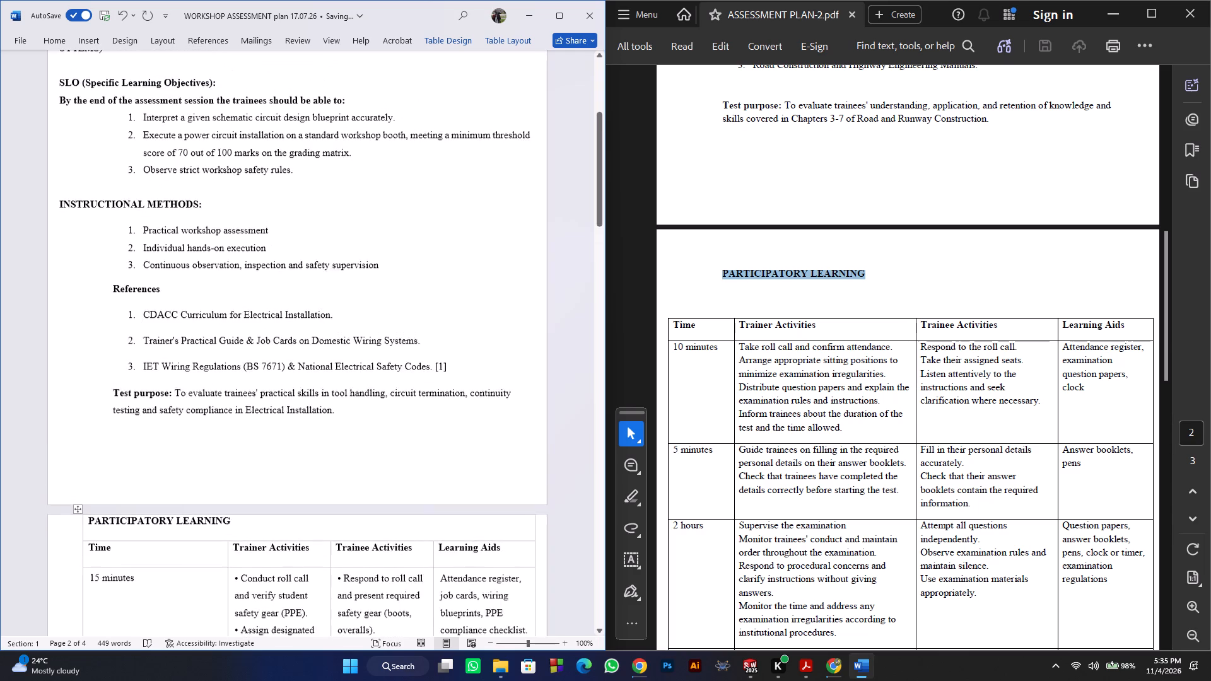
scroll(173, 277, "down", 3)
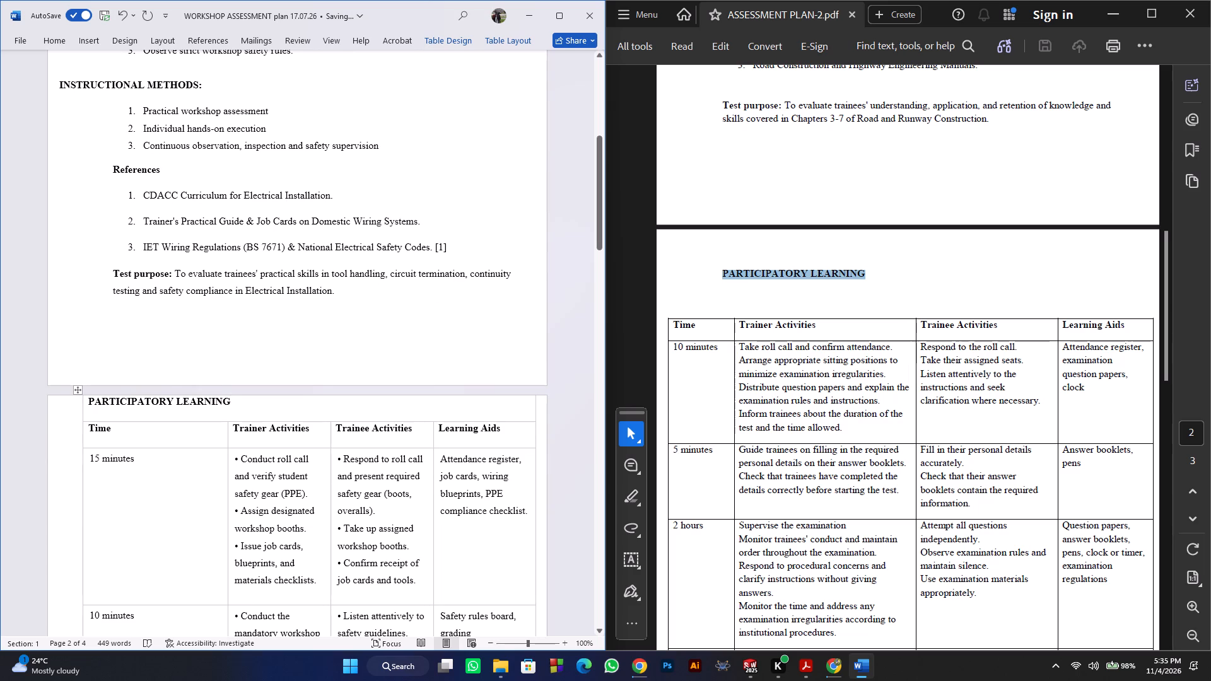
left_click(142, 450)
left_click(144, 448)
left_click(77, 450)
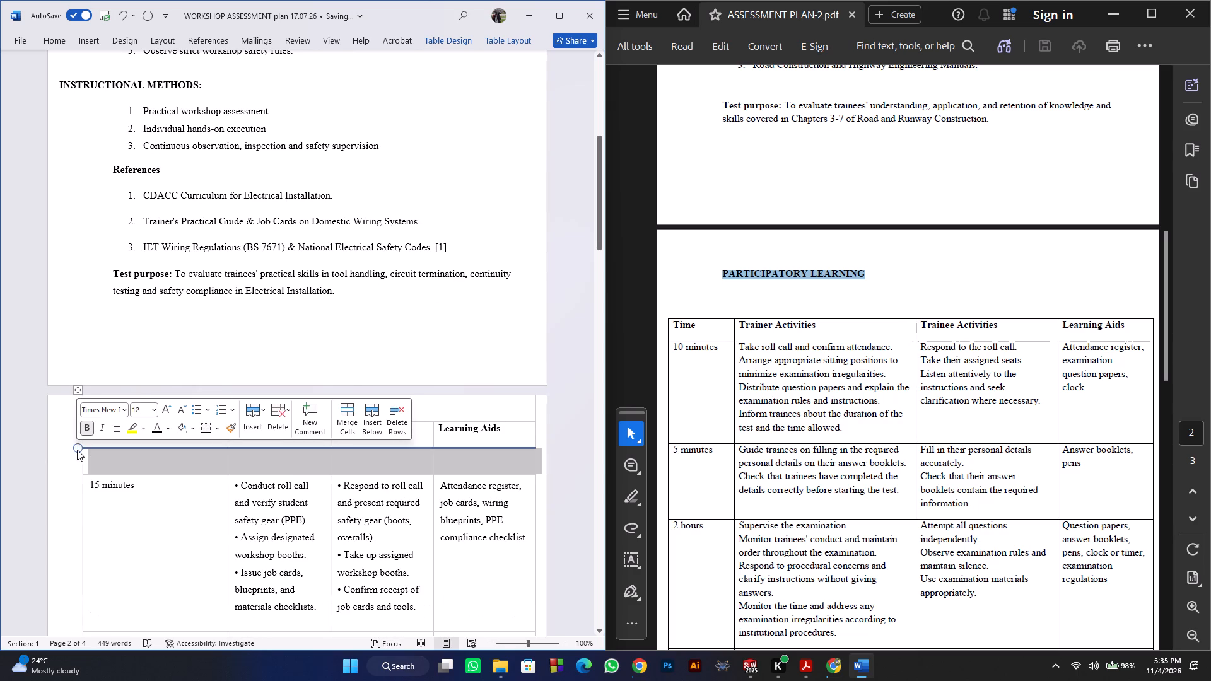
left_click(209, 463)
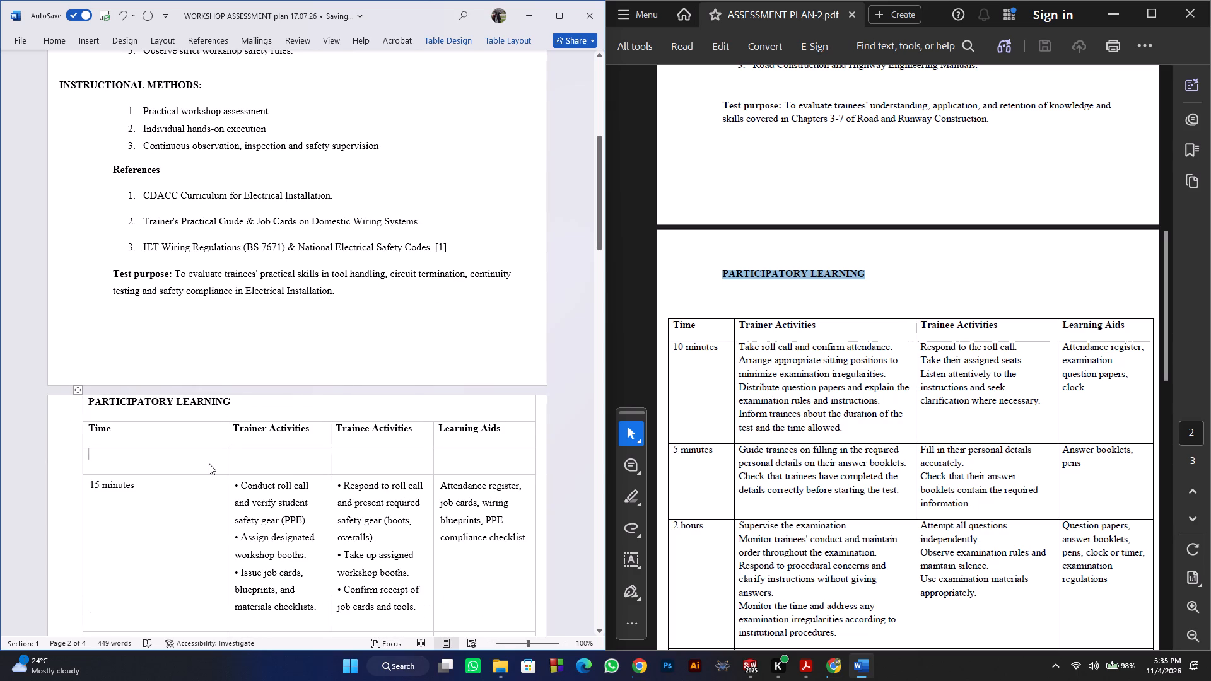
Merge the empty row above the first 15 minutes row into one cell and enter INTRODUCTION in it.
left_click_drag(207, 465, 447, 472)
left_click(715, 443)
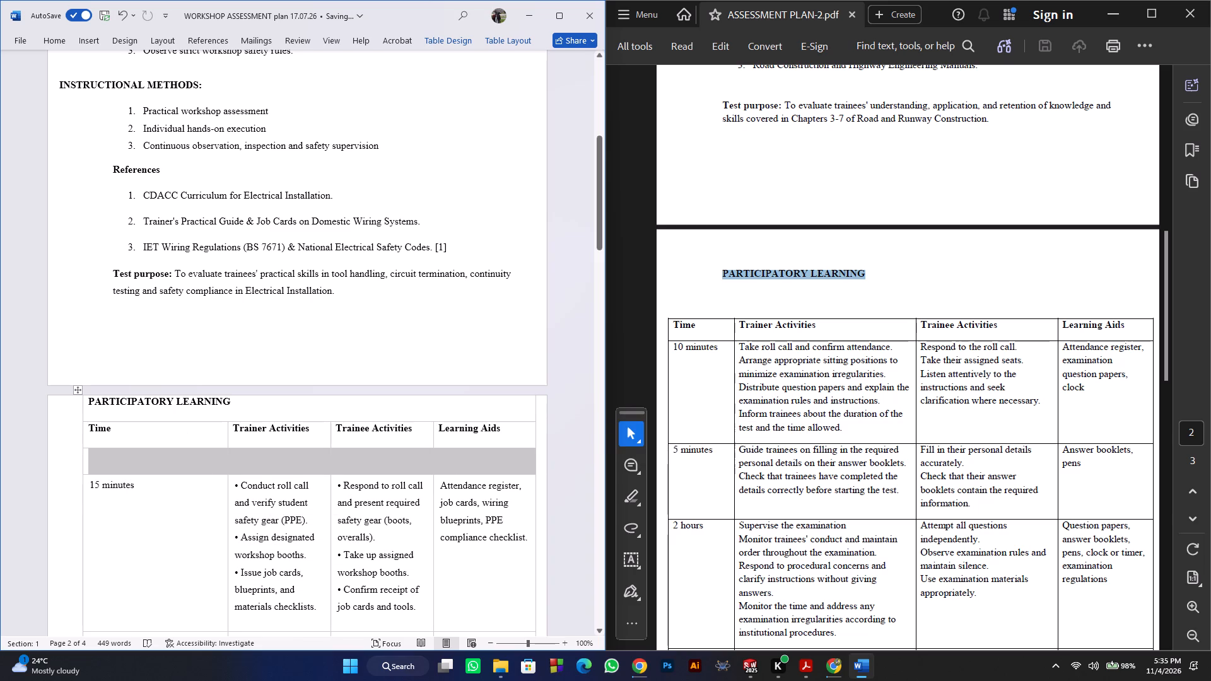
key("i")
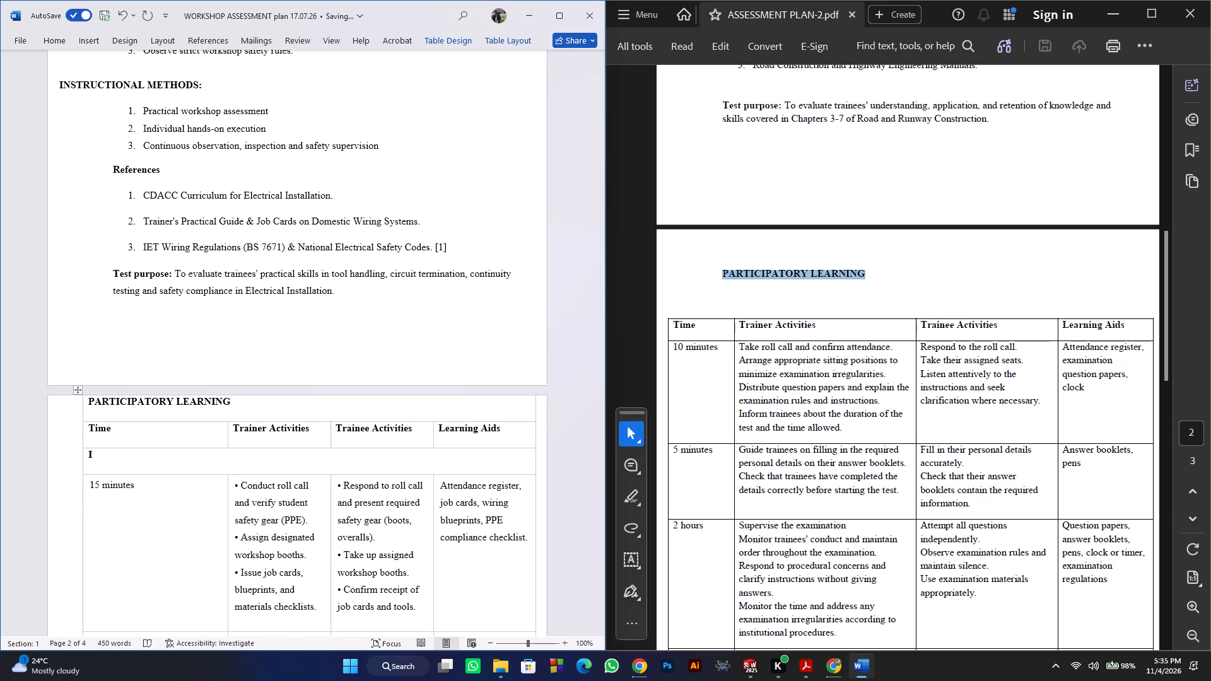
type("NTR")
type("ODUCTION")
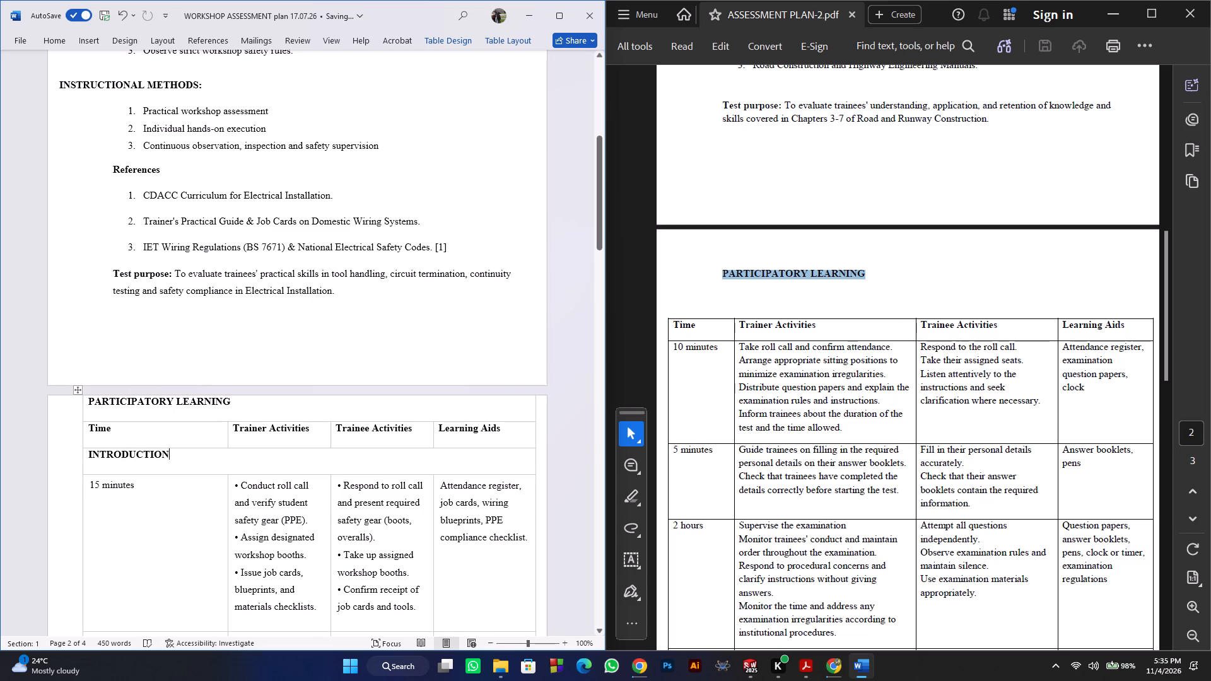
Centre the INTRODUCTION heading in its merged row of the activities table.
left_click(54, 463)
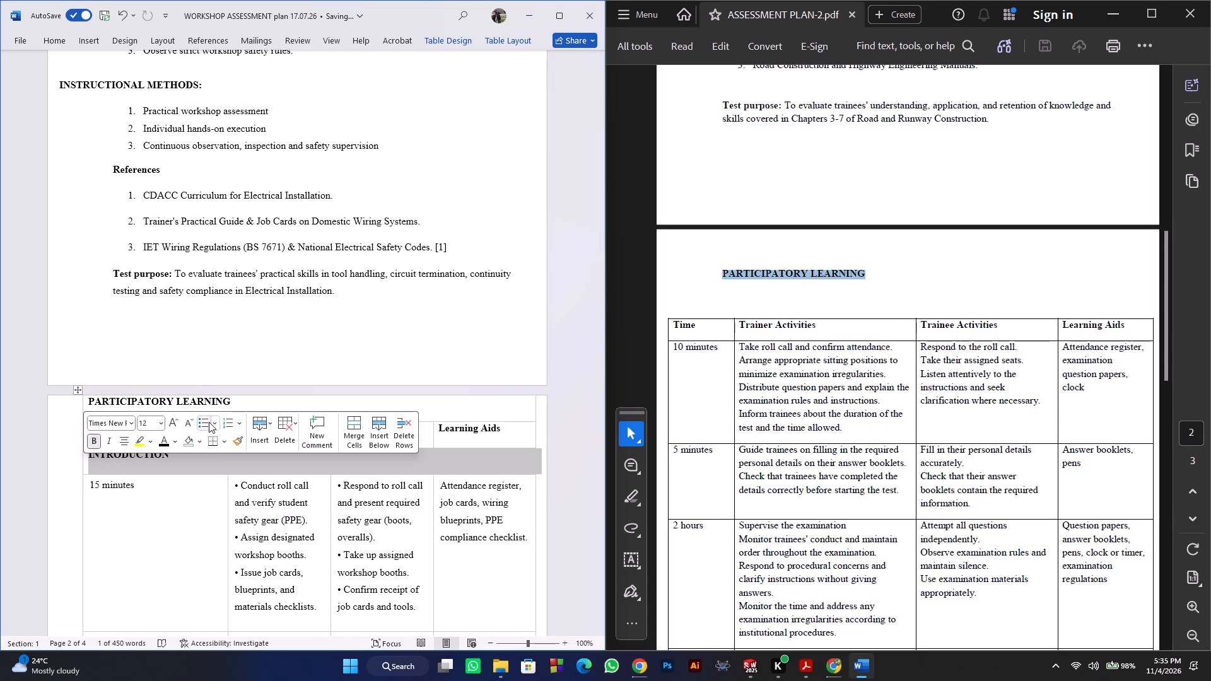
left_click(56, 42)
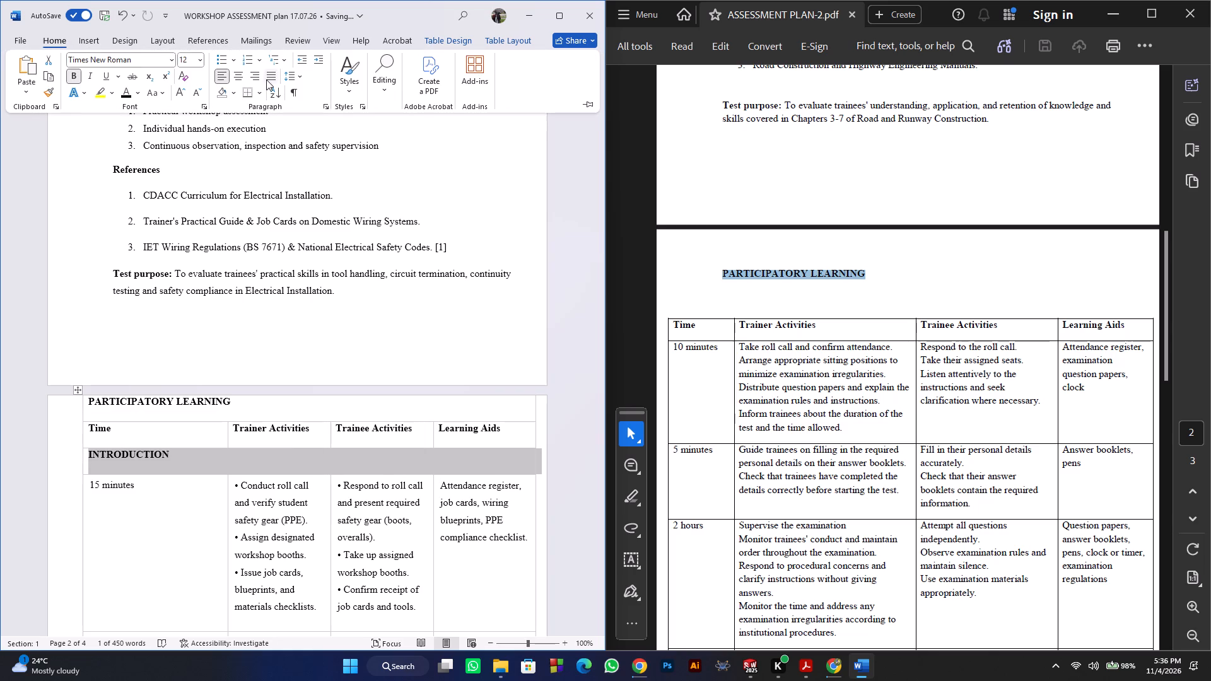
left_click(237, 75)
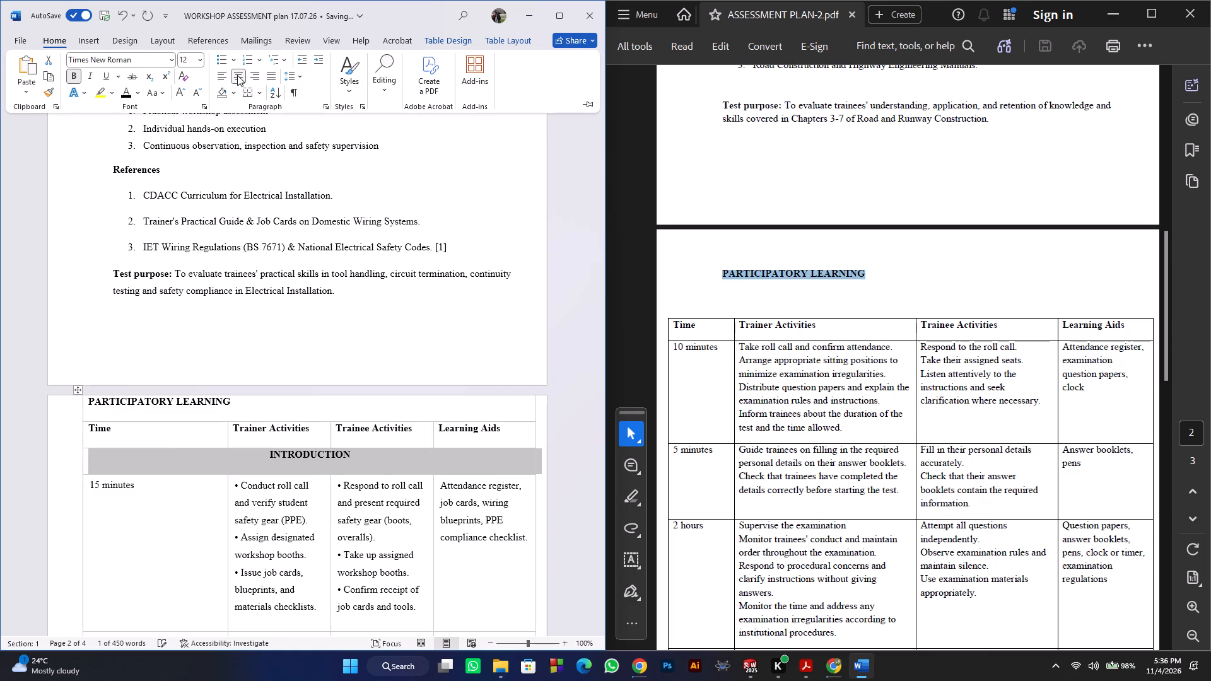
Centre the PARTICIPATORY LEARNING heading in the activities table's merged top row.
scroll(291, 530, "up", 3)
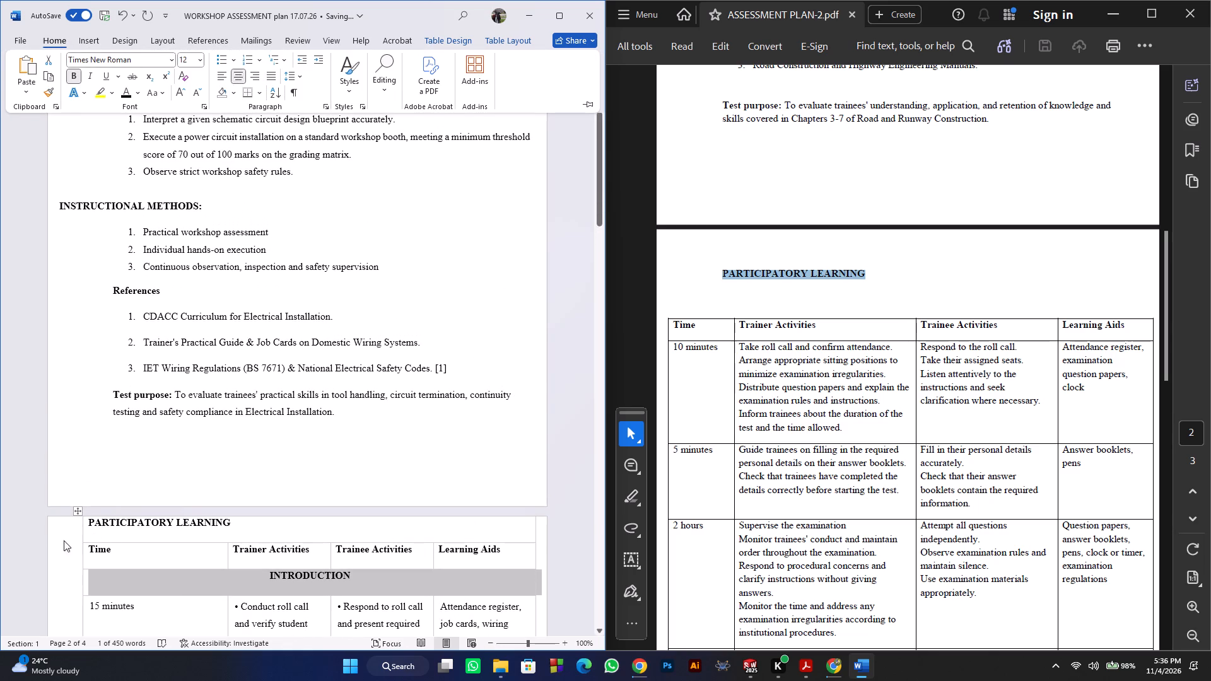
left_click(37, 525)
left_click(61, 532)
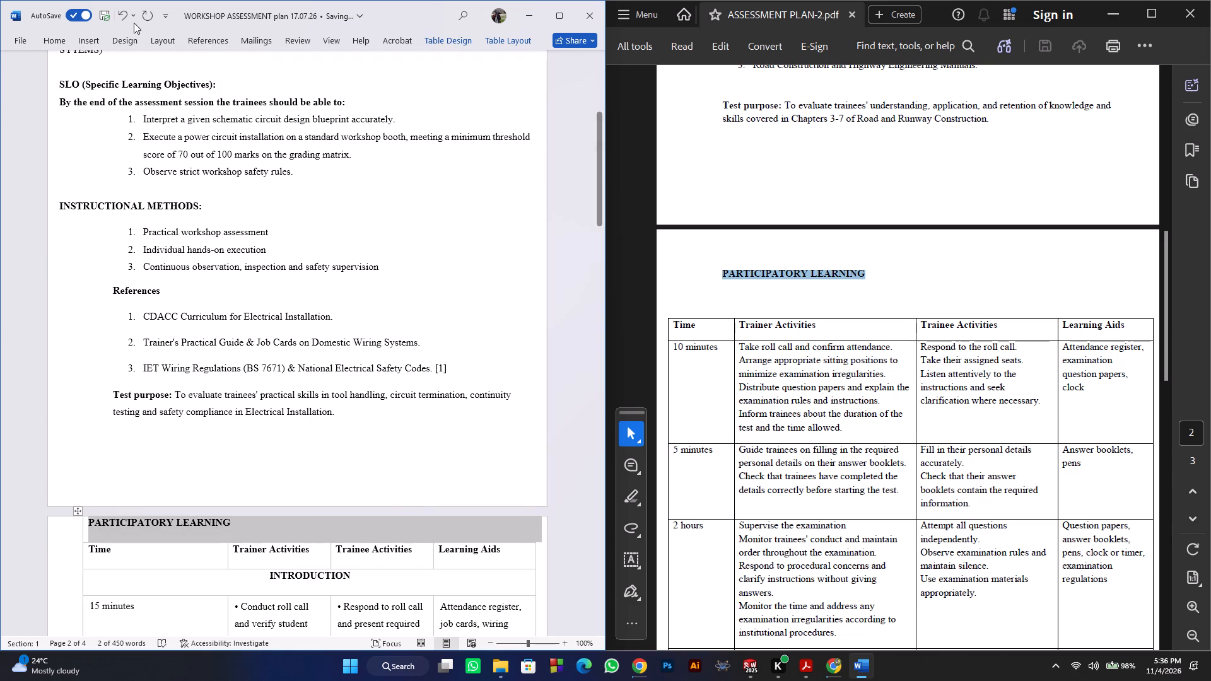
left_click(52, 43)
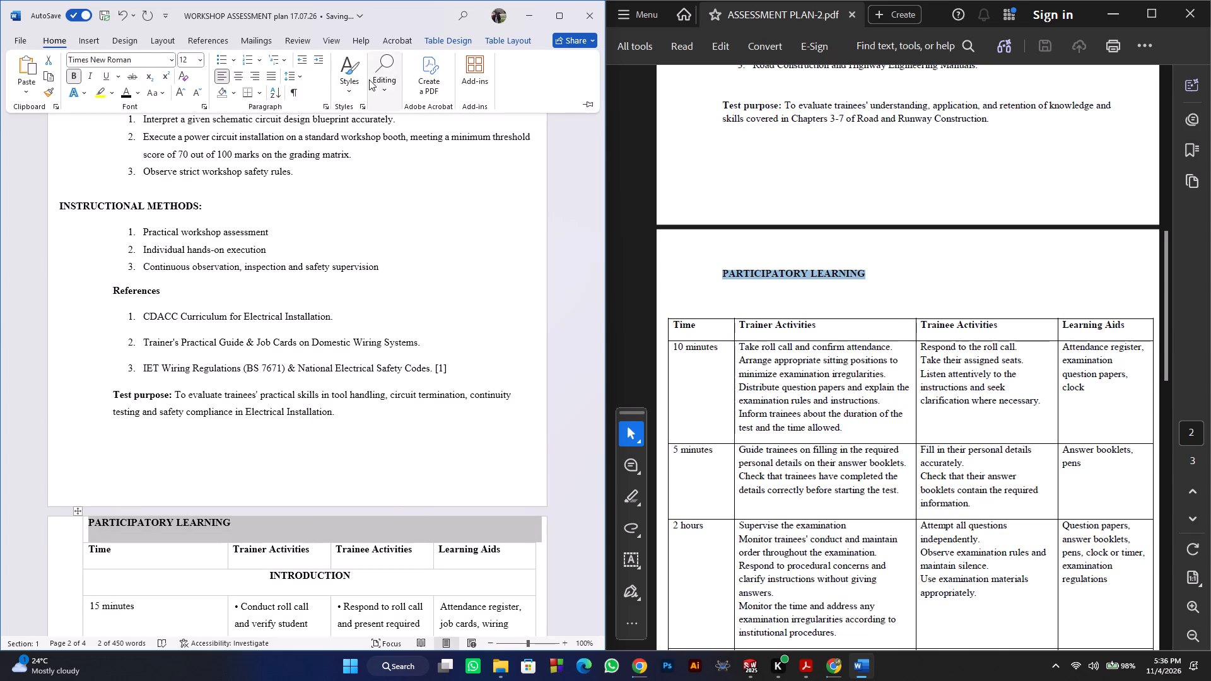
left_click(240, 77)
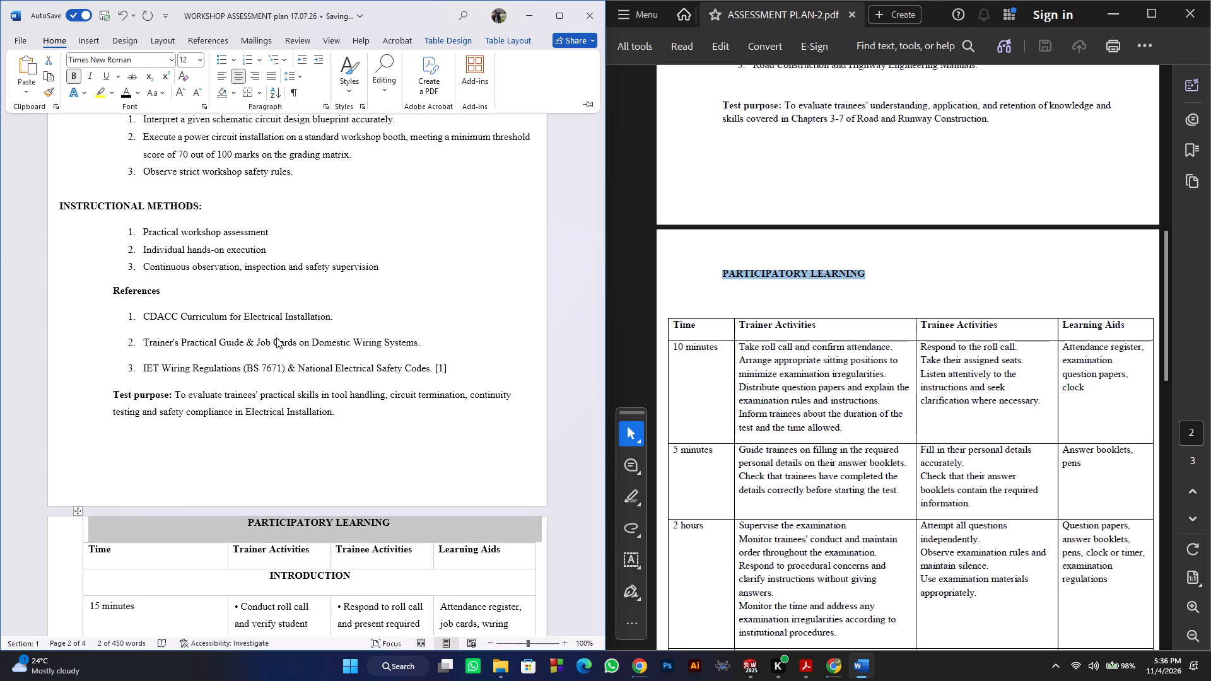
Switch to SOLIDWORKS and close it without saving the modified documents.
left_click(752, 670)
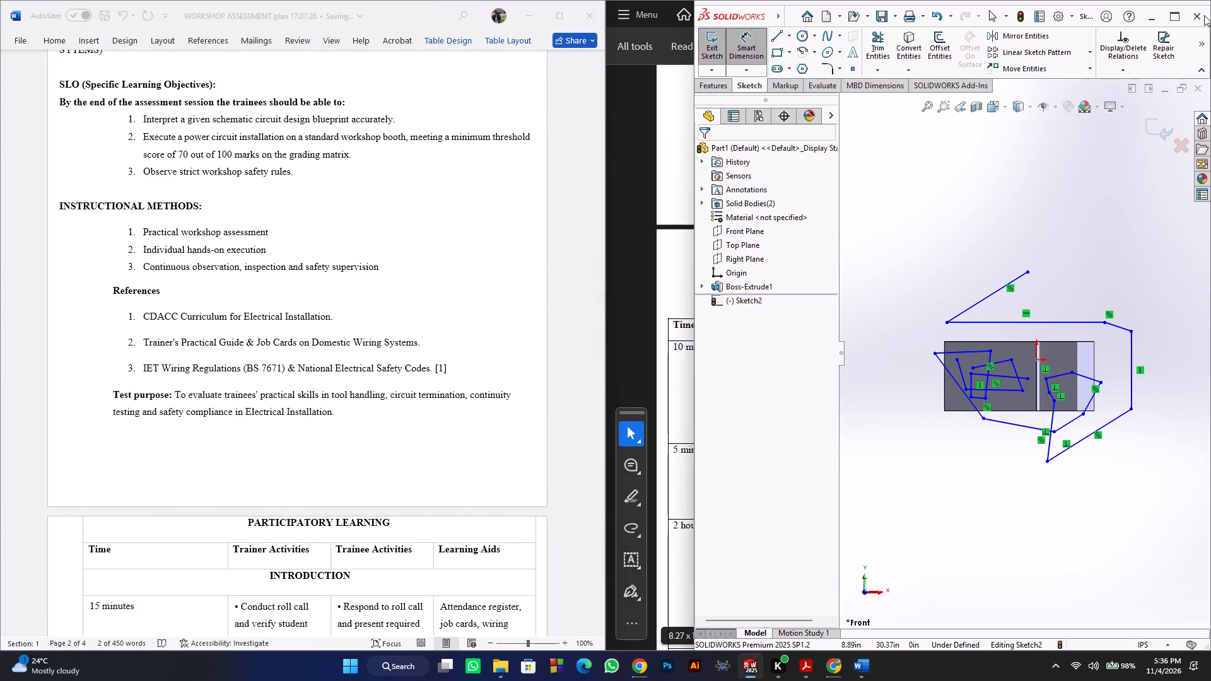
left_click(1204, 16)
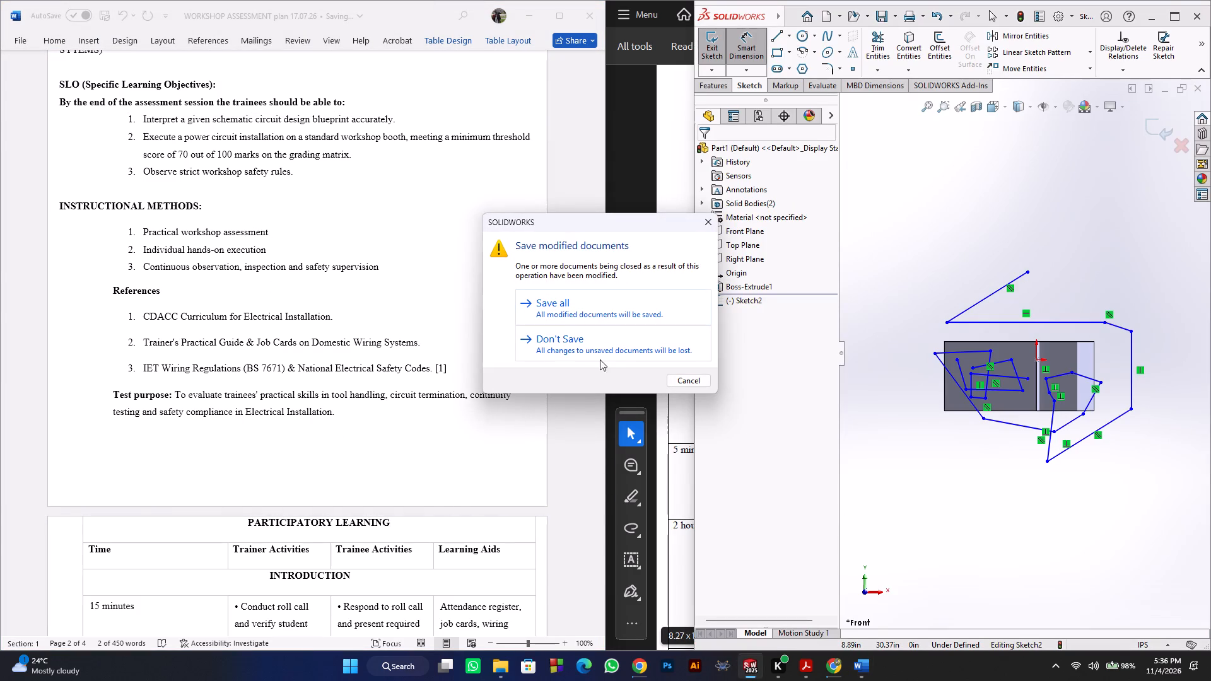
left_click(627, 349)
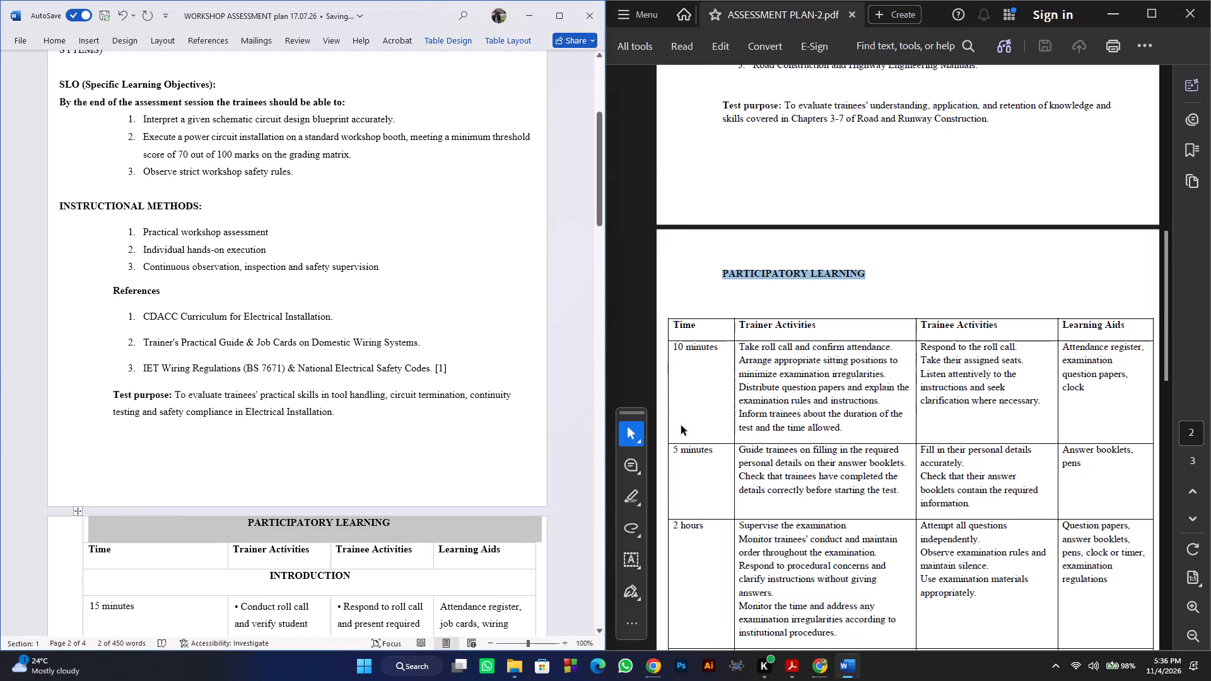
Switch to Chrome to check the video uploads in the Google Drive folder bro, and return to the Word document.
left_click(822, 666)
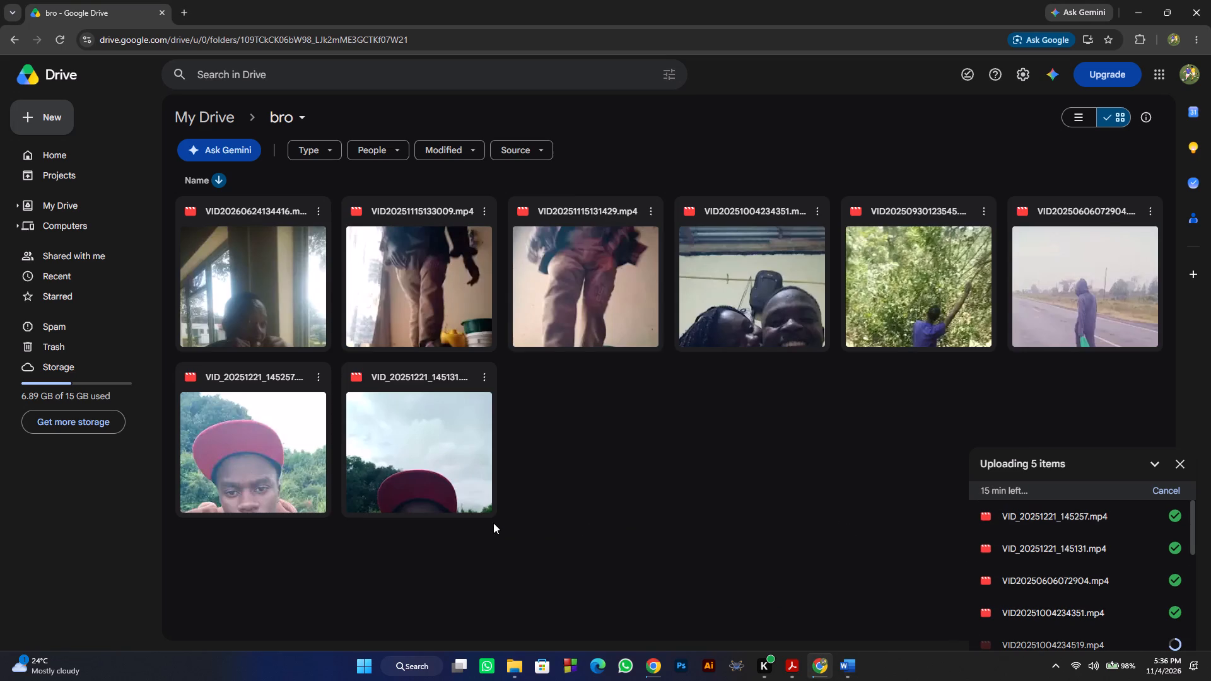
scroll(313, 404, "down", 6)
left_click(819, 673)
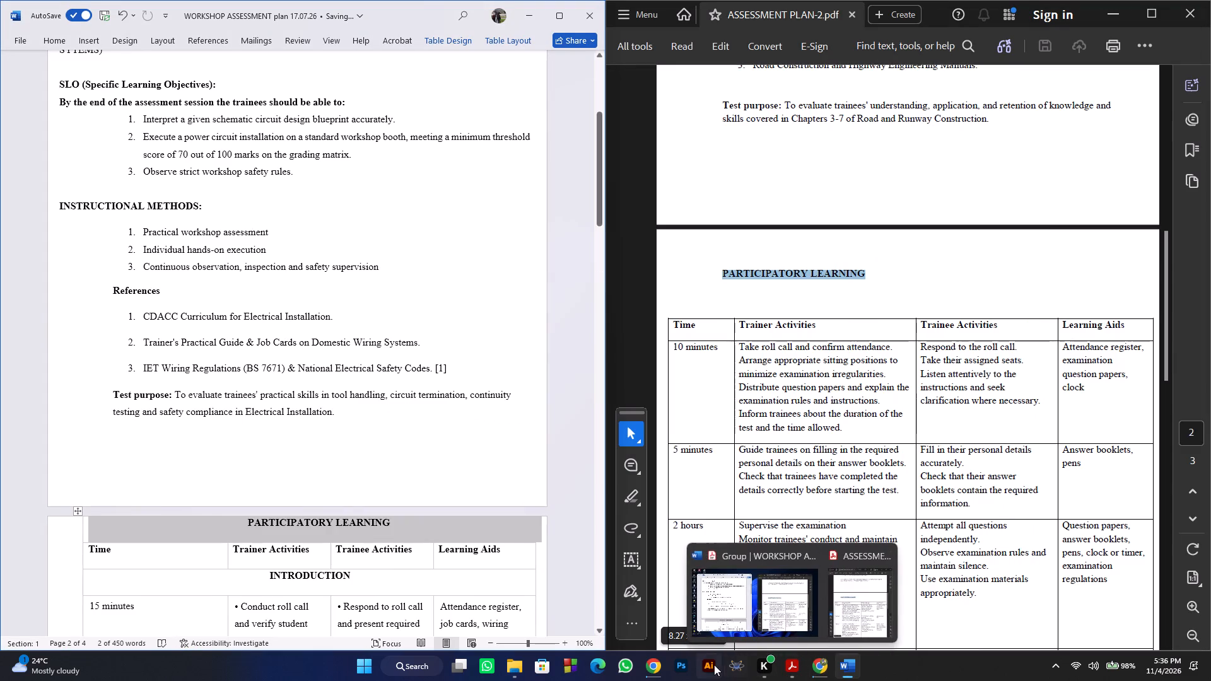
left_click(510, 671)
left_click(510, 651)
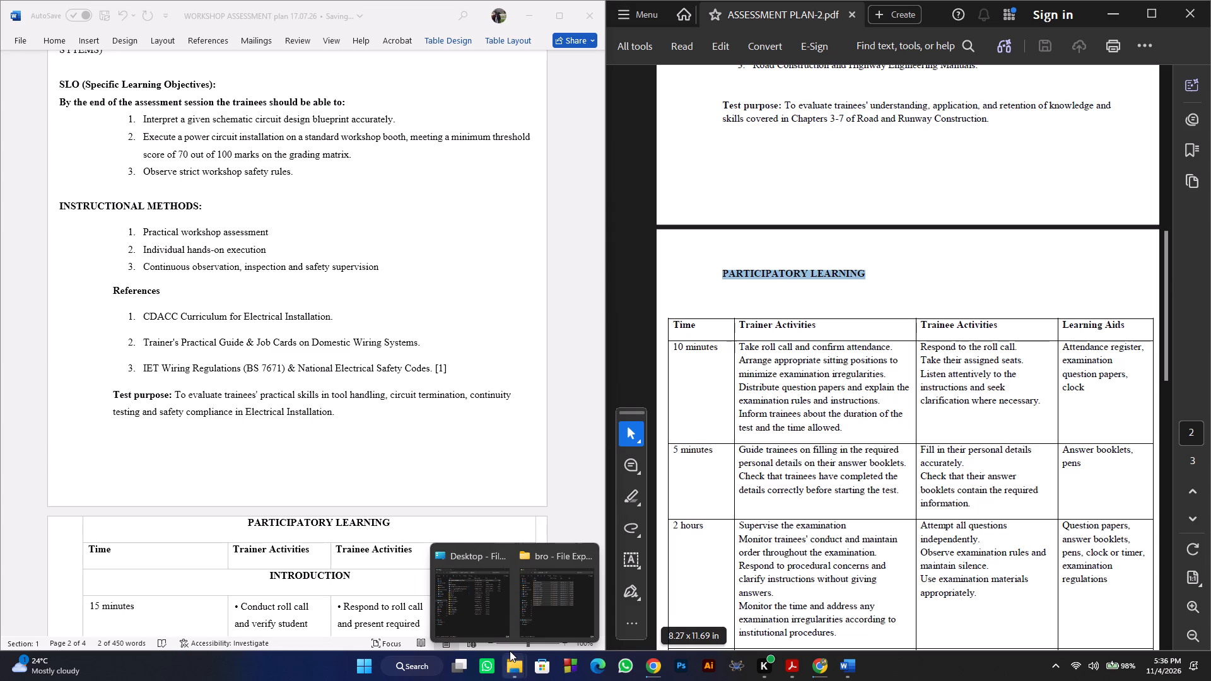
left_click(578, 470)
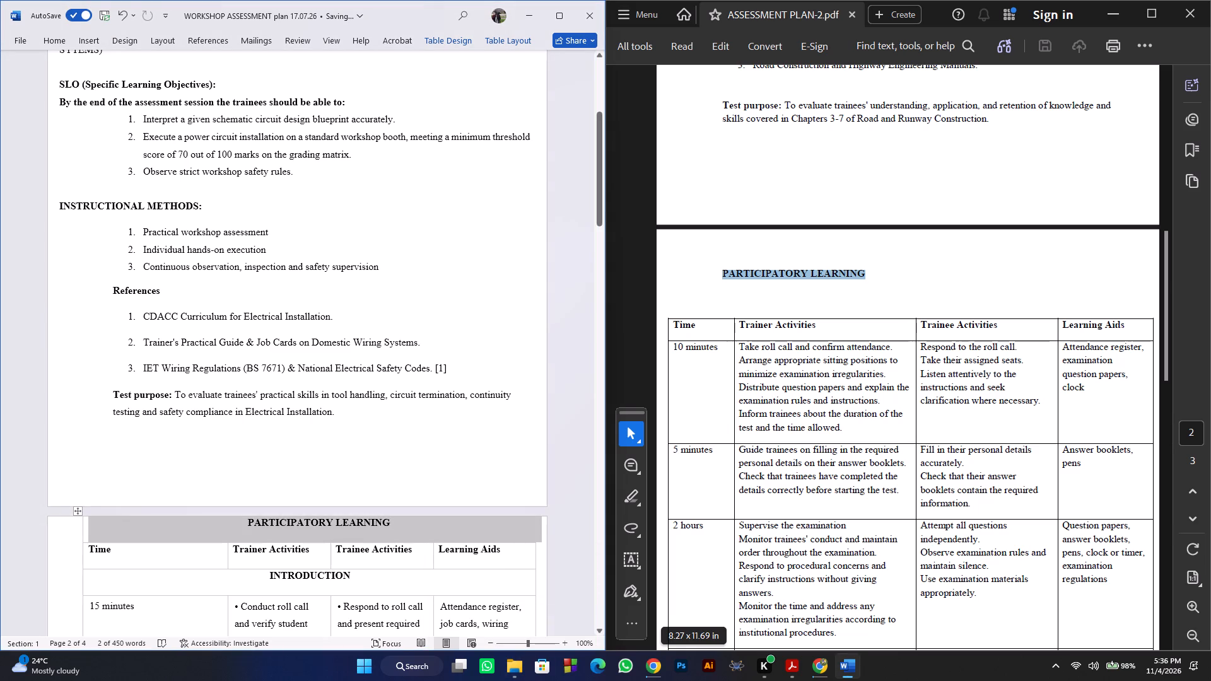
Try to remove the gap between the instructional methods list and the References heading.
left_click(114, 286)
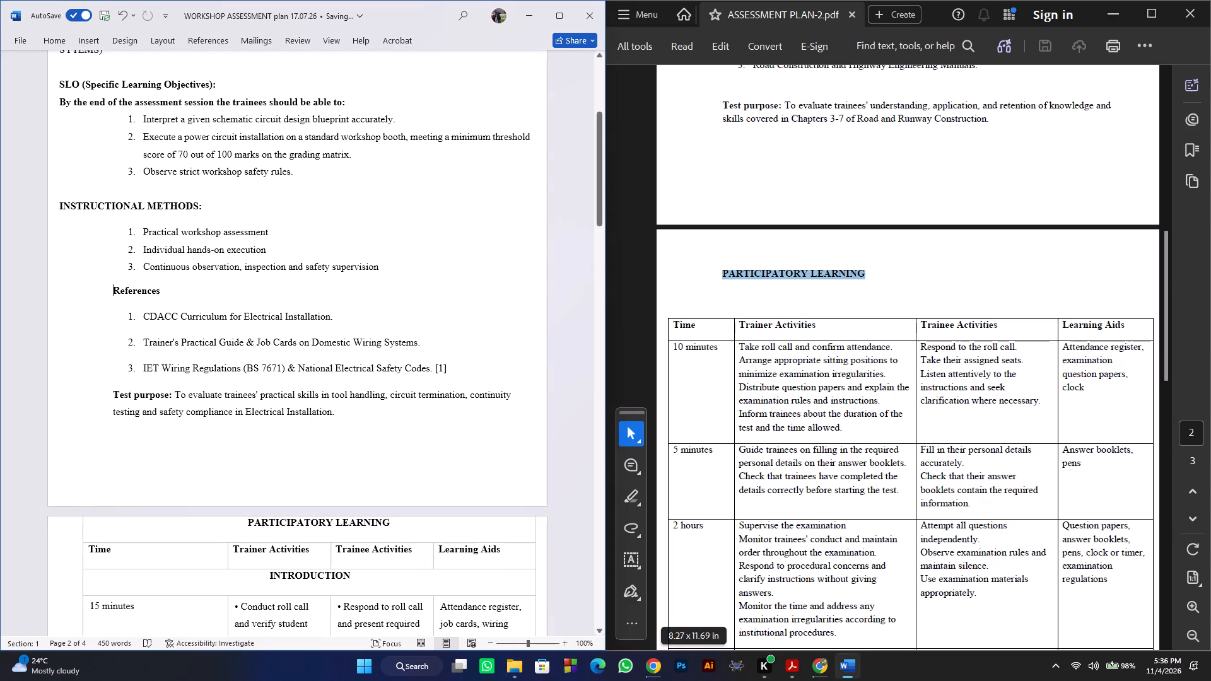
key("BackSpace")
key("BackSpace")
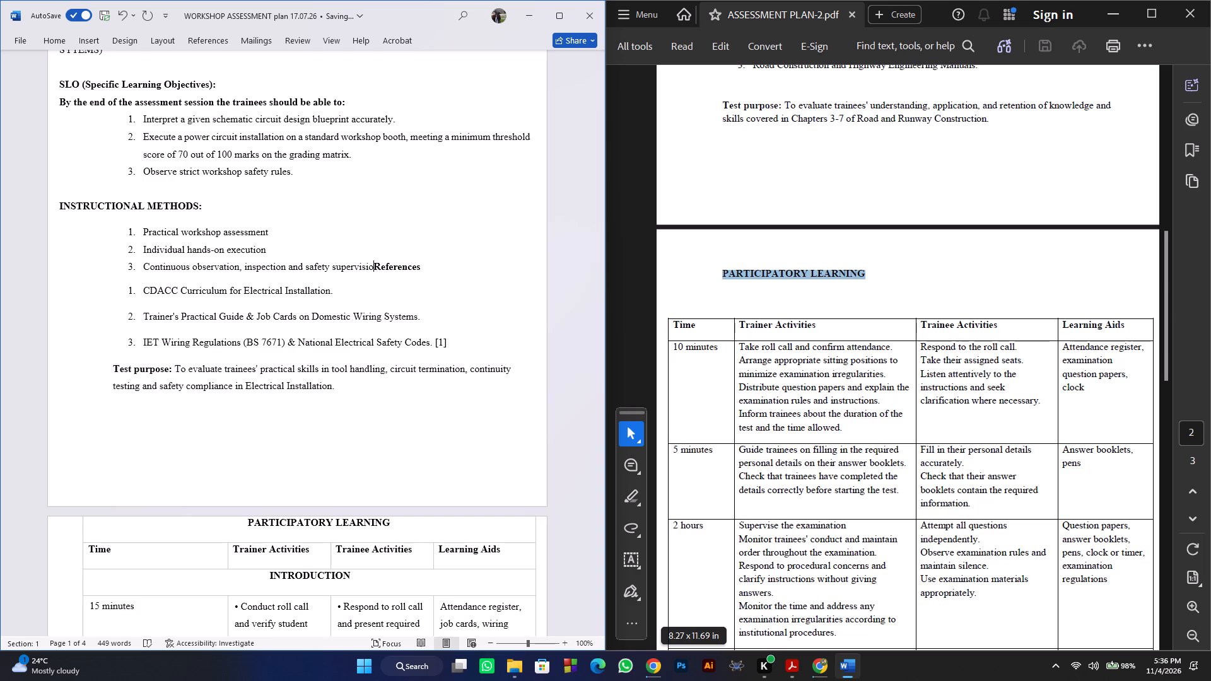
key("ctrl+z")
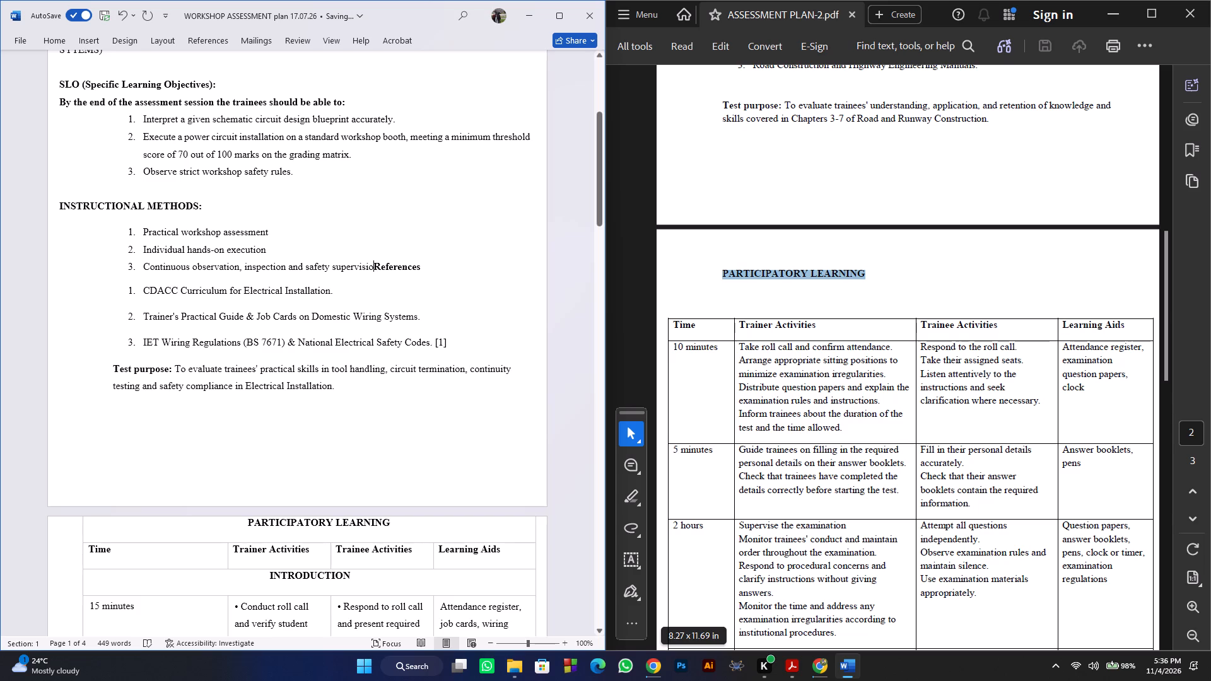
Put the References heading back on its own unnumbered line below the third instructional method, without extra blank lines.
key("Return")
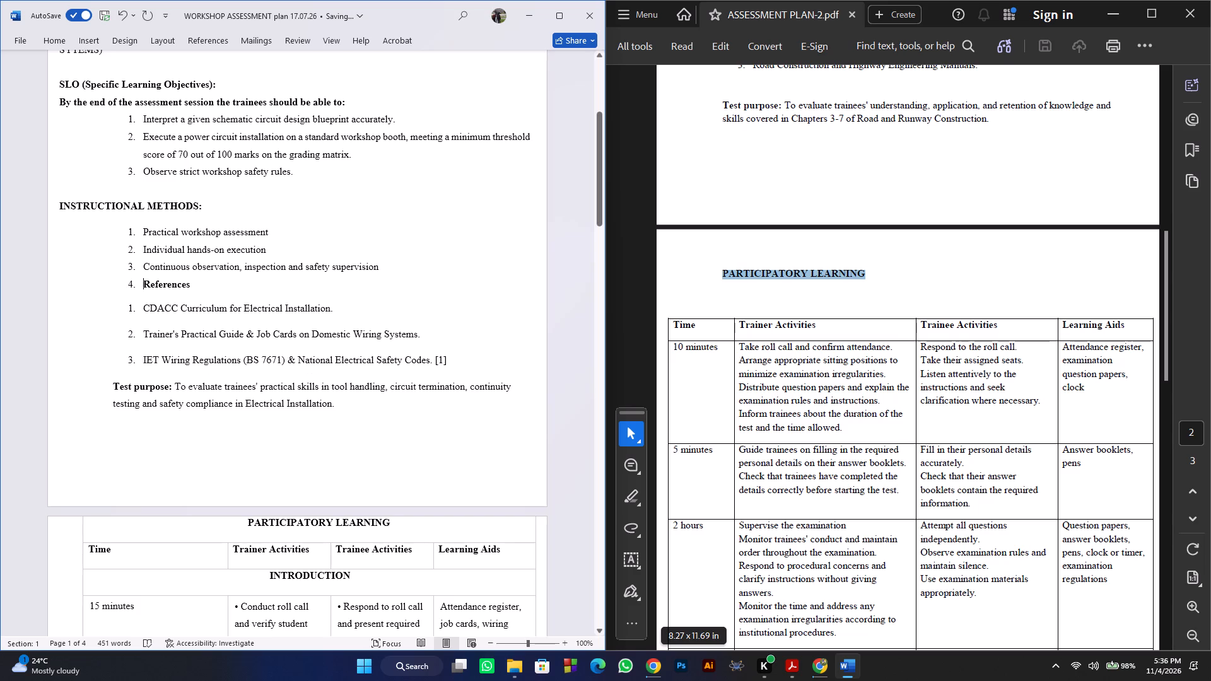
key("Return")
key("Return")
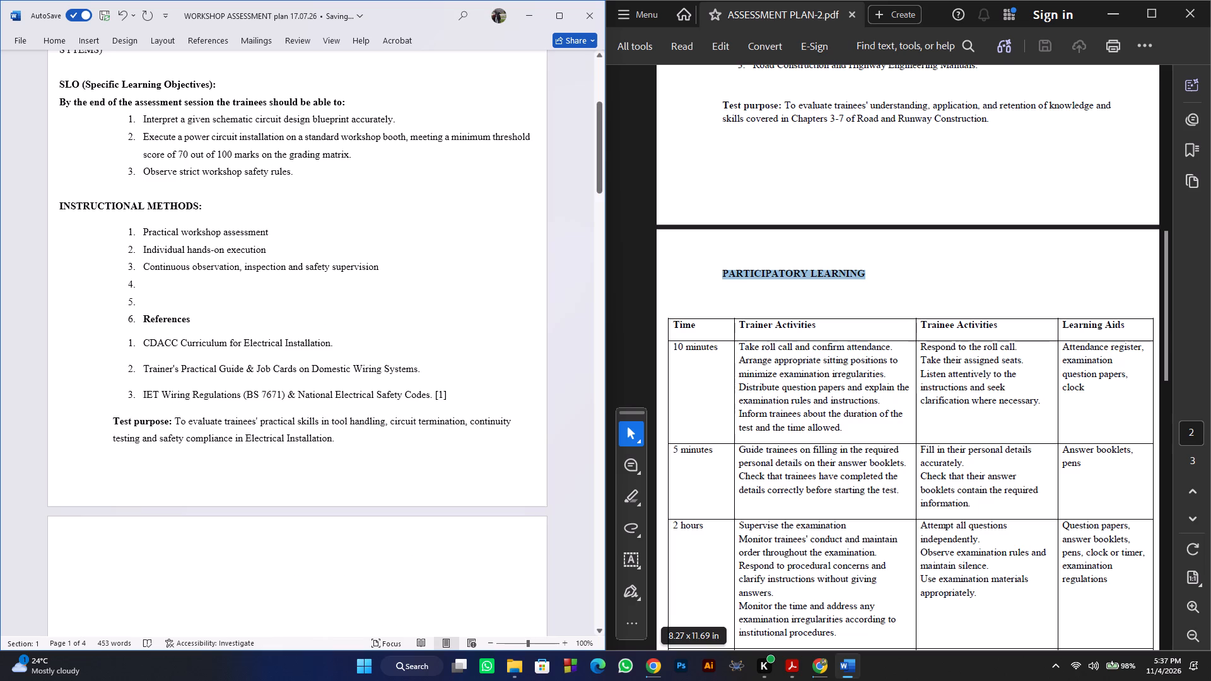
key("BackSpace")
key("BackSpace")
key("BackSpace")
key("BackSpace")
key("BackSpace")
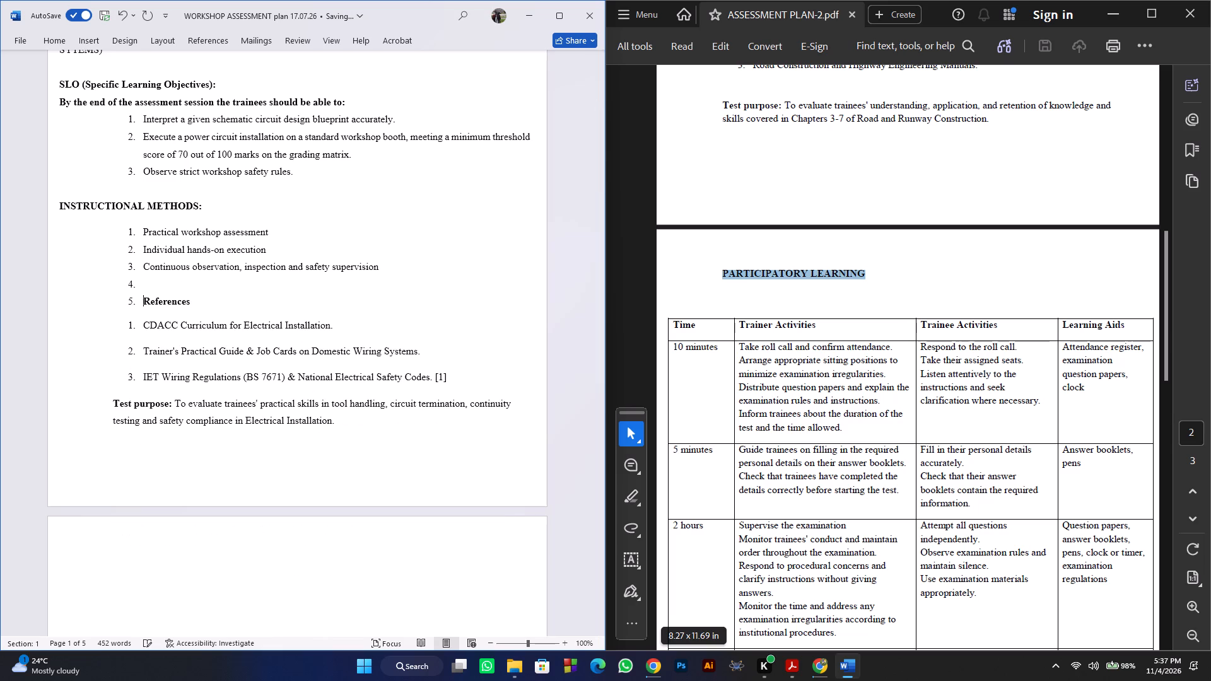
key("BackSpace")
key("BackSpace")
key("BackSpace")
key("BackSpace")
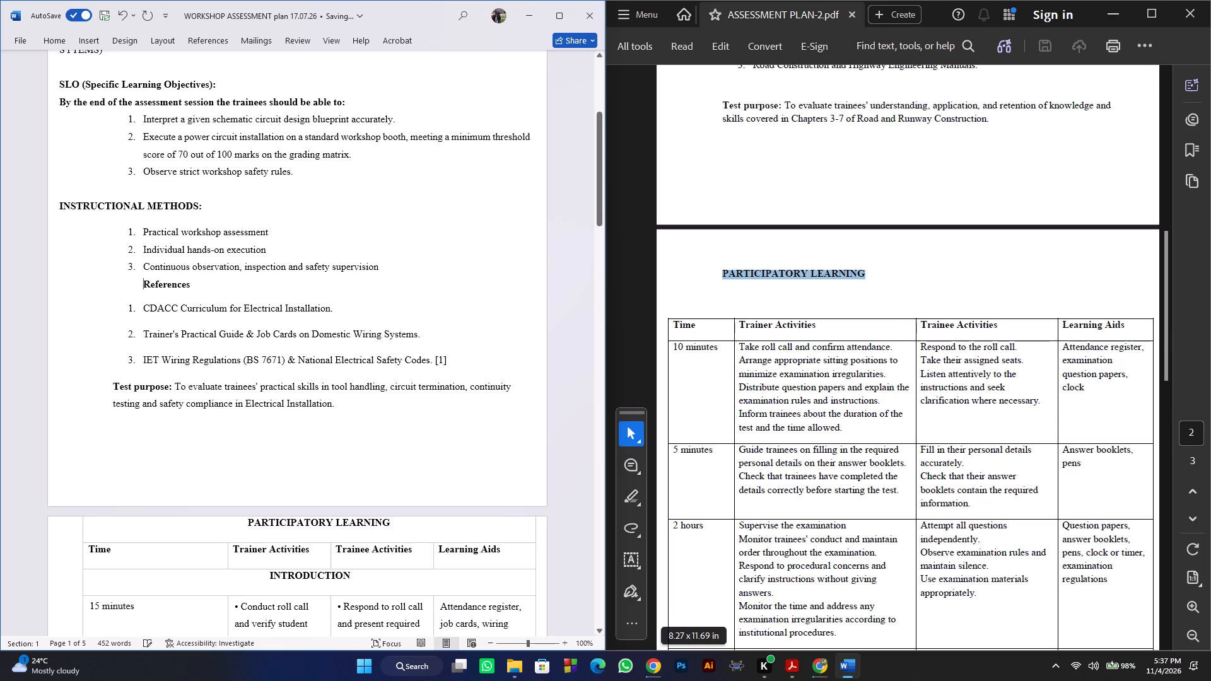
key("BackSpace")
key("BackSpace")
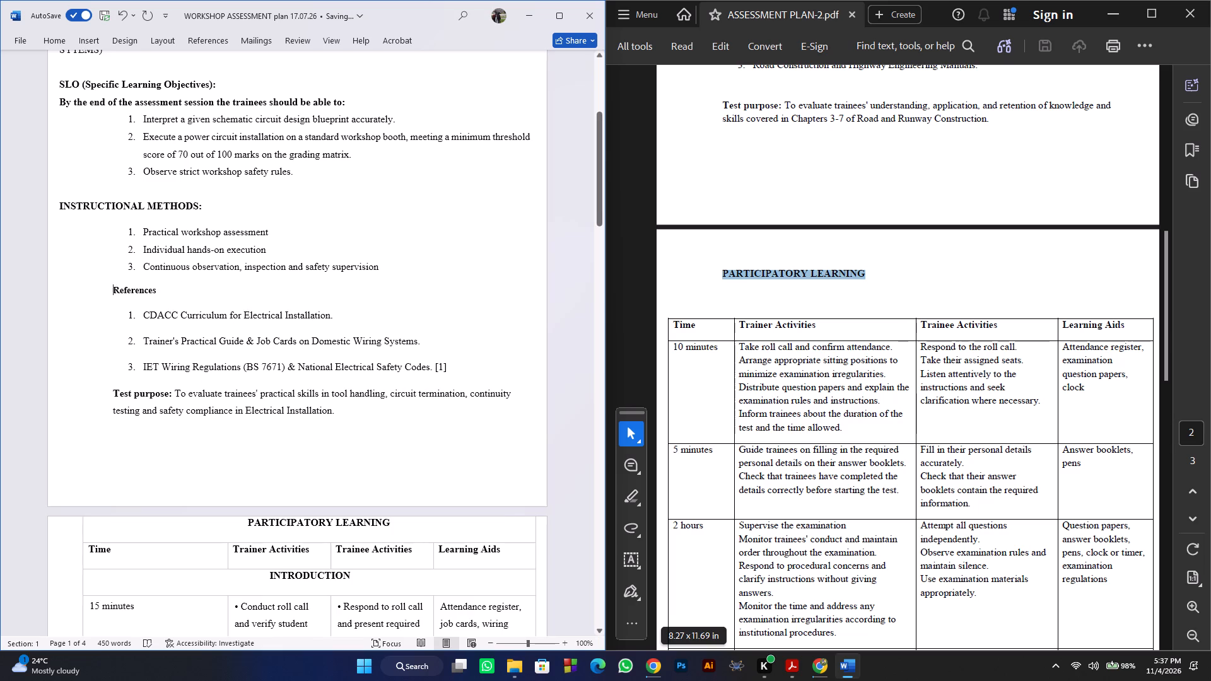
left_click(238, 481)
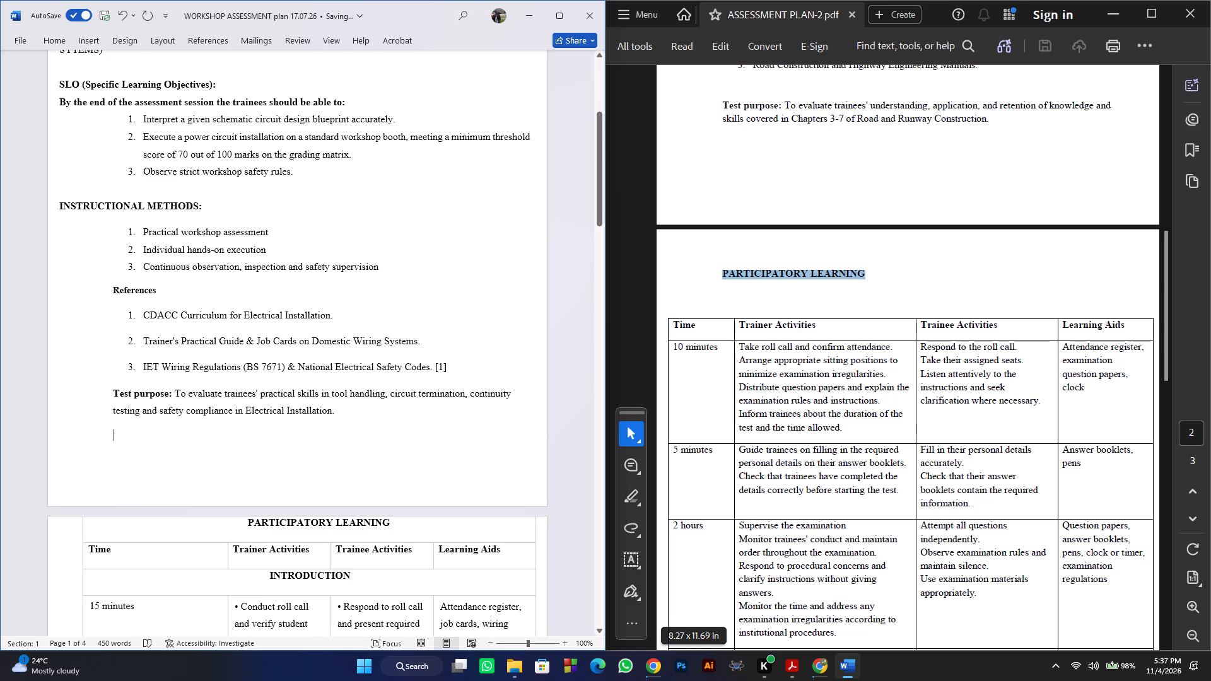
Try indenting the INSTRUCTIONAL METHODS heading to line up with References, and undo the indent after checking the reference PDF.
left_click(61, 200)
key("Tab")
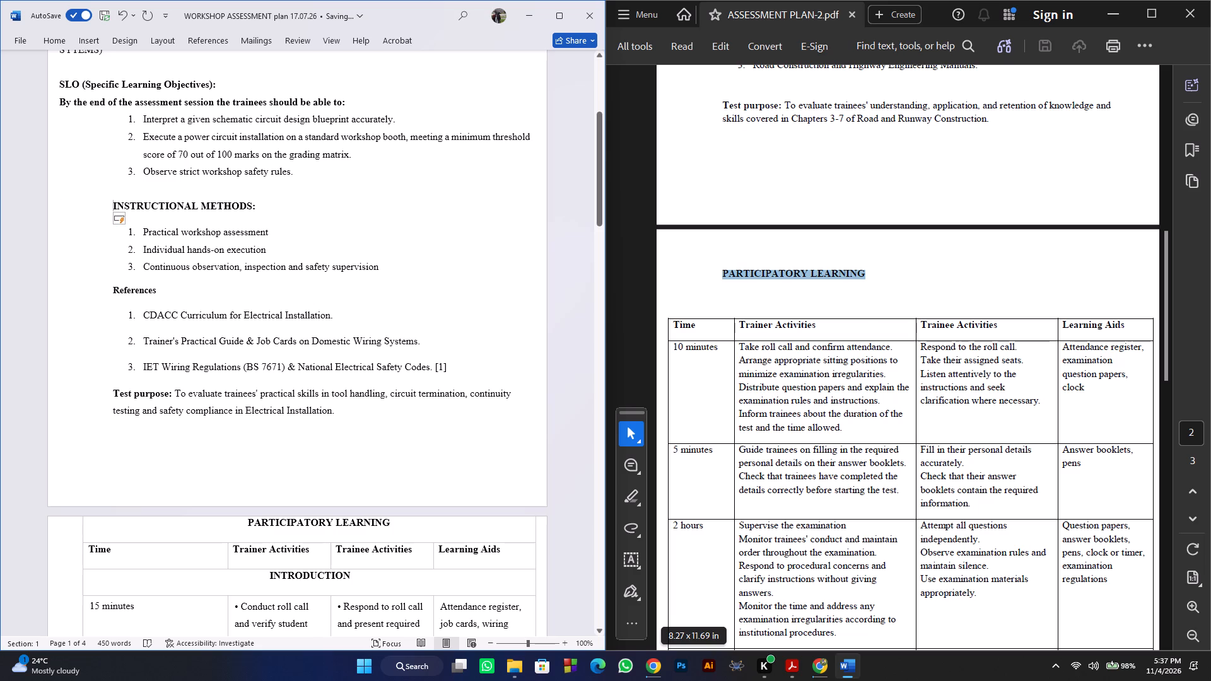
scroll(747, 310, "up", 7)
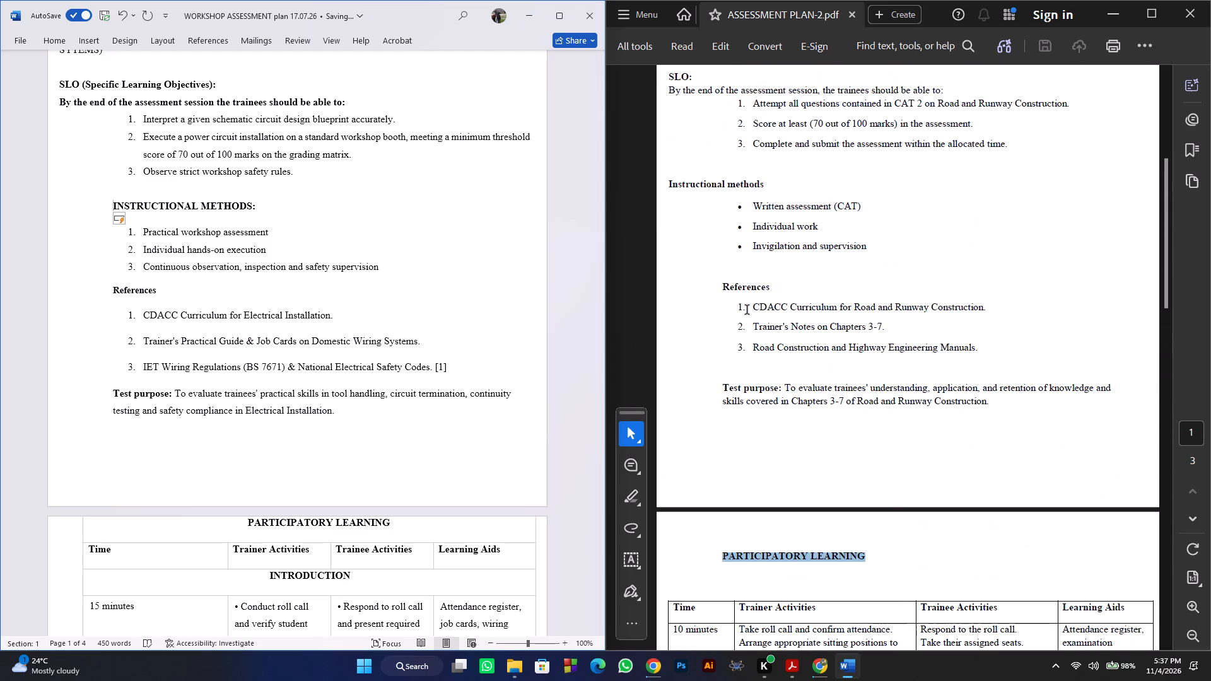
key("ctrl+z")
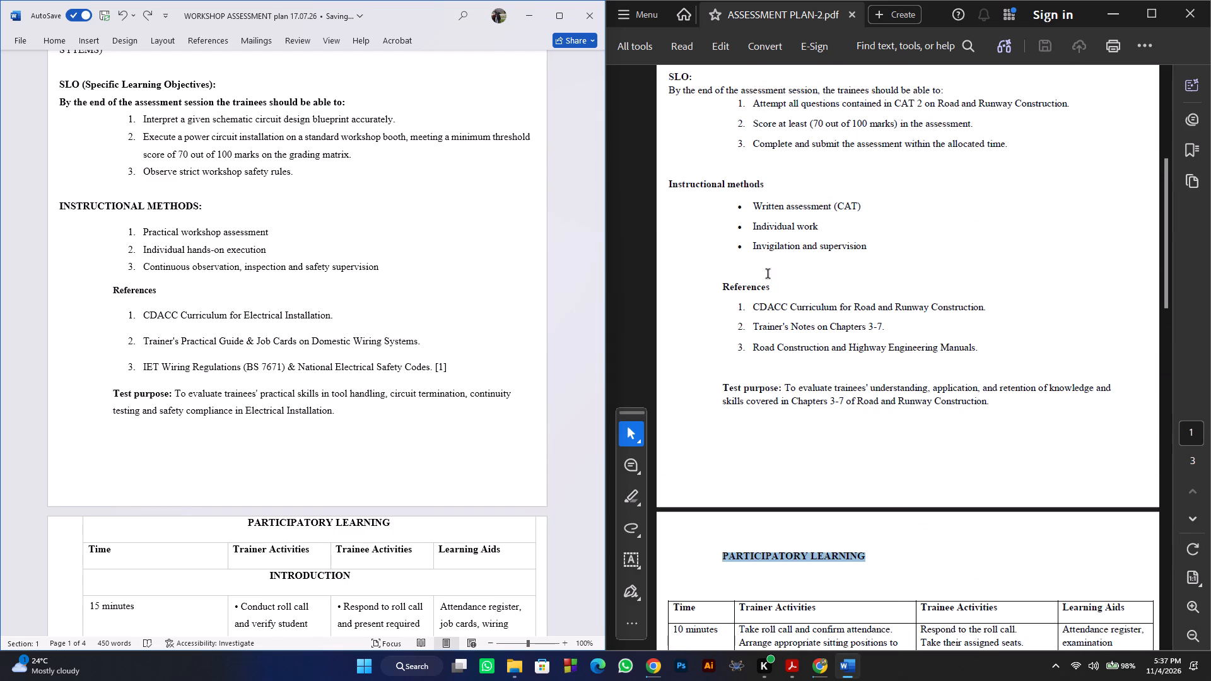
Narrow the Time column of the activities table so the Trainer Activities column widens, following the reference PDF's proportions.
scroll(294, 378, "down", 7)
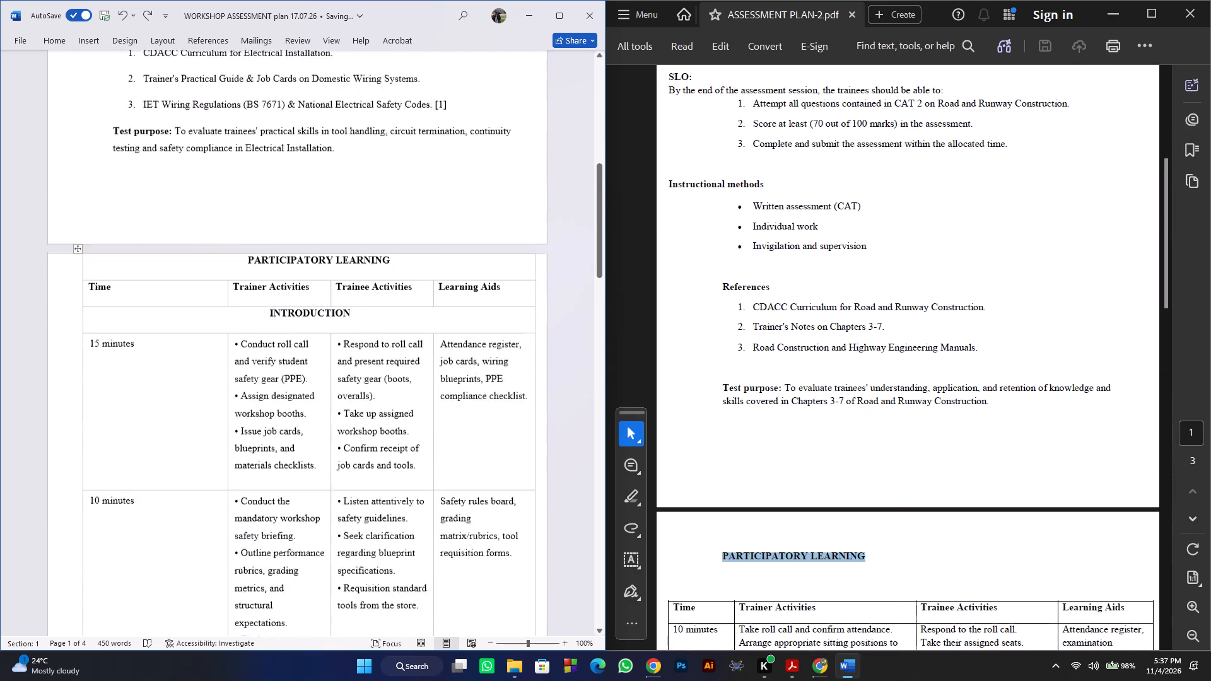
scroll(291, 376, "down", 2)
scroll(778, 412, "down", 4)
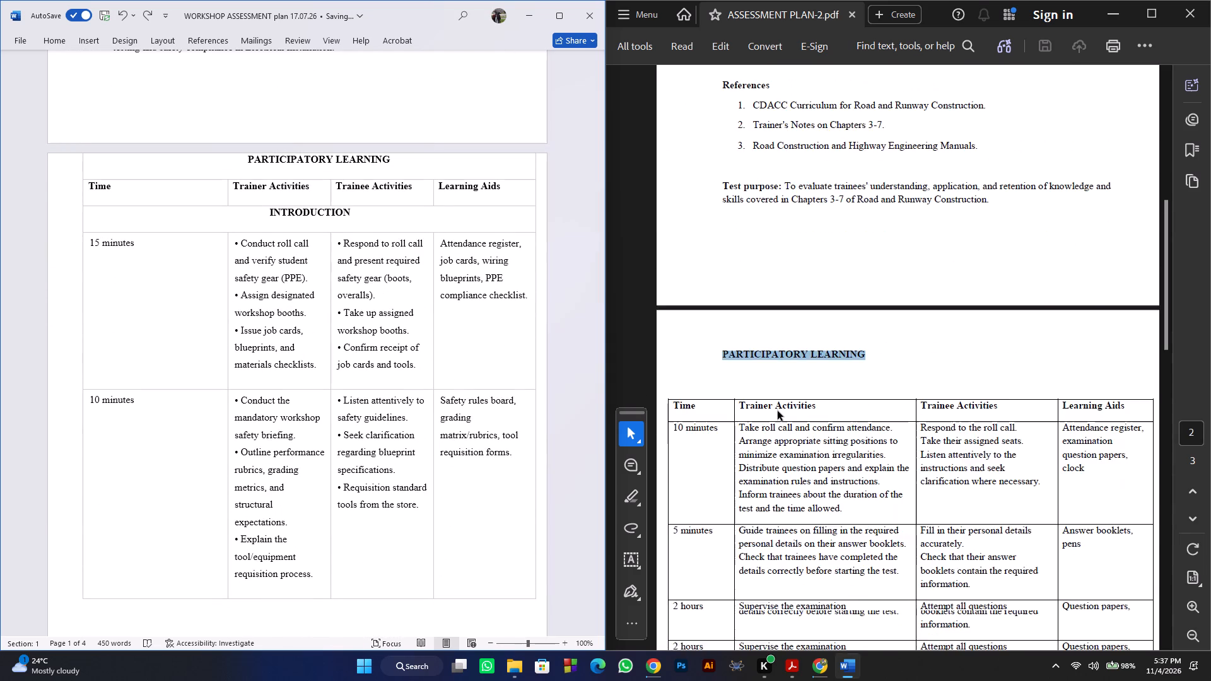
scroll(778, 411, "down", 2)
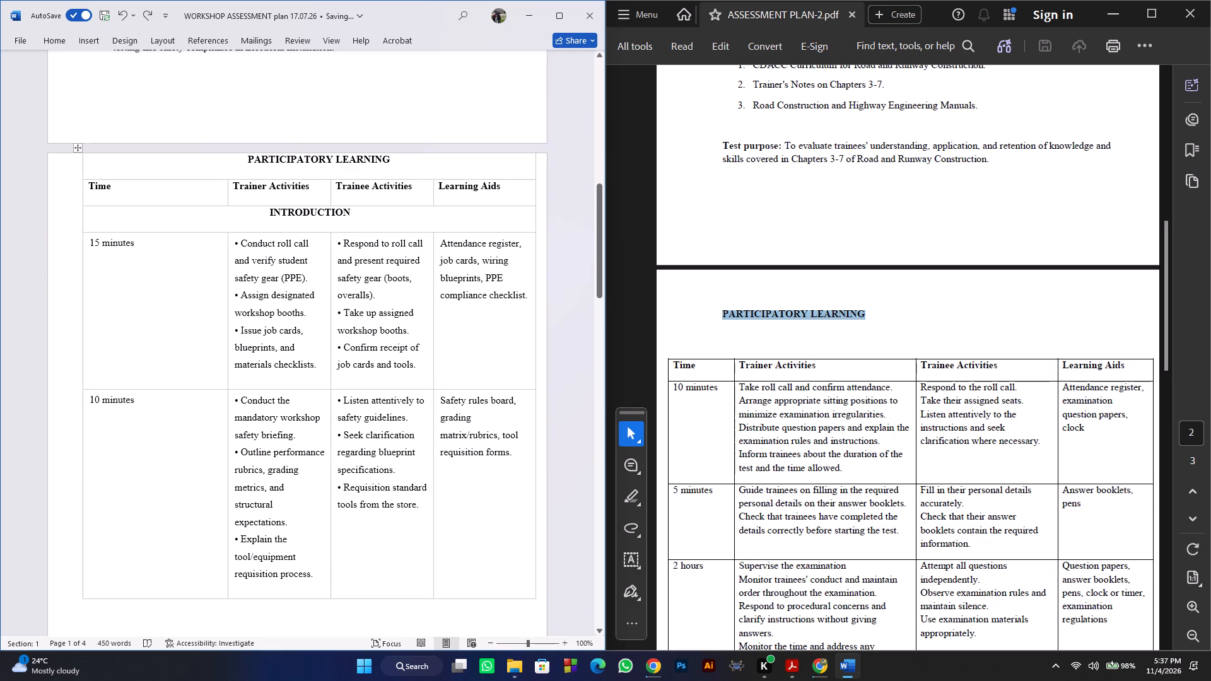
left_click_drag(226, 192, 166, 196)
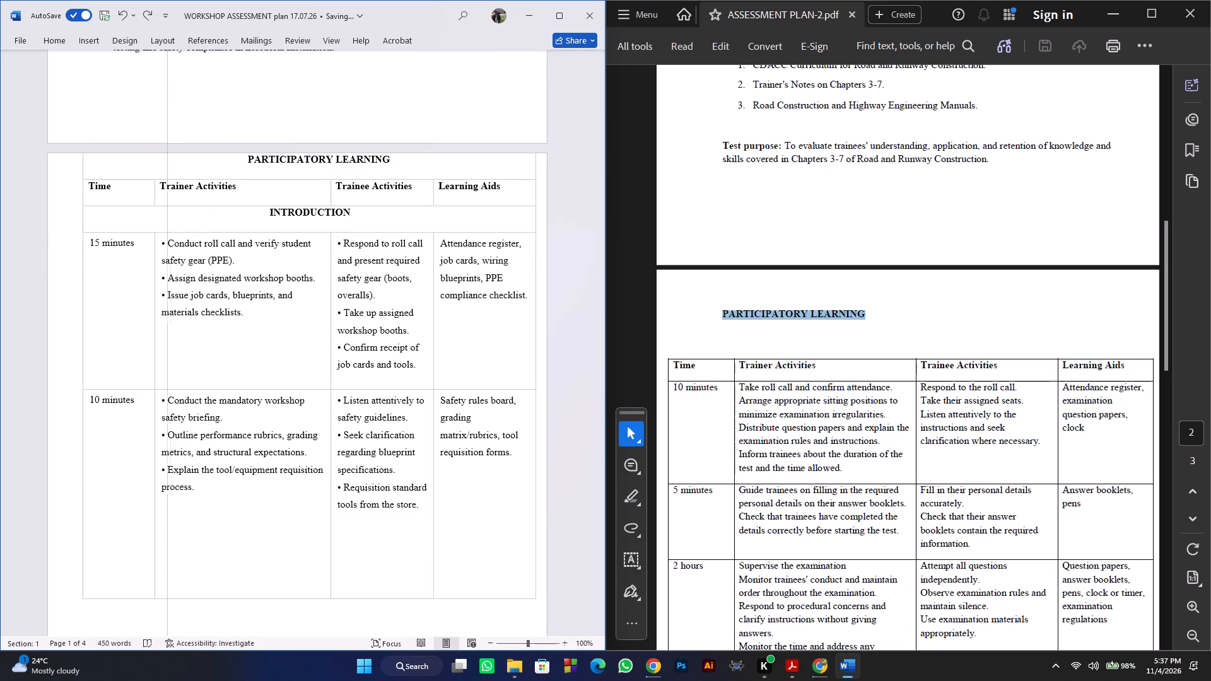
left_click_drag(166, 196, 150, 197)
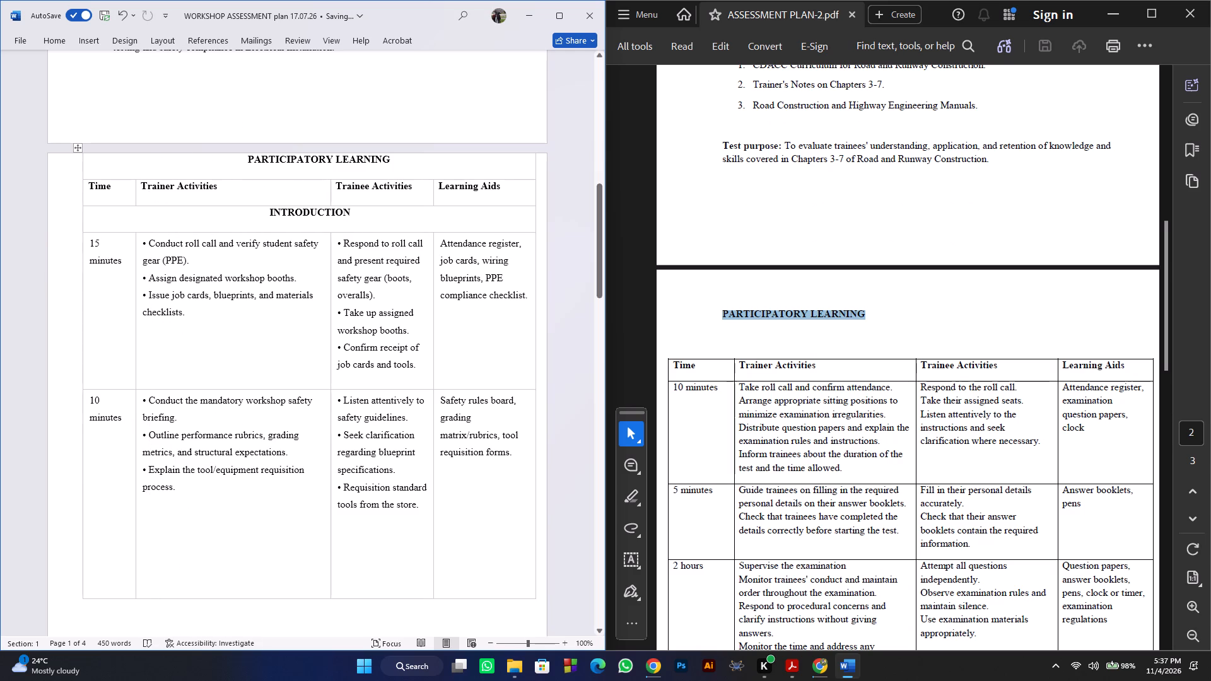
Widen the Trainee Activities column by shifting its border with the Trainer Activities column toward the Time column.
left_click(328, 189)
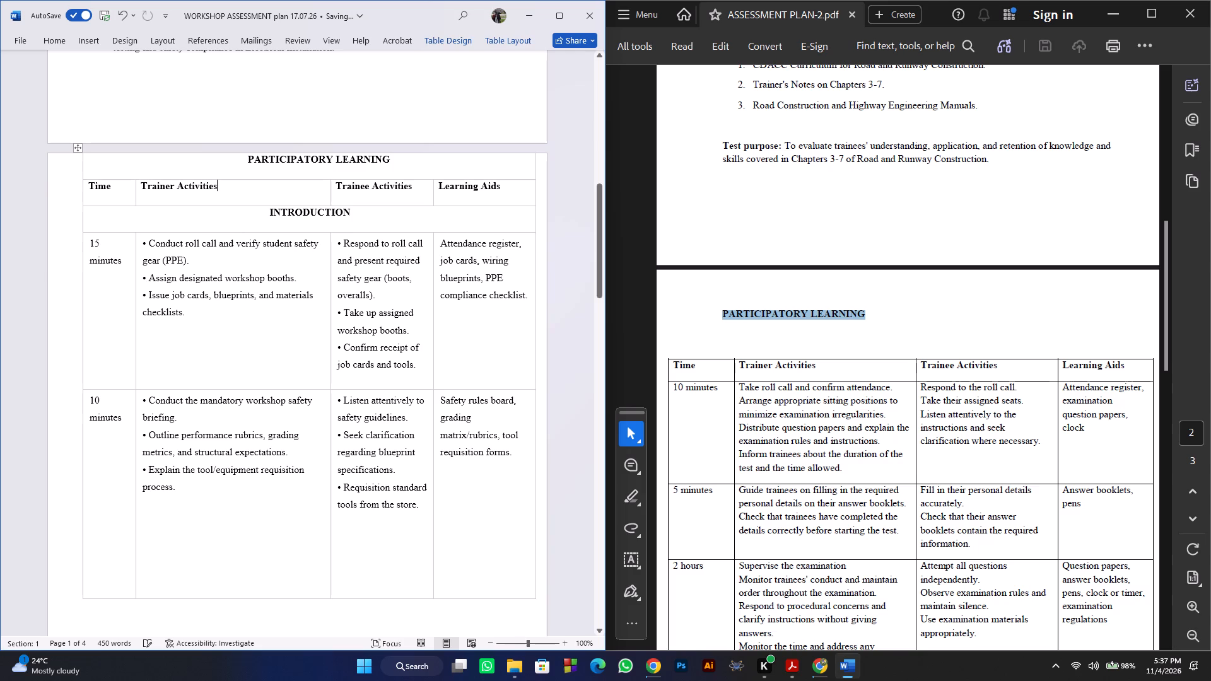
left_click_drag(329, 191, 317, 191)
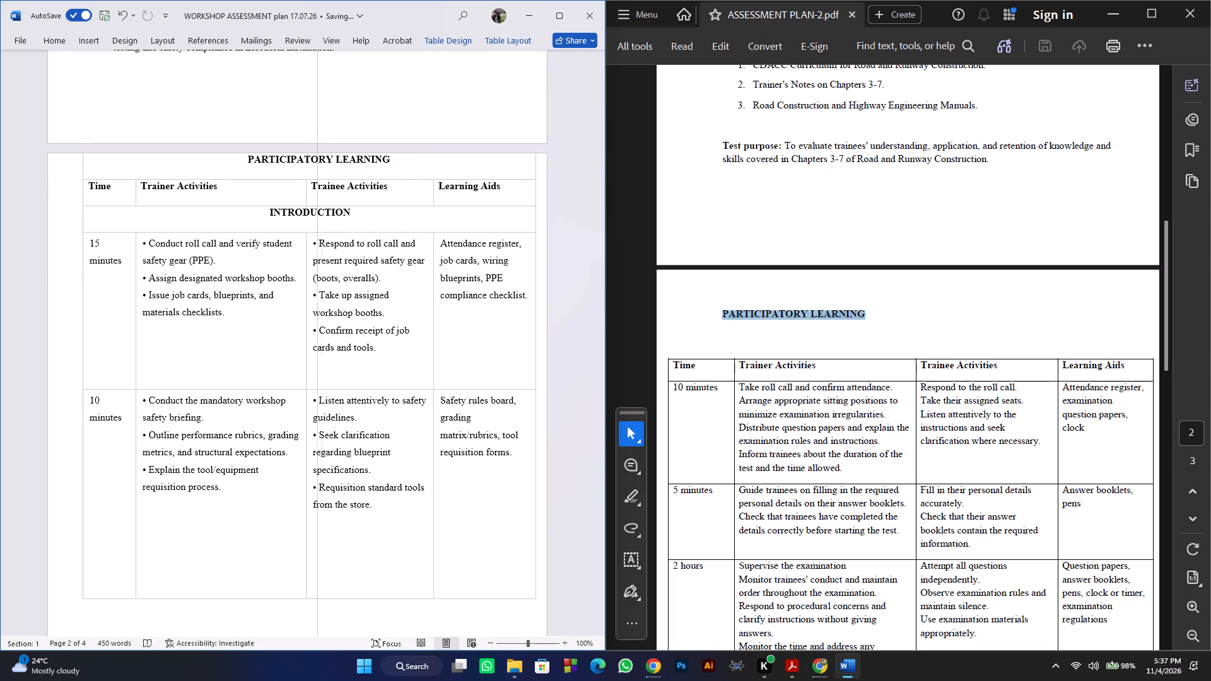
left_click_drag(317, 191, 296, 192)
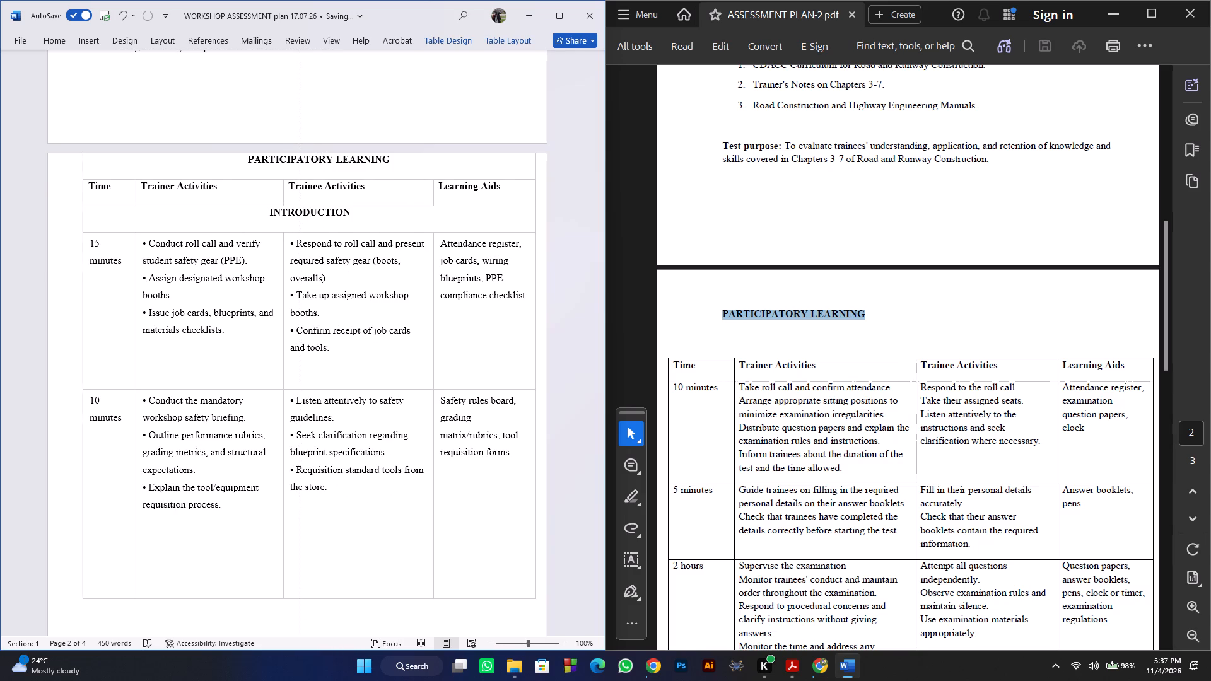
left_click_drag(296, 192, 290, 196)
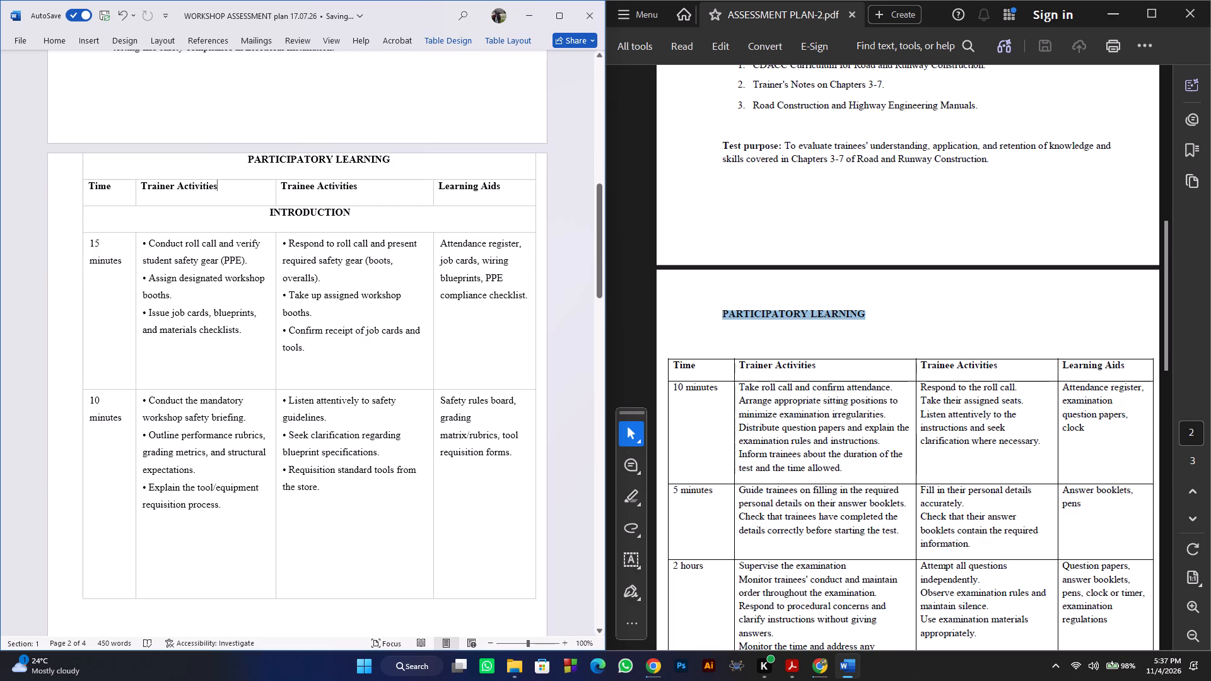
Split the 15-minute trainer roll call item at "and" into "Conduct roll call" and a separate bullet "Verify student safety gear (PPE).".
double_click(226, 243)
key("BackSpace")
key("Return")
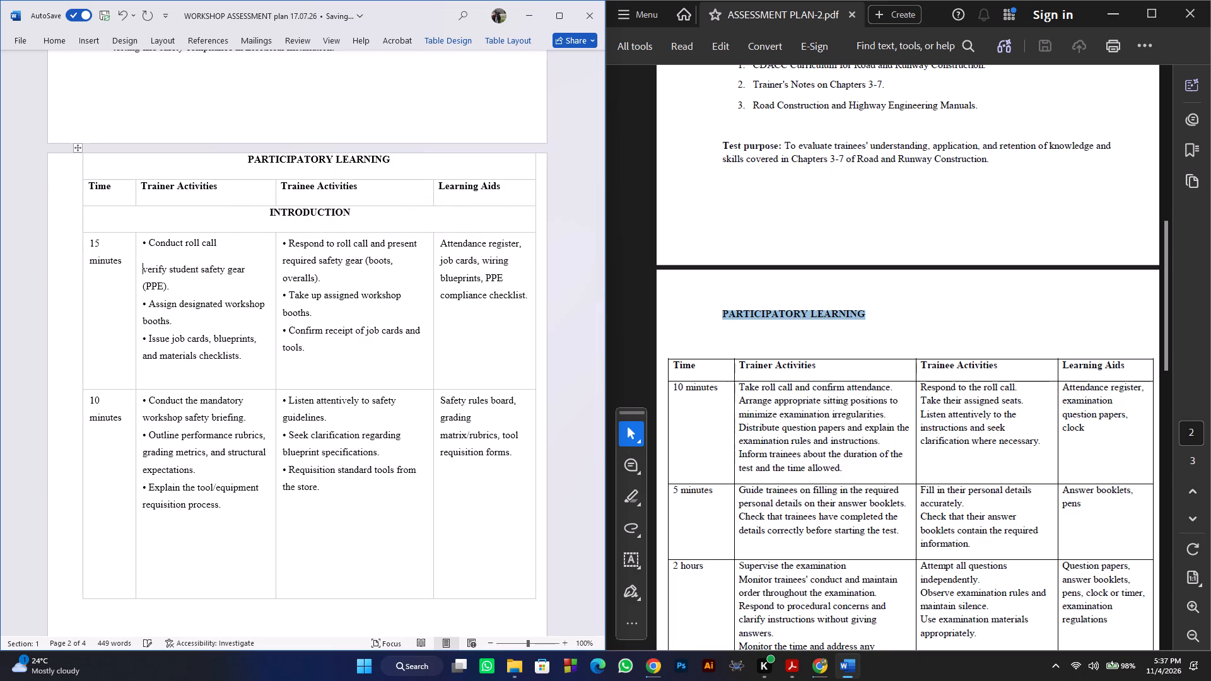
type(".")
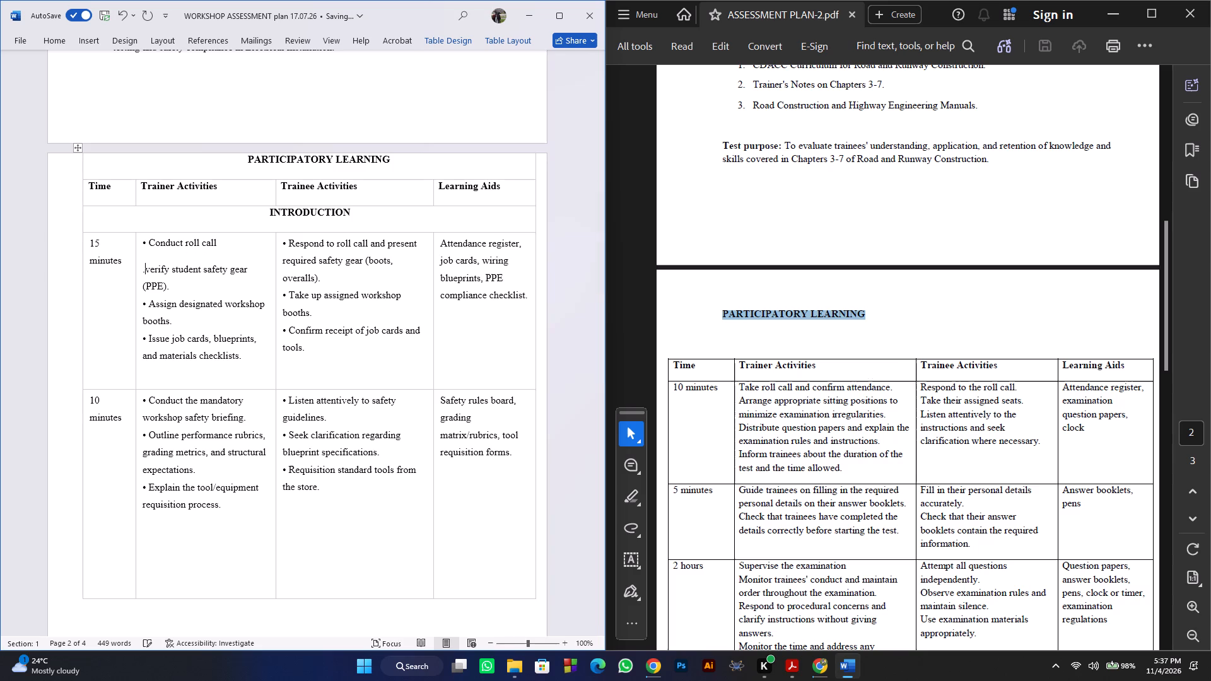
key("space")
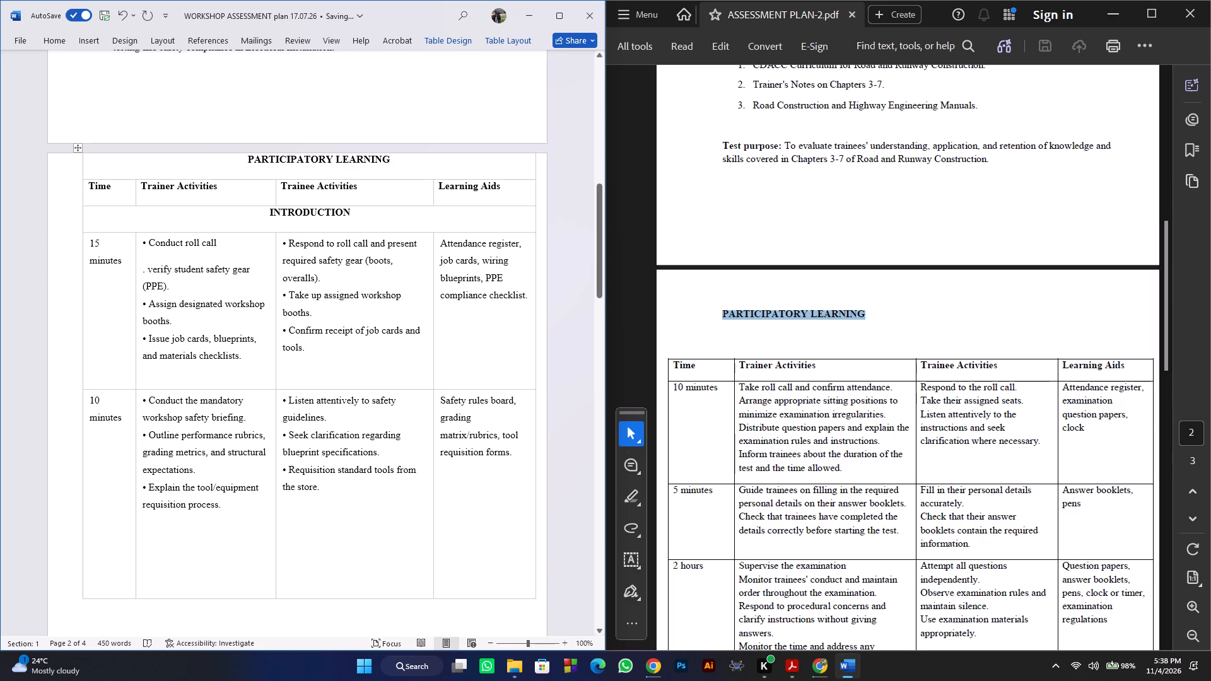
key("BackSpace")
key("BackSpace")
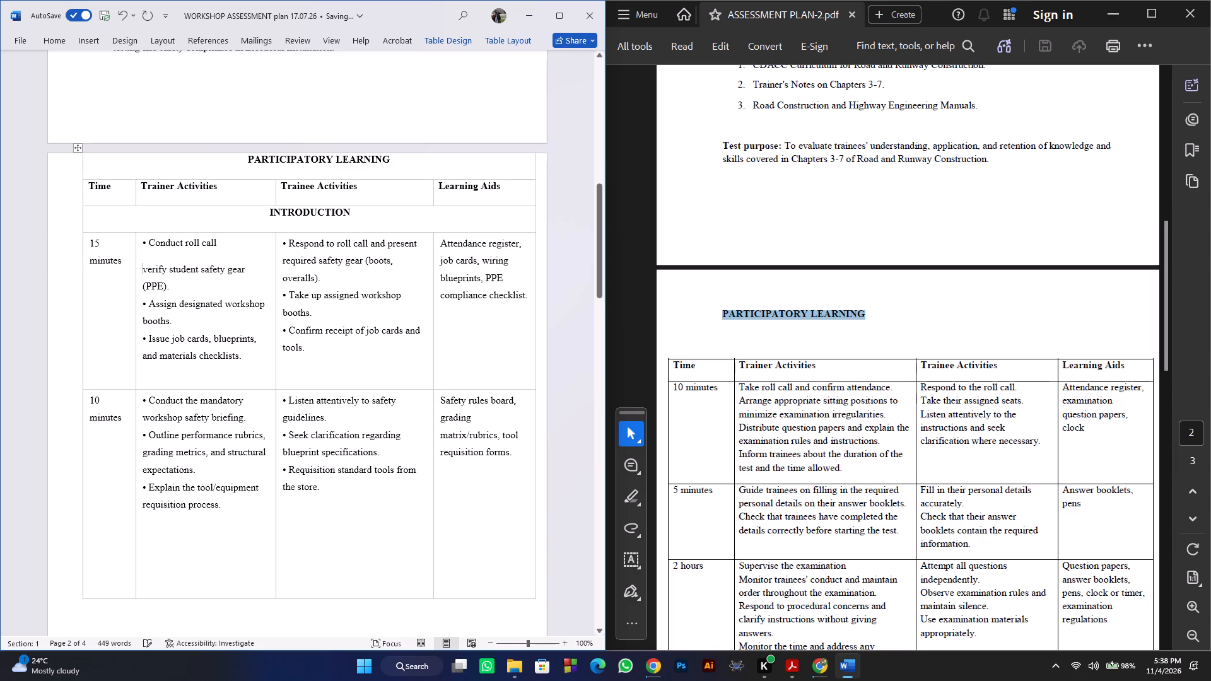
left_click_drag(148, 243, 140, 245)
key("ctrl+c")
left_click(145, 271)
key("Left")
key("ctrl+v")
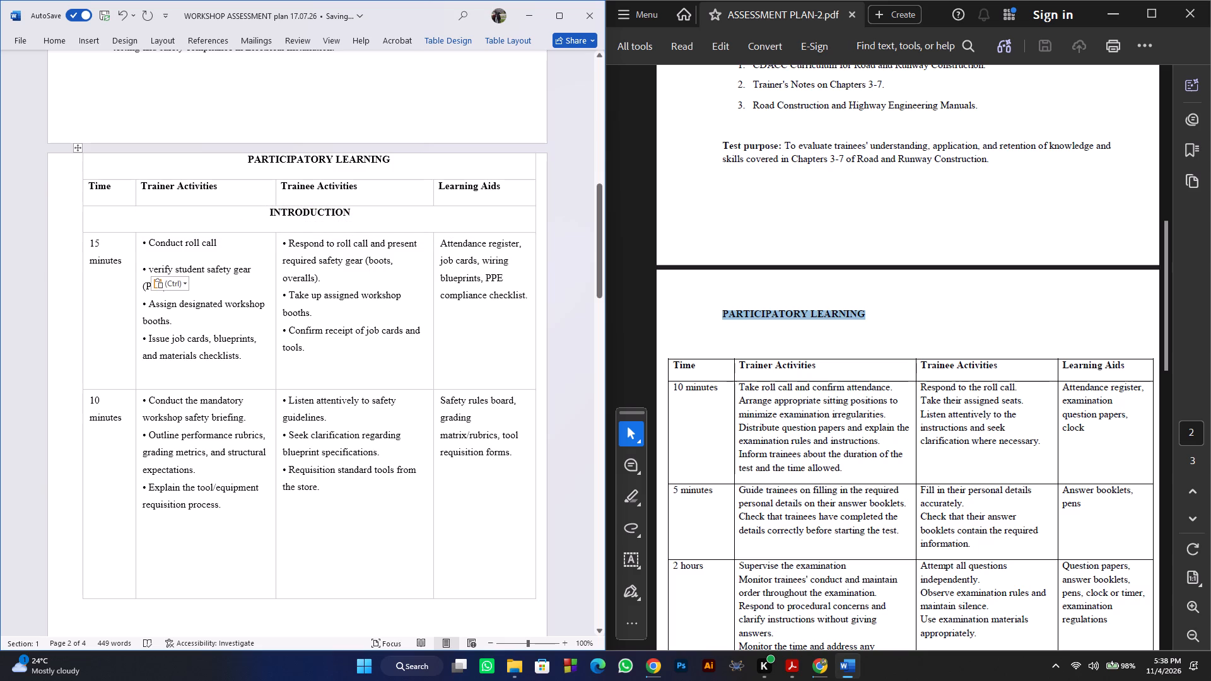
left_click(151, 268)
key("BackSpace")
key("v")
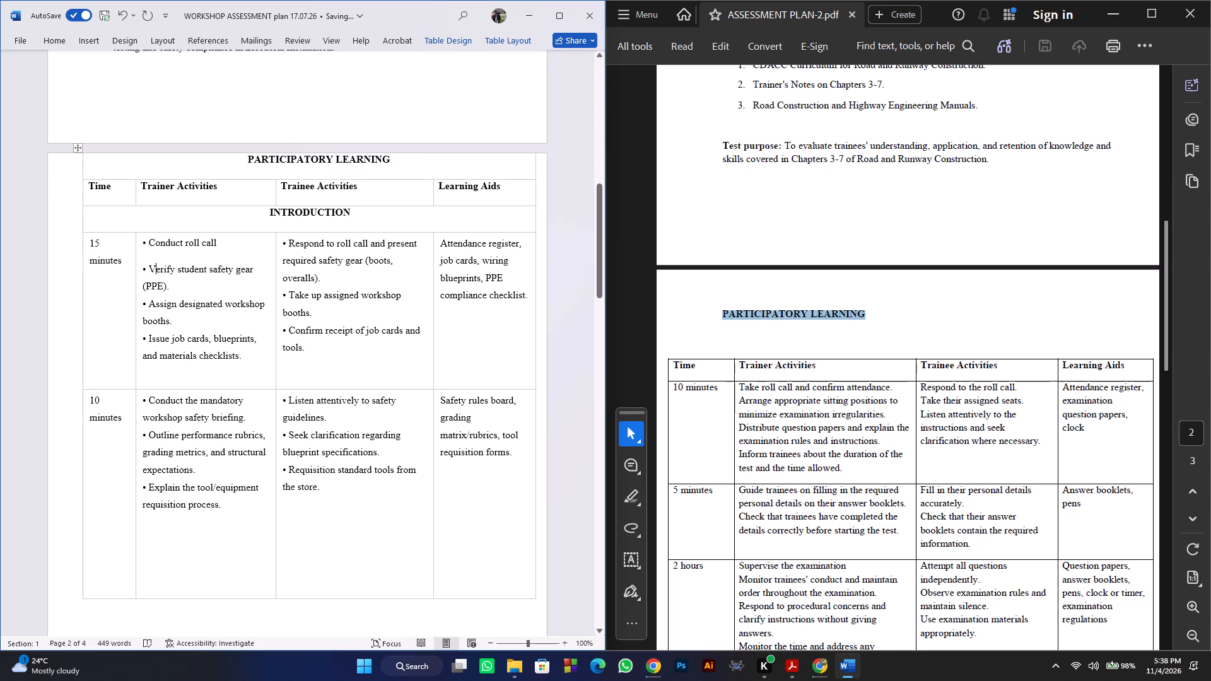
Remove "and" before "materials checklists" in the 15-minute trainer activities, keeping a space after the comma.
double_click(151, 357)
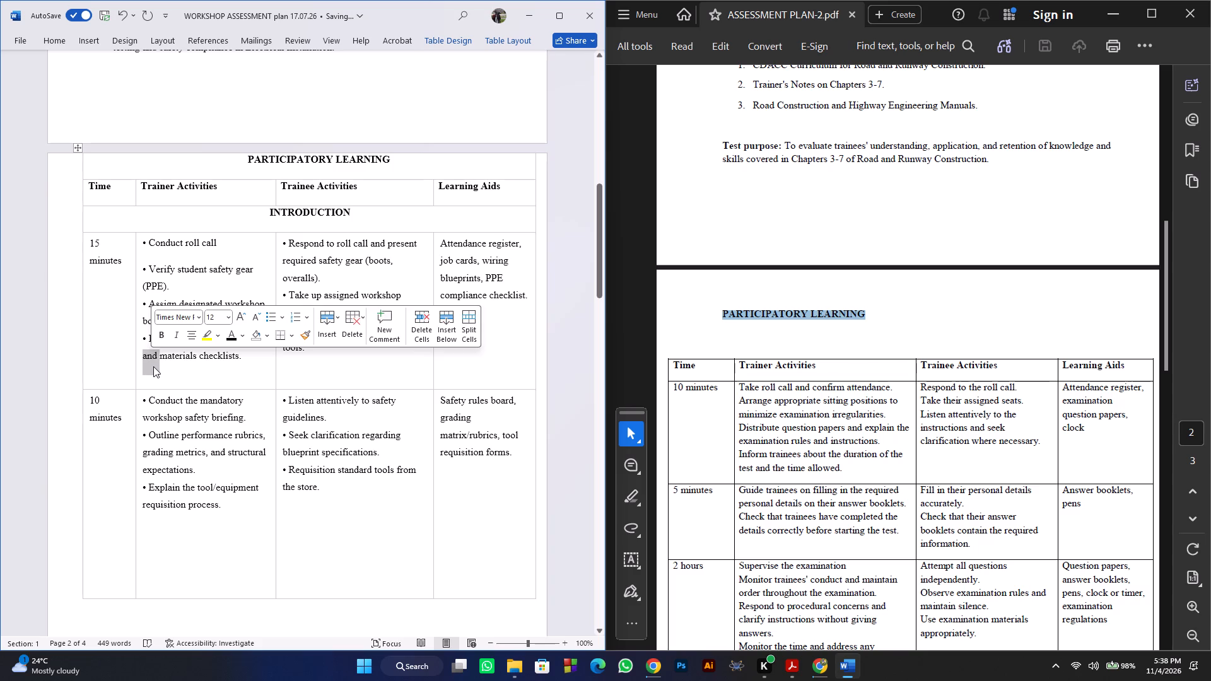
key("BackSpace")
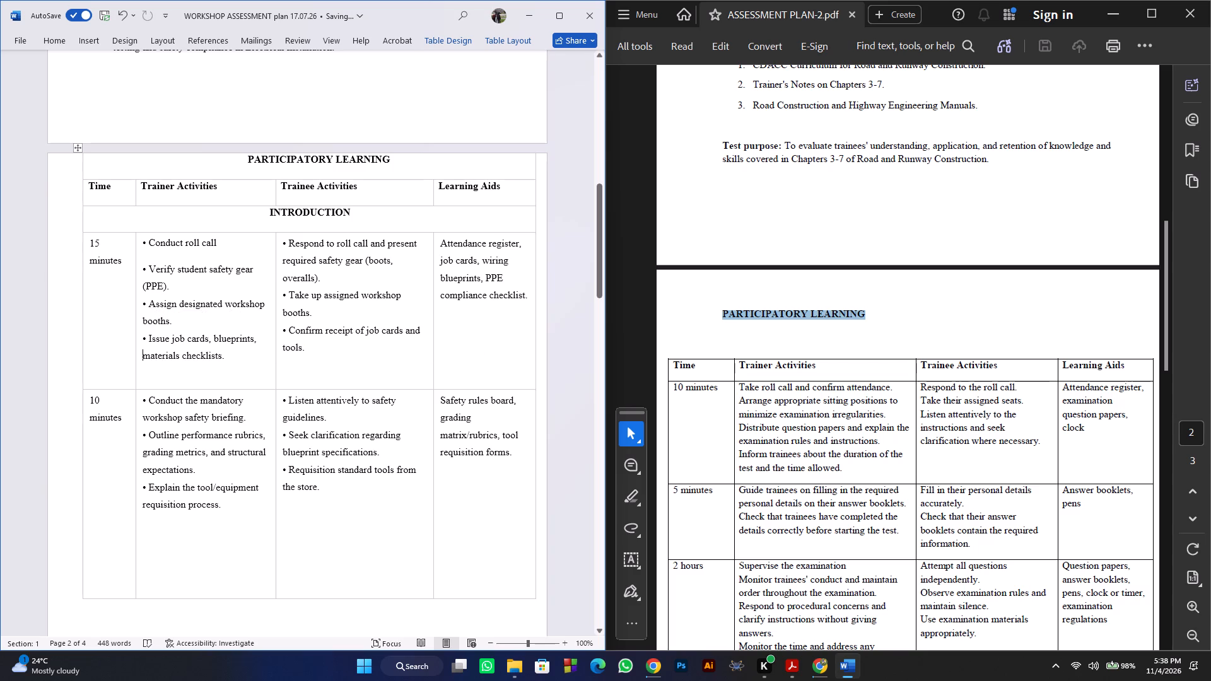
key("BackSpace")
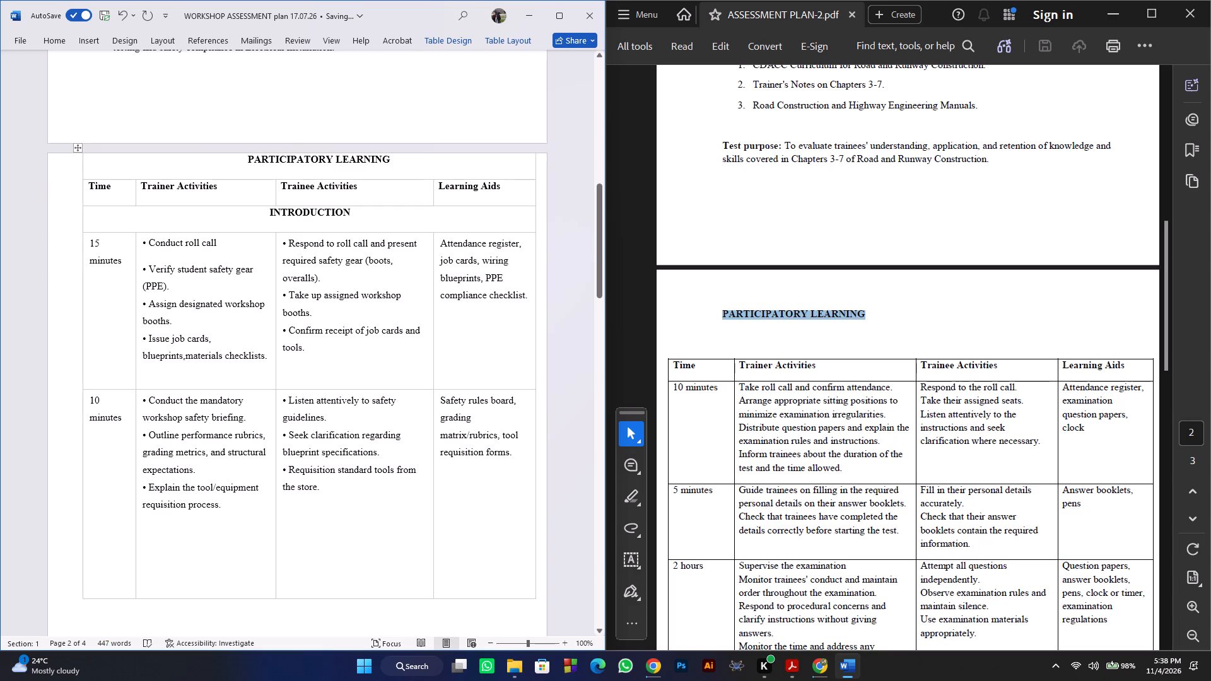
key("space")
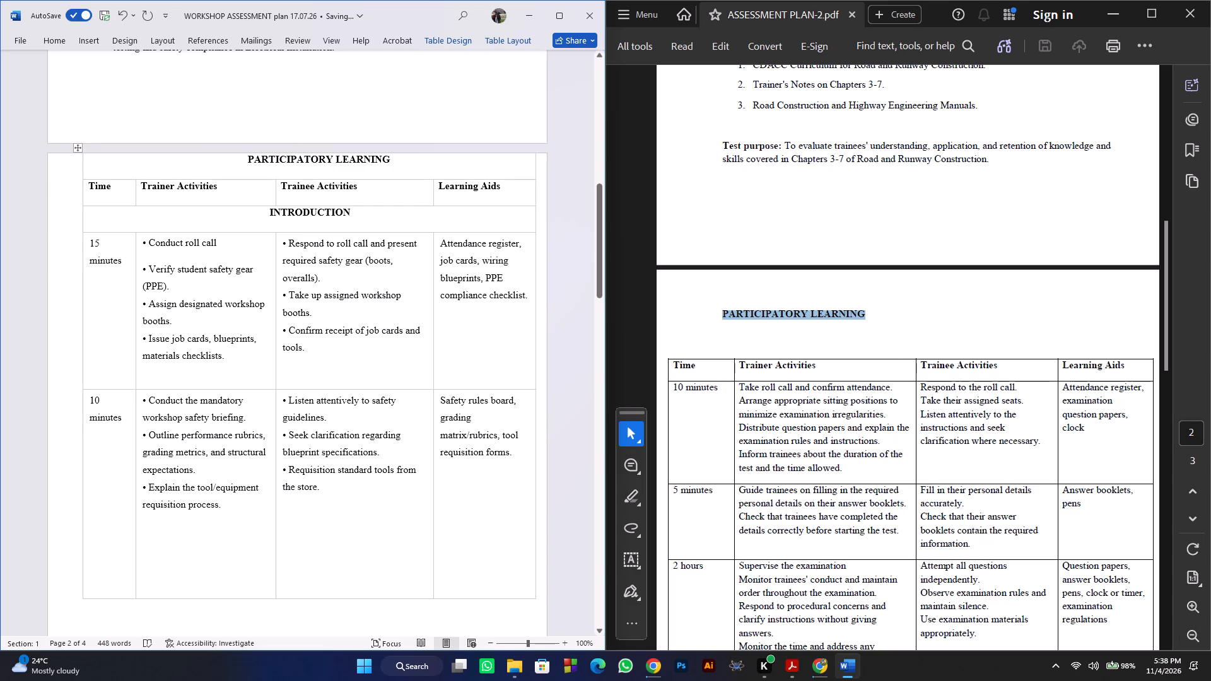
Split the 15-minute trainee roll call item at "and" into "Respond to roll call" and a separate bullet "Present required safety gear (boots, overalls).".
double_click(376, 247)
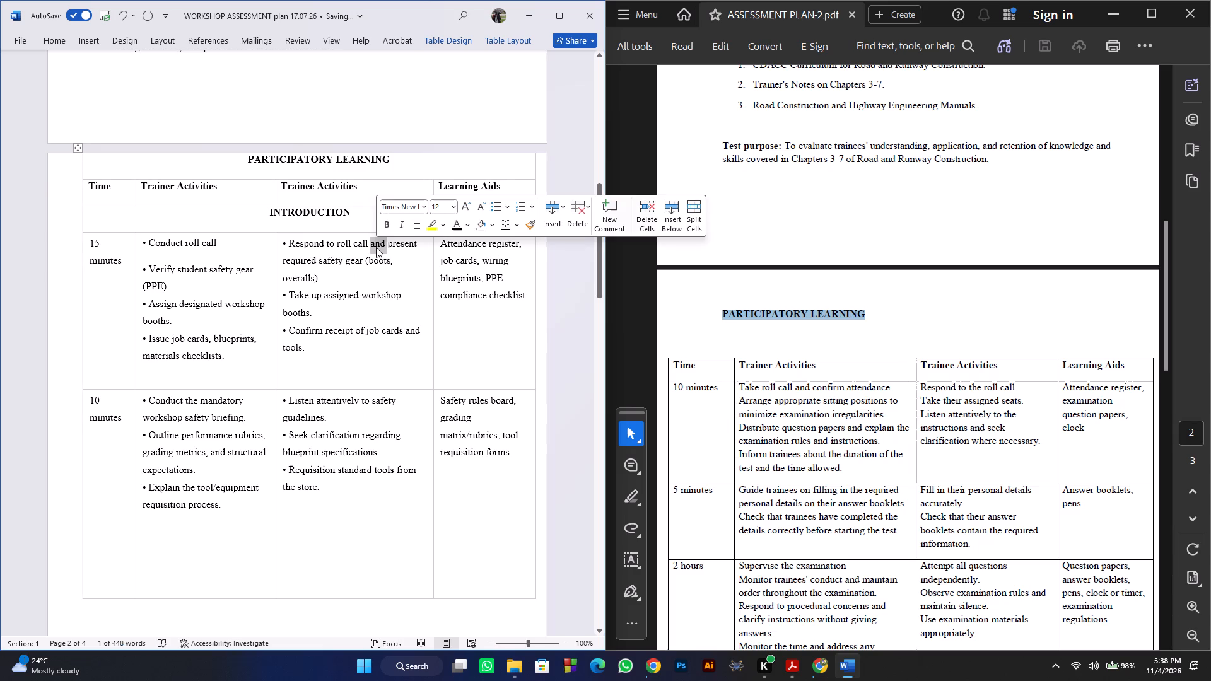
key("BackSpace")
key("Return")
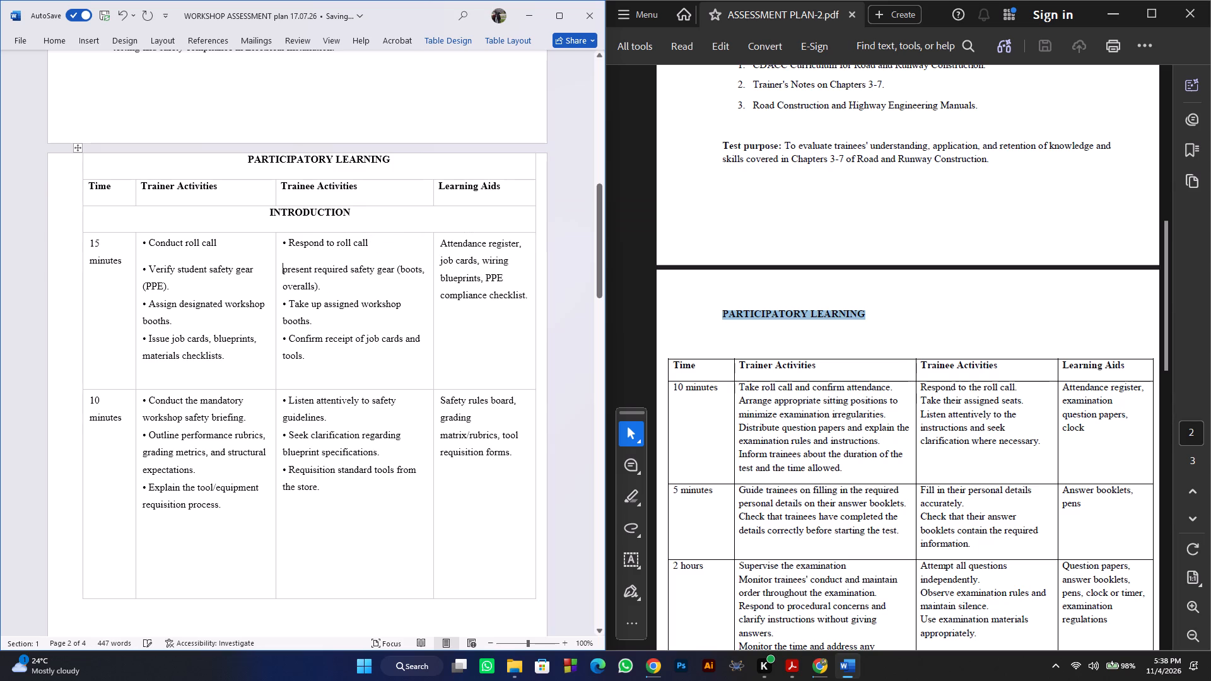
key("ctrl+v")
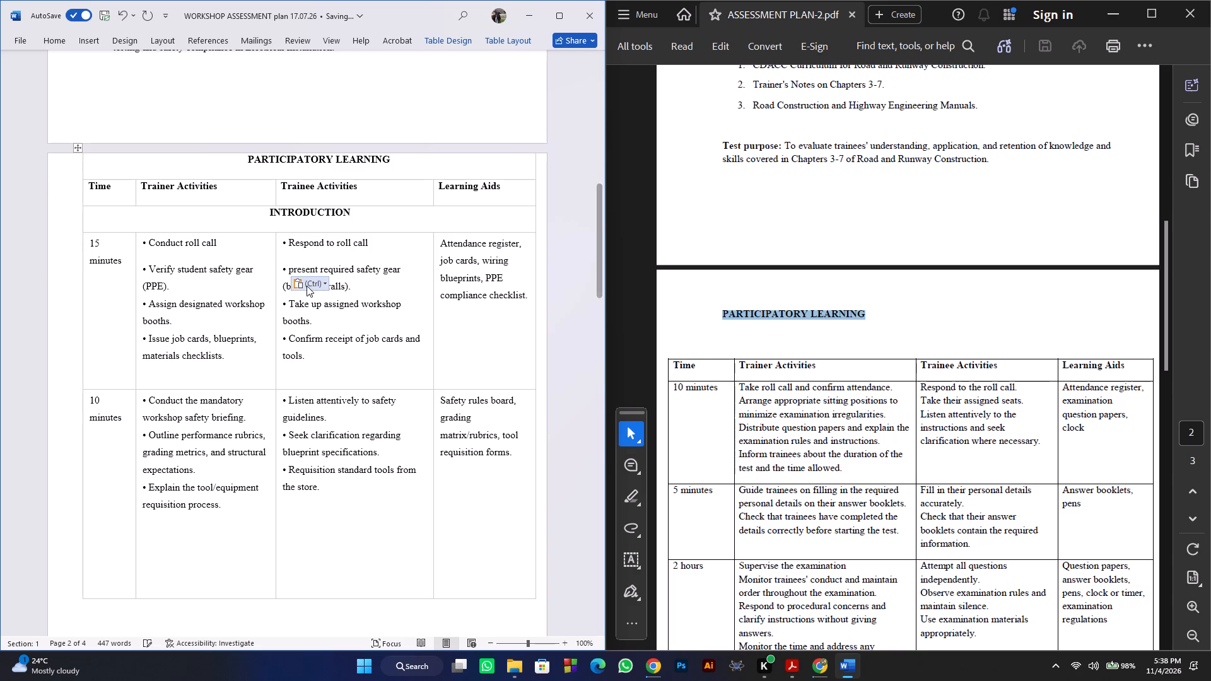
left_click(295, 270)
key("BackSpace")
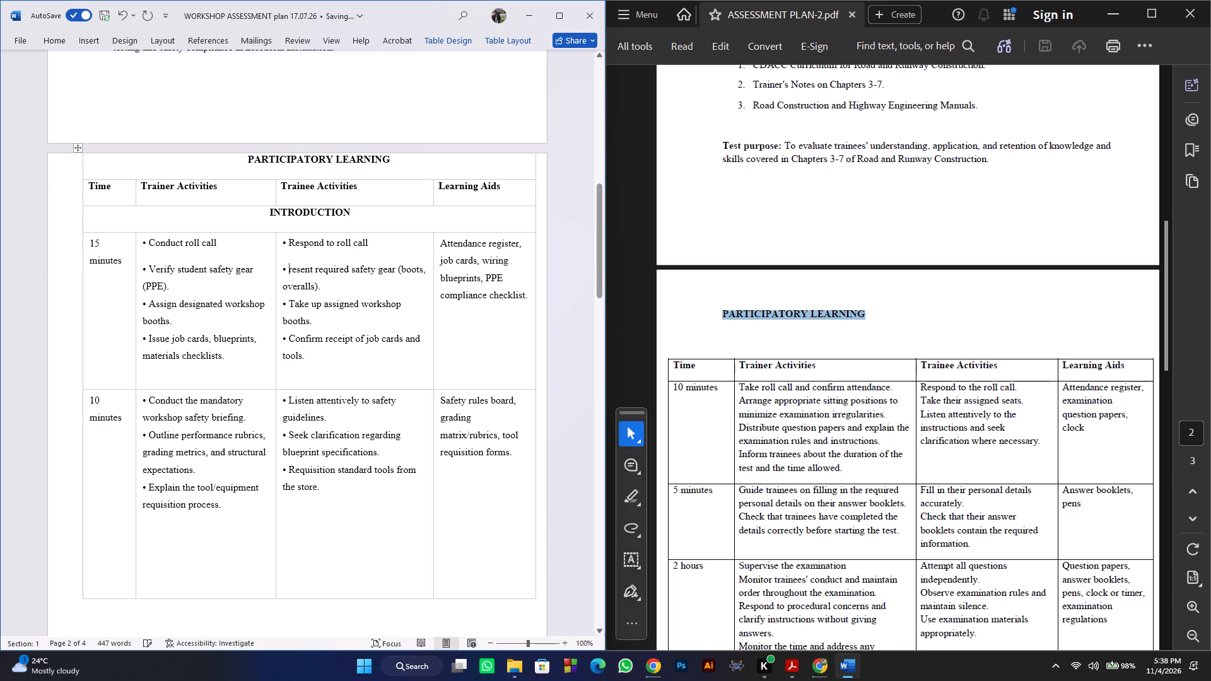
key("p")
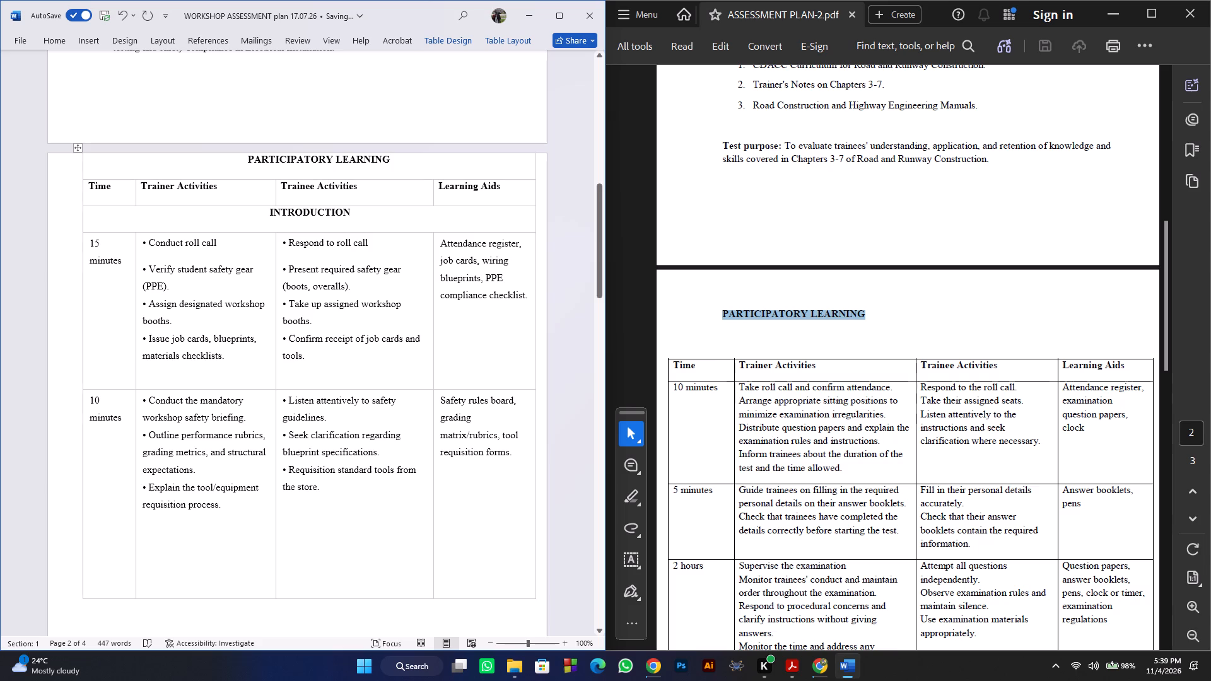
Remove "and" before "structural expectations" in the 10-minute trainer activities.
scroll(489, 340, "down", 1)
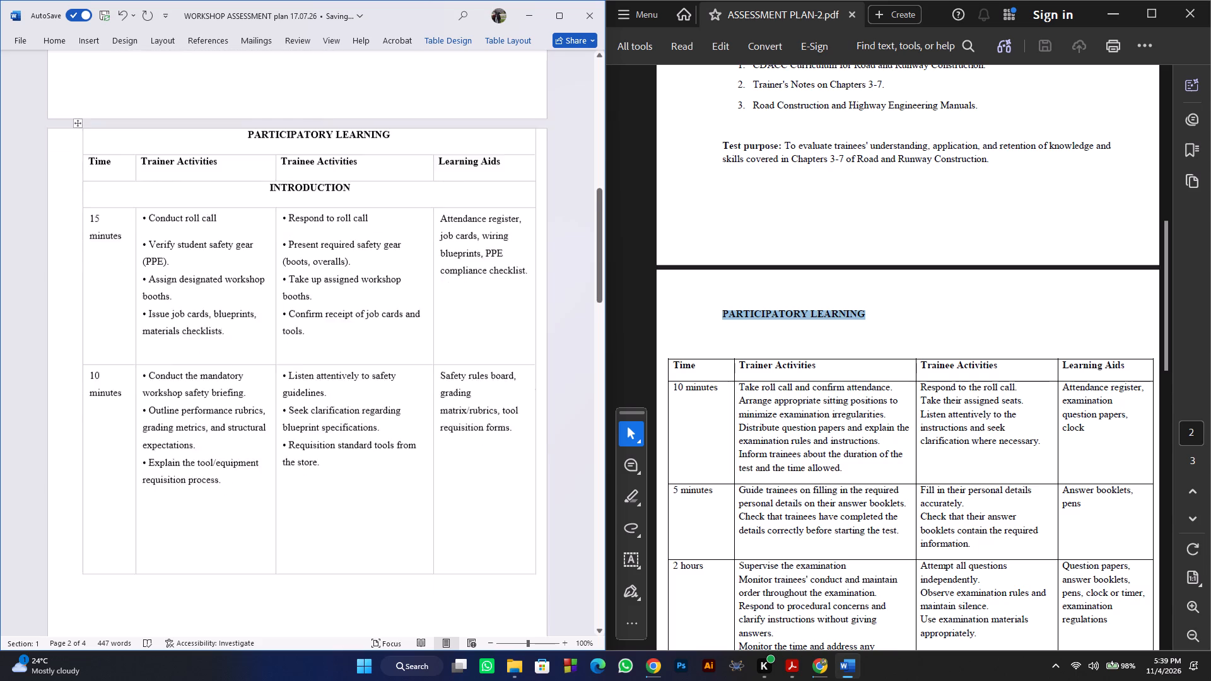
scroll(486, 341, "down", 2)
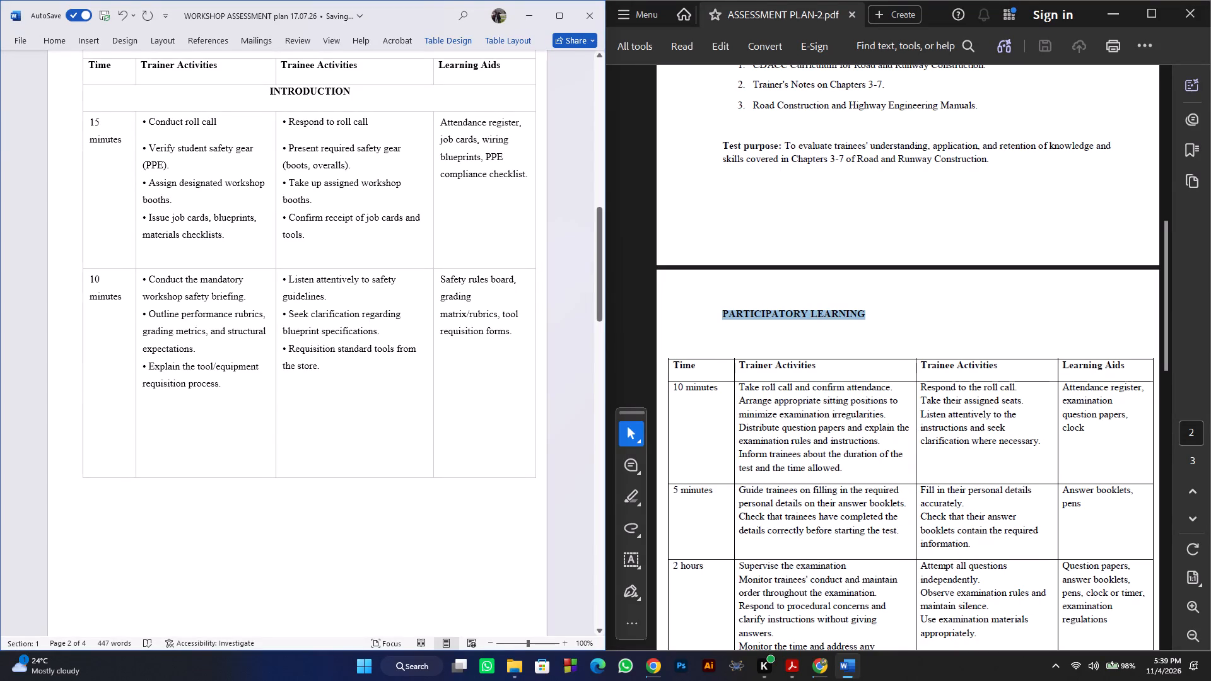
double_click(218, 335)
key("BackSpace")
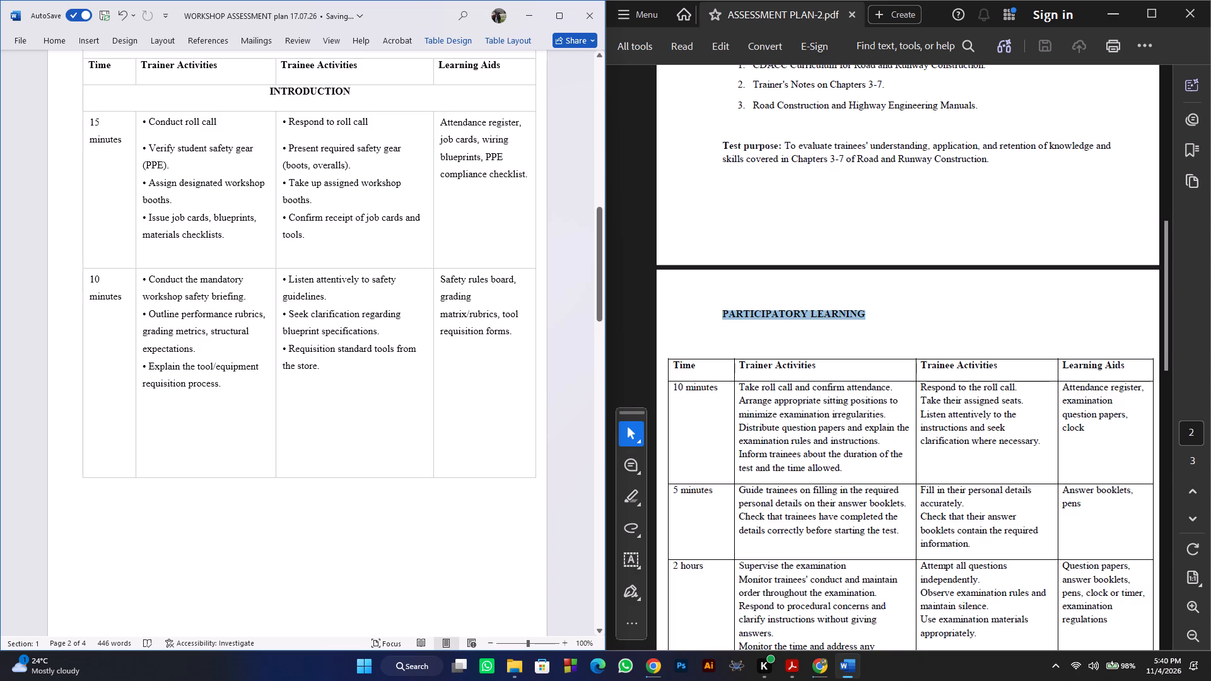
Examine the activities table's rows and the spacing between the 10-minute and 1 hour 45 mins rows across the page break.
scroll(467, 334, "down", 3)
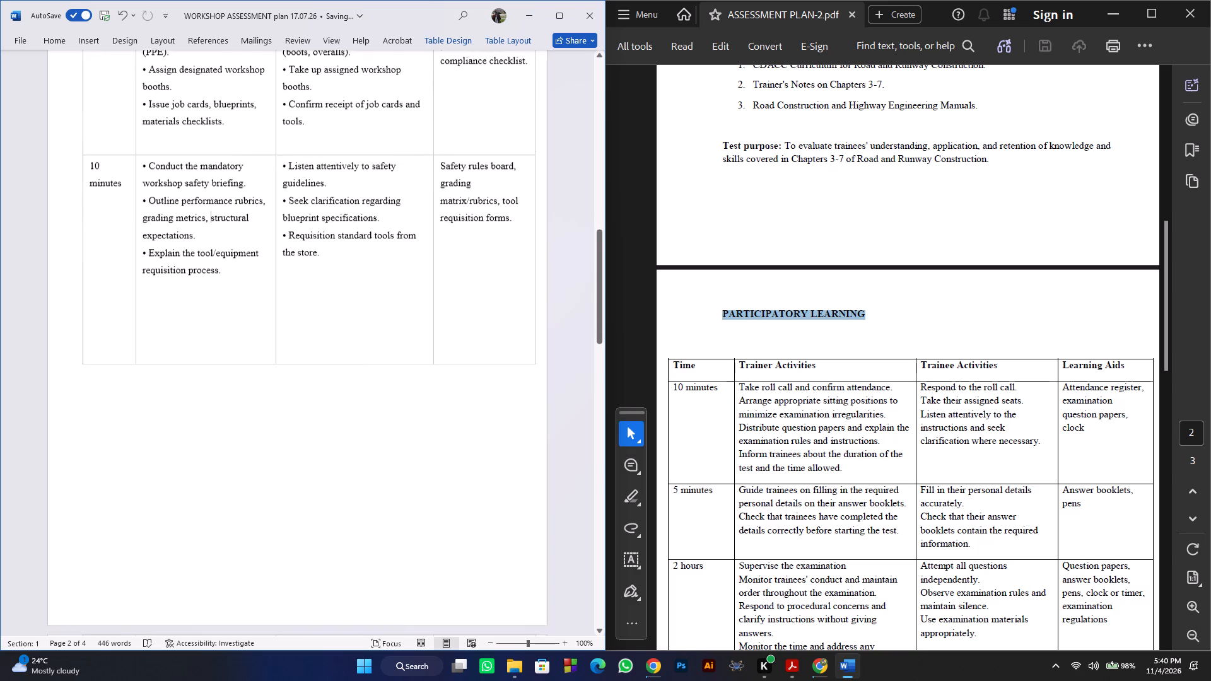
scroll(465, 335, "down", 7)
scroll(464, 335, "up", 3)
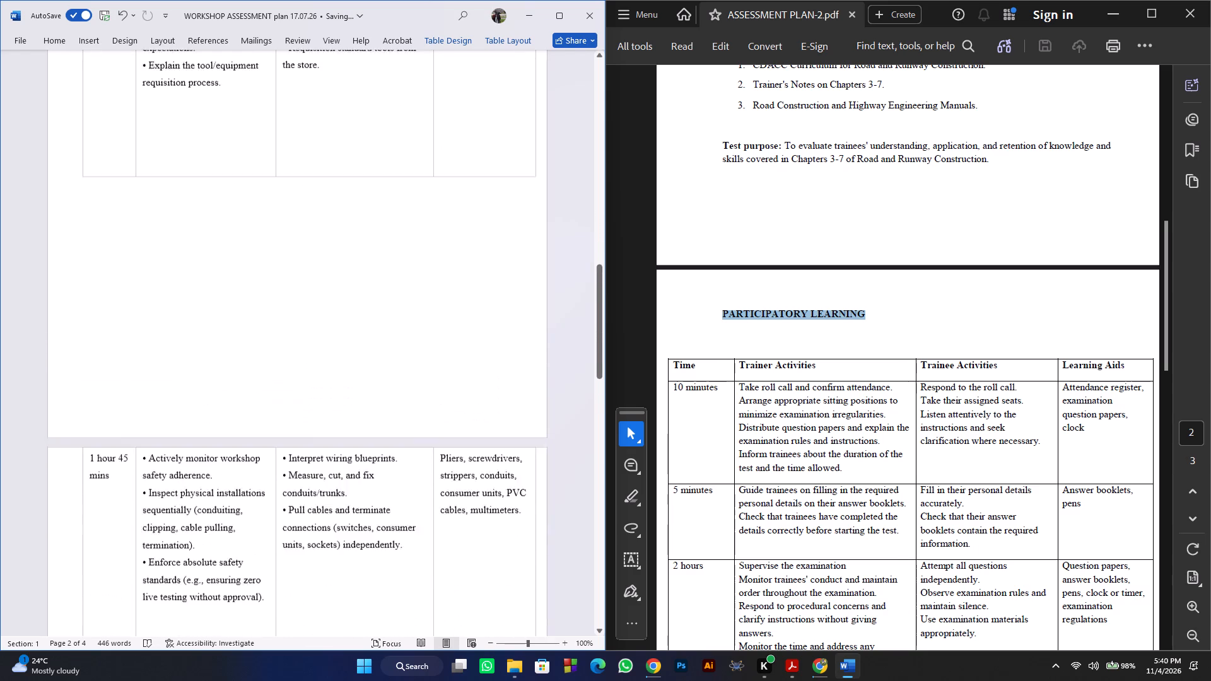
scroll(464, 335, "up", 1)
scroll(293, 403, "down", 4)
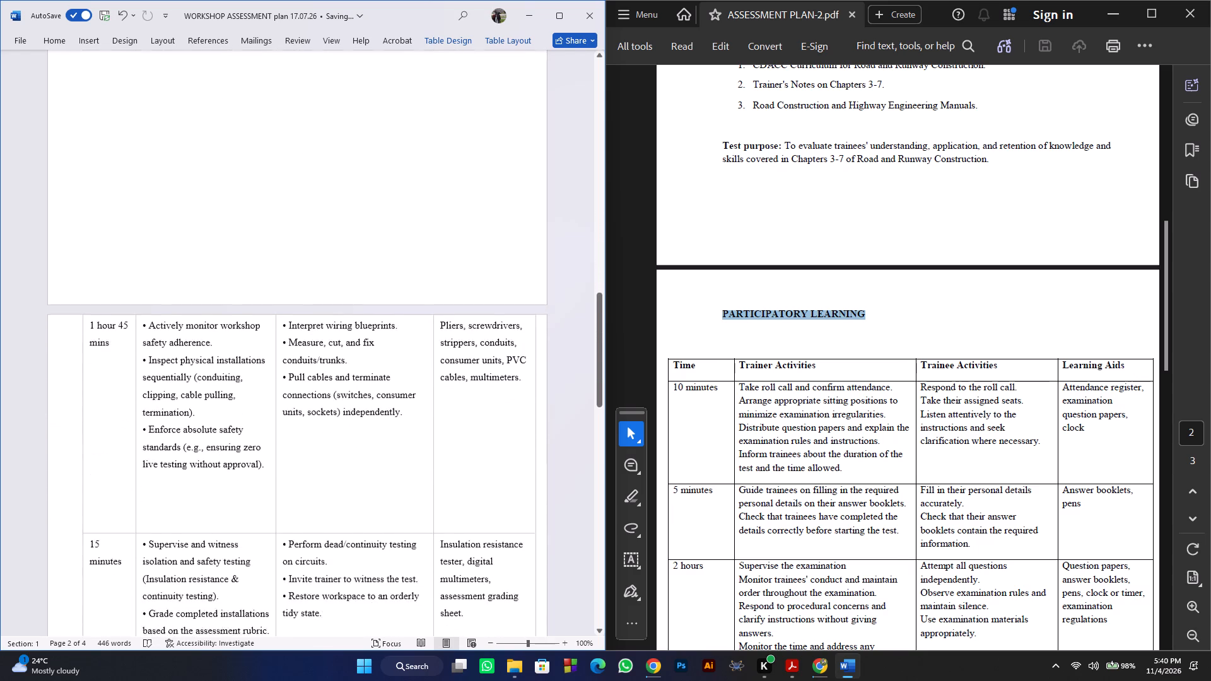
scroll(293, 404, "down", 2)
scroll(293, 406, "up", 18)
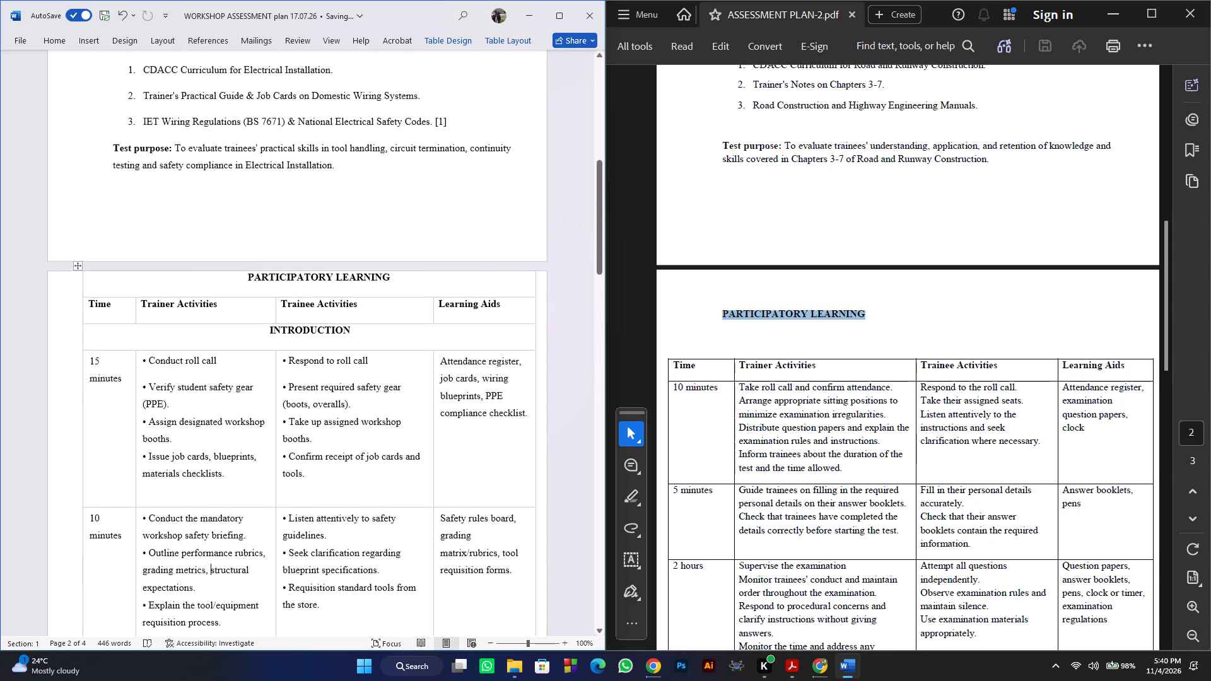
scroll(292, 407, "down", 7)
scroll(292, 407, "up", 5)
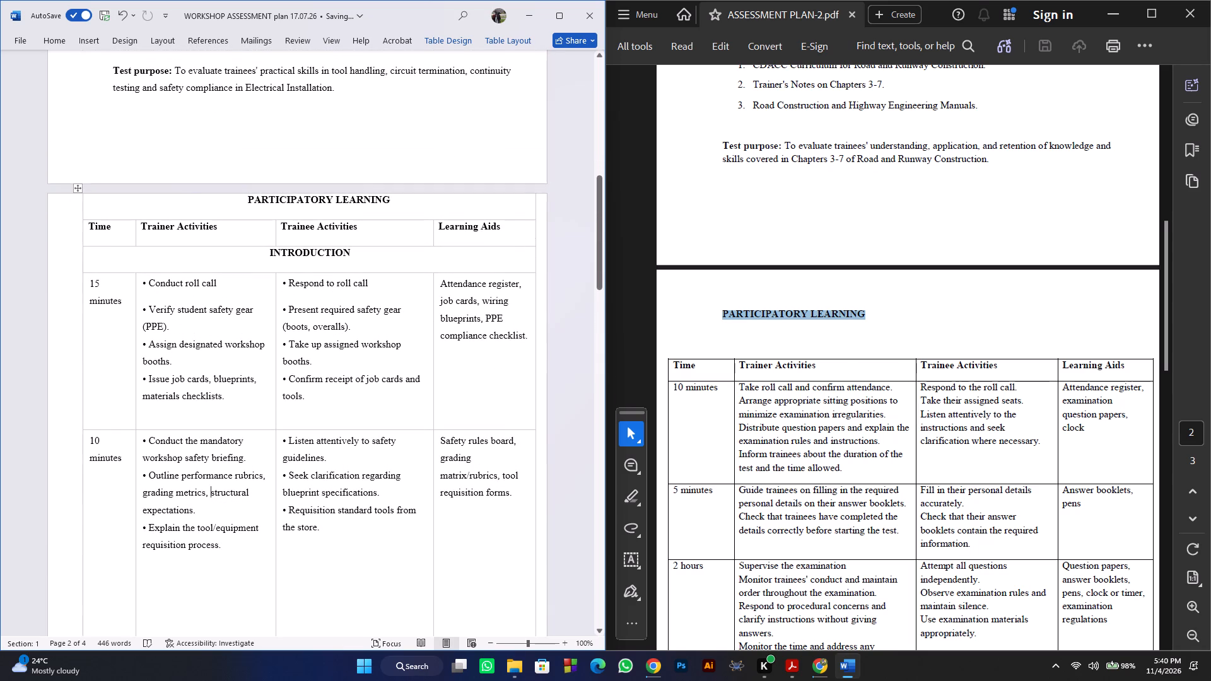
scroll(202, 346, "down", 12)
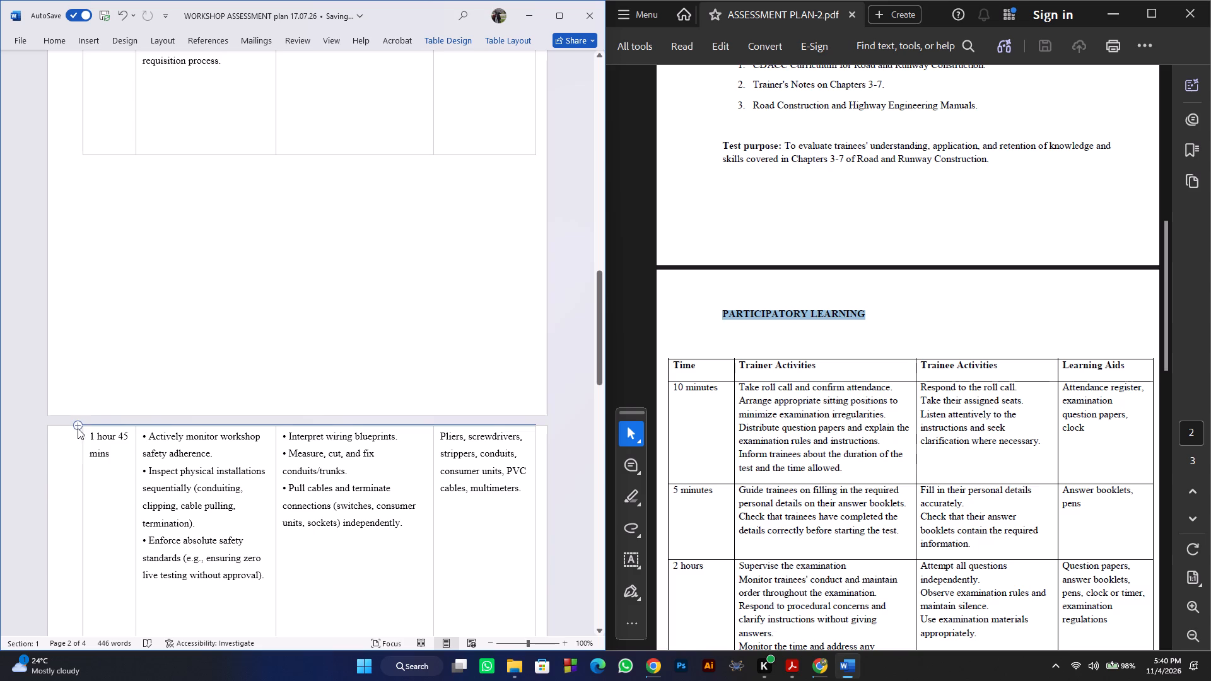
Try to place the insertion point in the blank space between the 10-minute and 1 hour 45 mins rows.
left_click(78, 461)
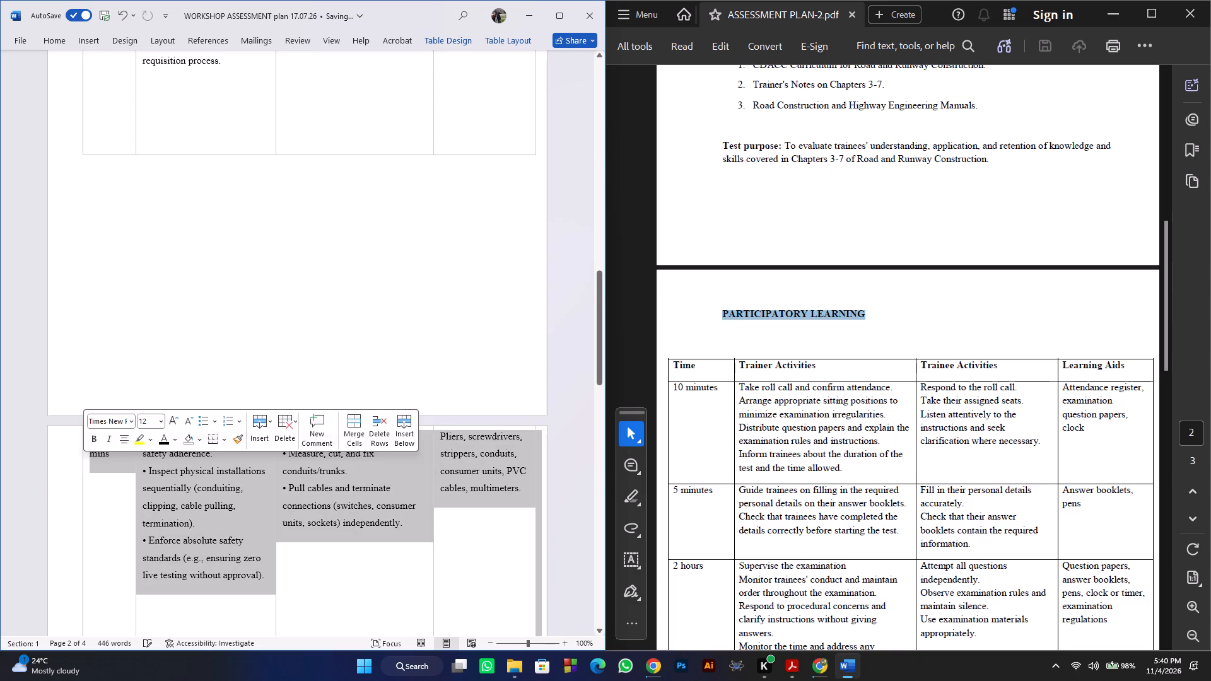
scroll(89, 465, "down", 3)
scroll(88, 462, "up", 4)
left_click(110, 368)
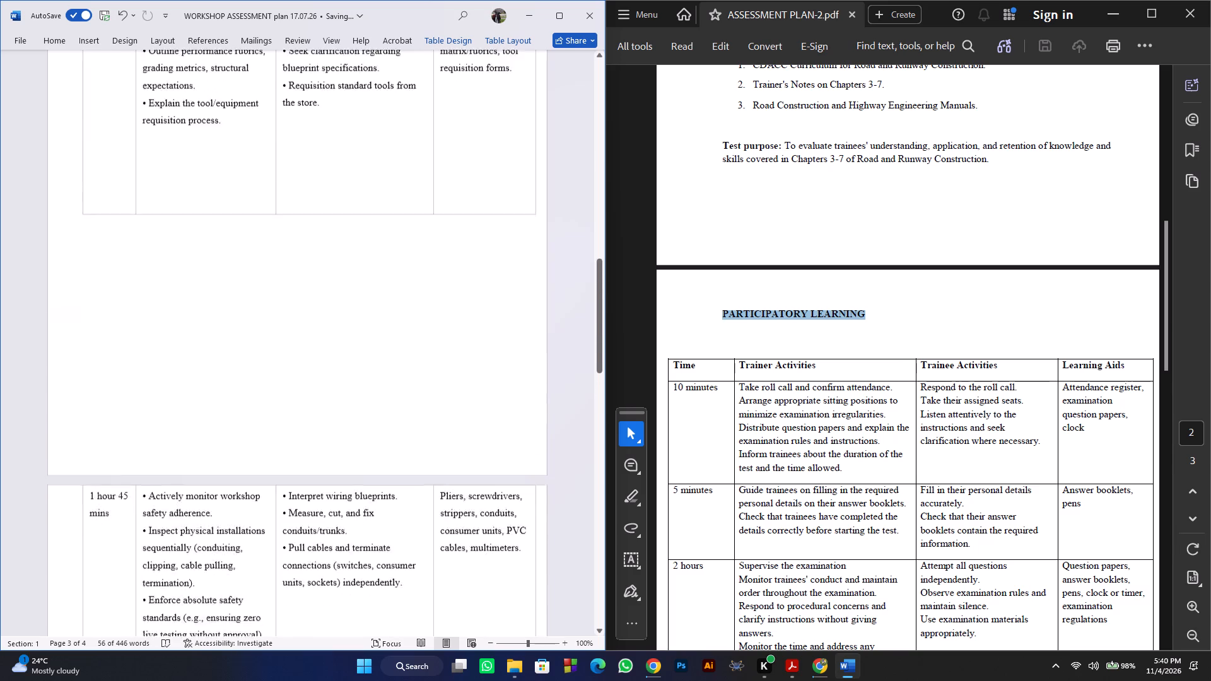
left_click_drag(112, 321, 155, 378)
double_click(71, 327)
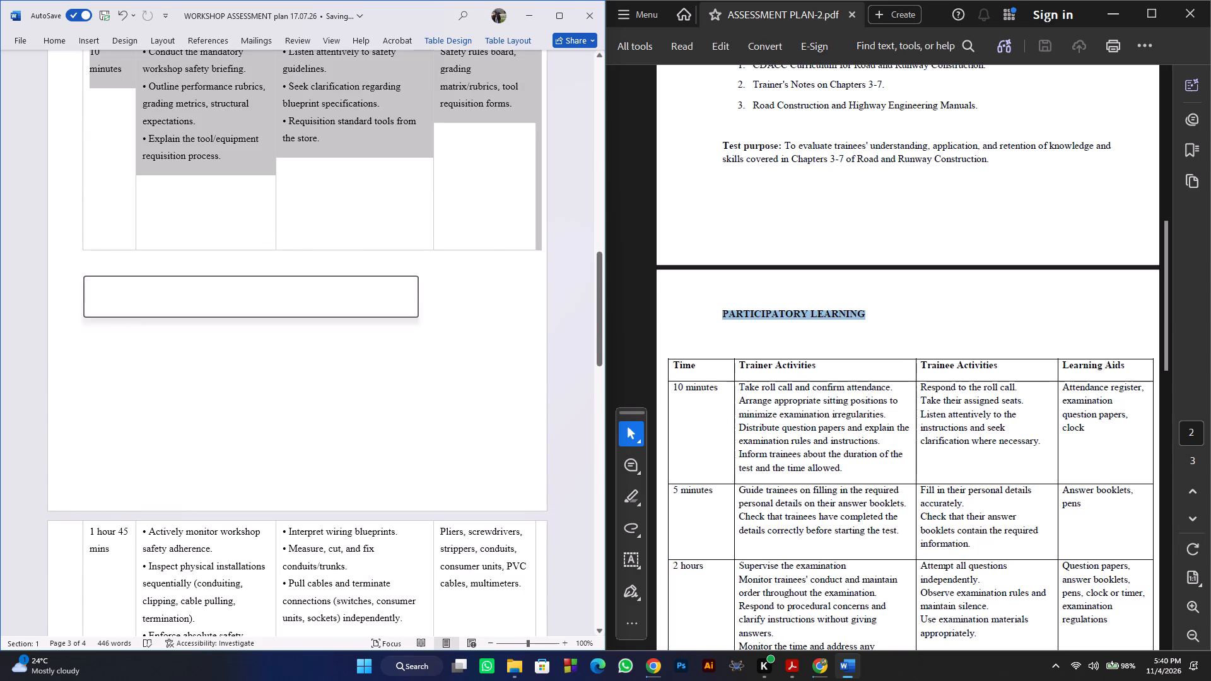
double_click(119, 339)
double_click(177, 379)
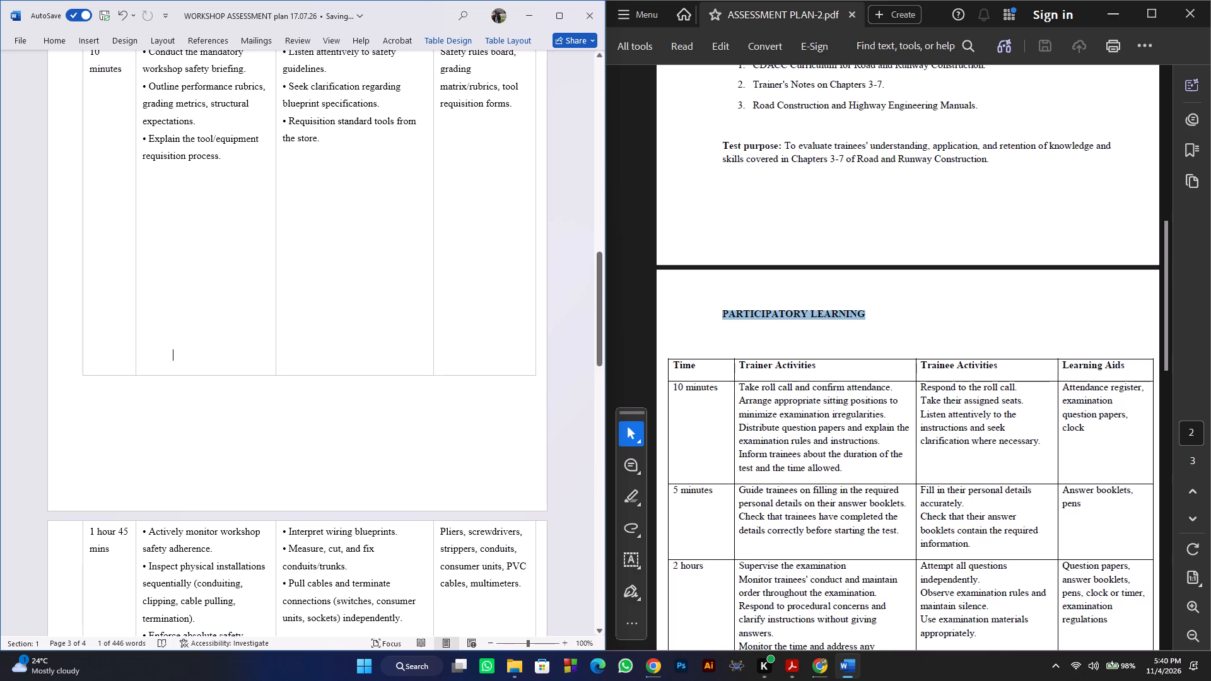
Examine the table layout around the page break, from the introduction rows through the 1 hour 45 mins row.
scroll(172, 443, "up", 5)
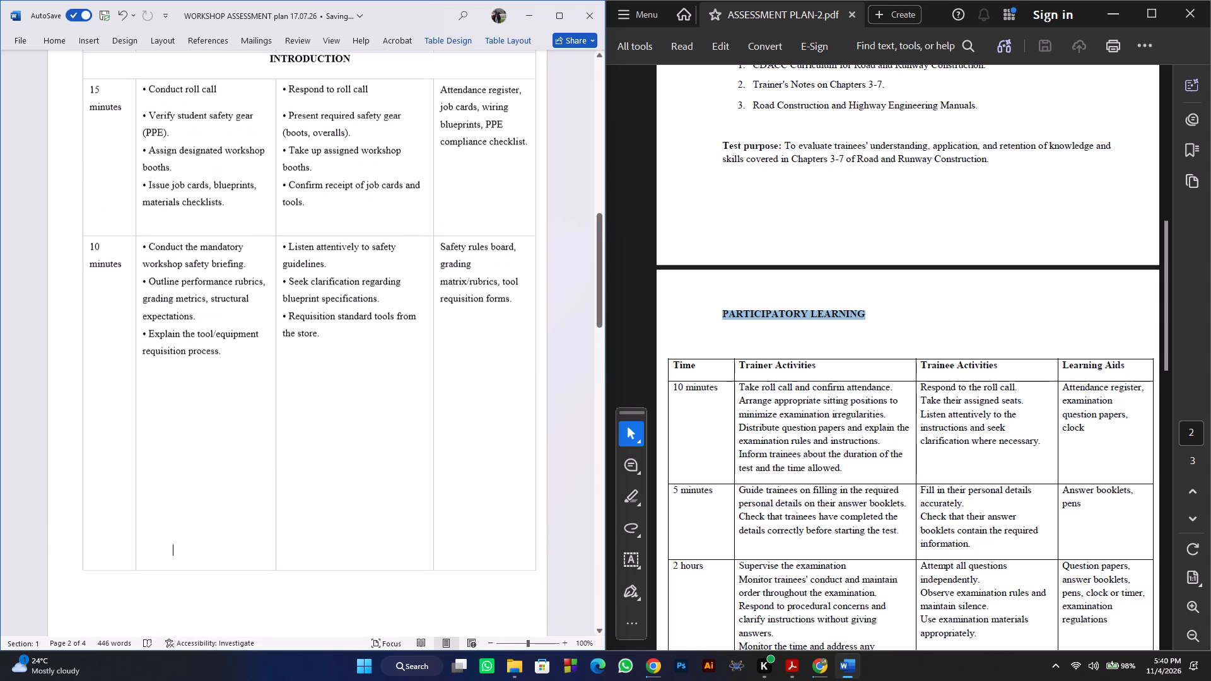
scroll(171, 443, "up", 4)
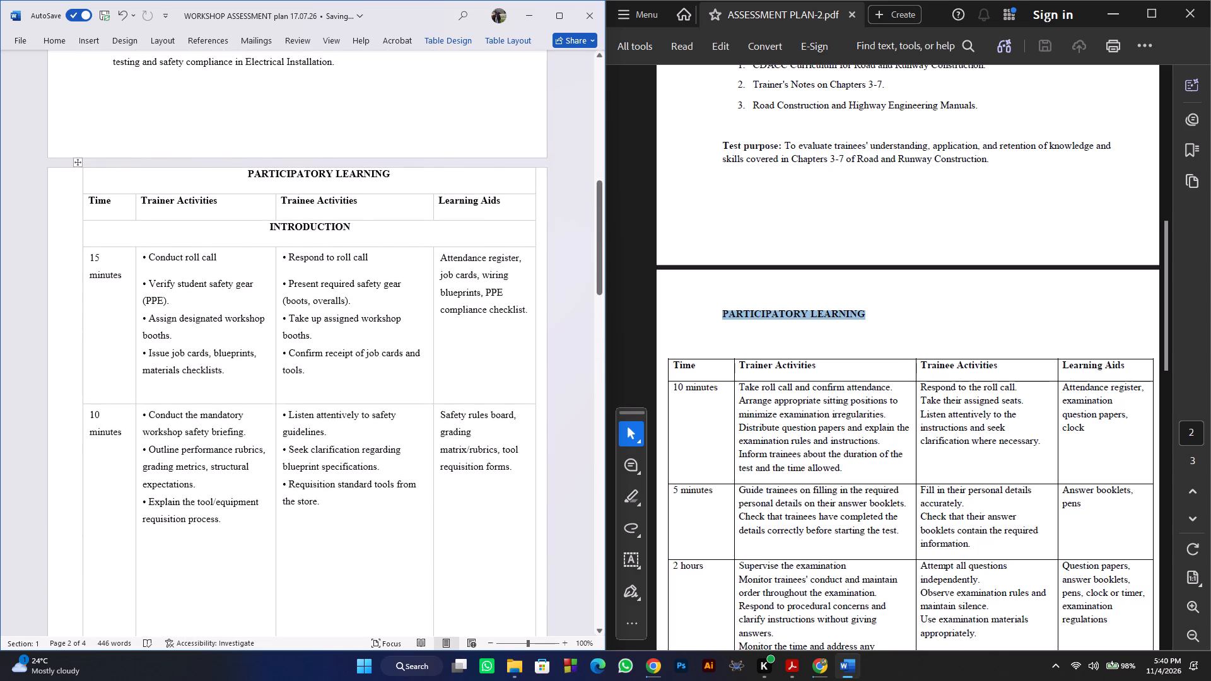
scroll(171, 443, "down", 12)
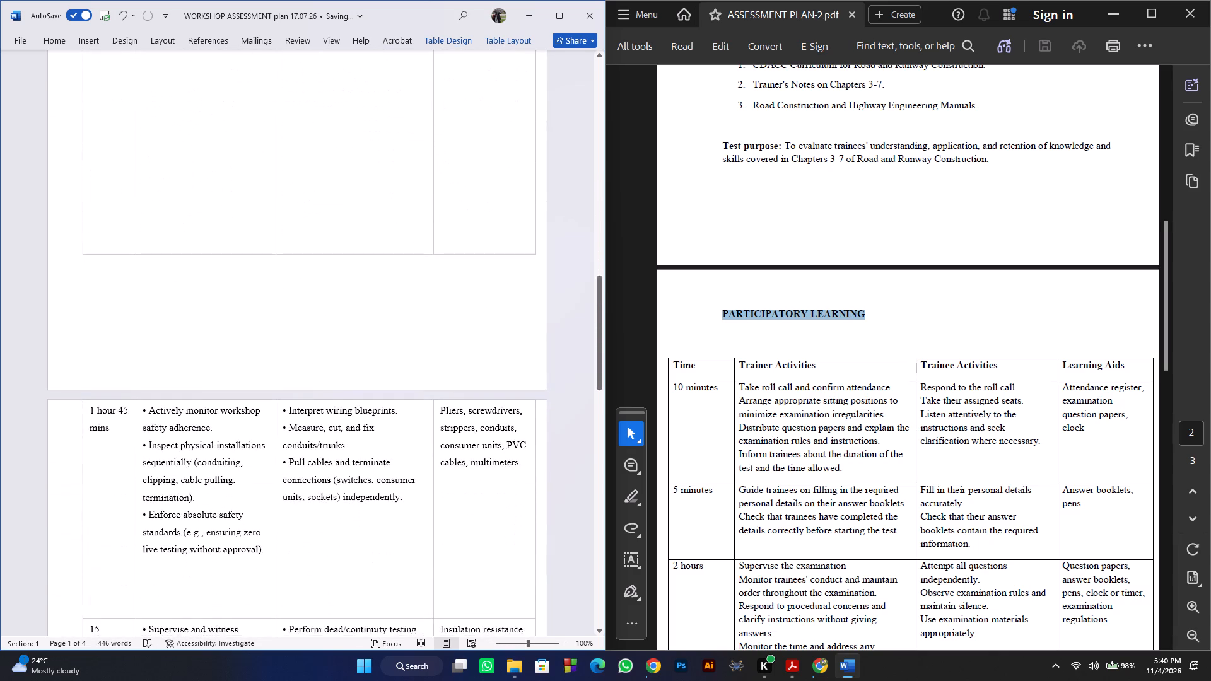
scroll(170, 444, "down", 2)
scroll(170, 444, "up", 5)
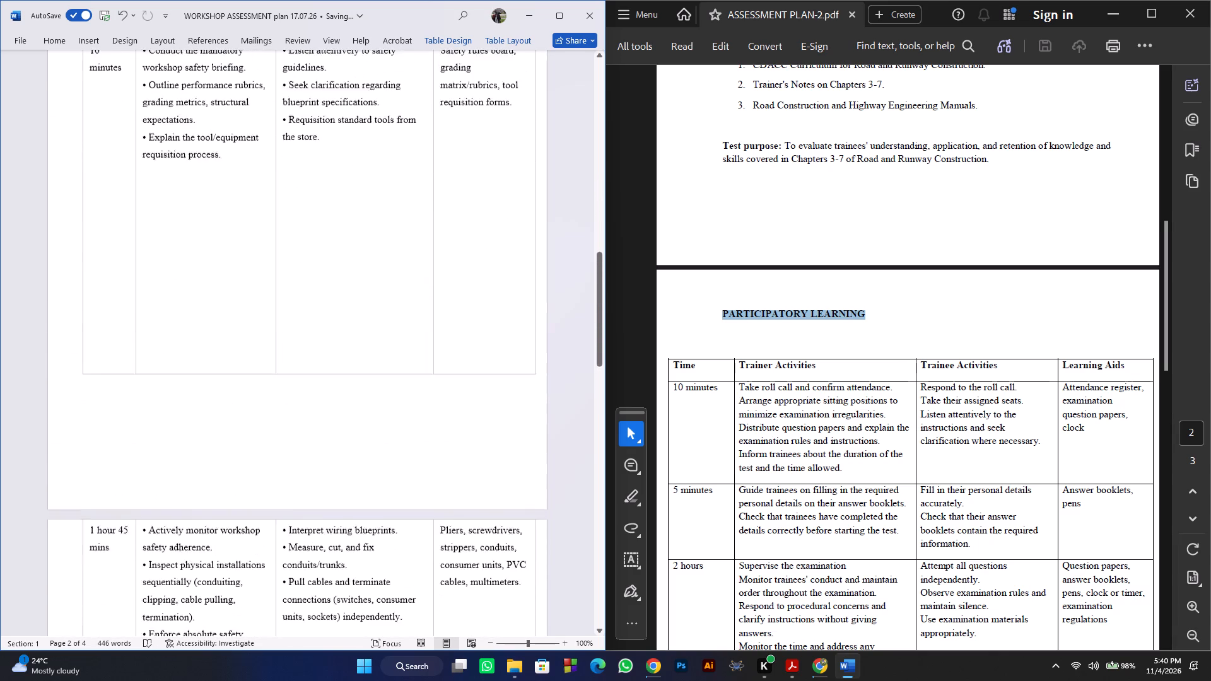
scroll(170, 444, "down", 2)
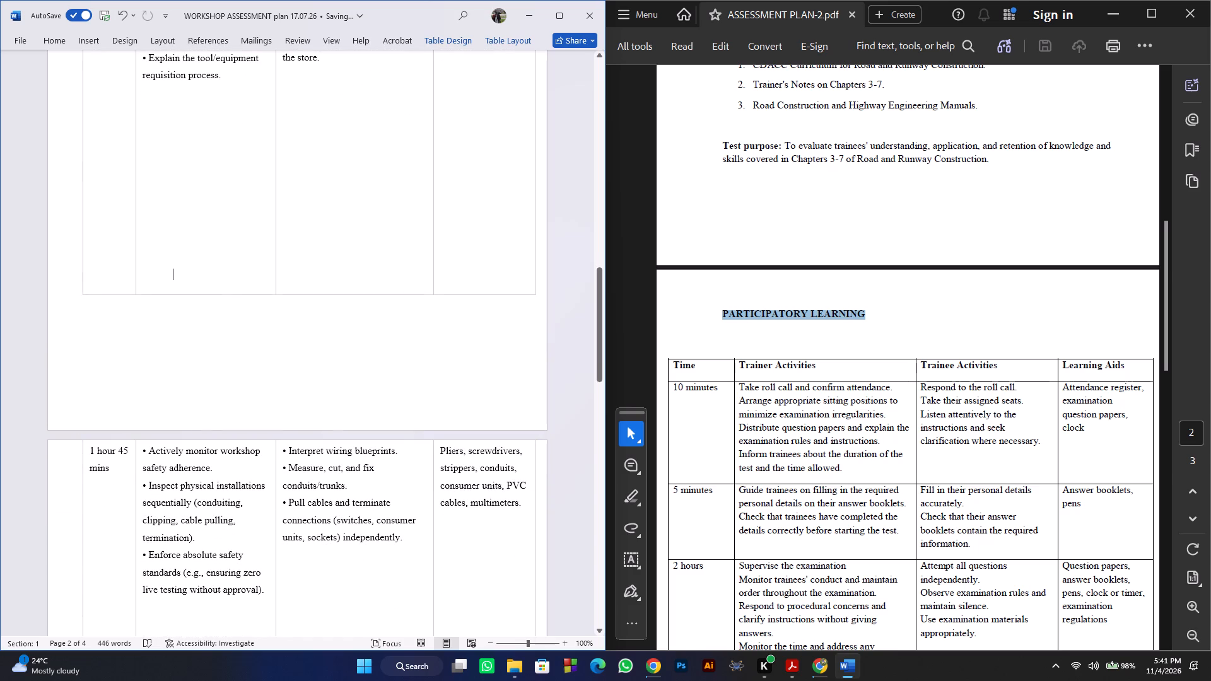
scroll(143, 475, "down", 3)
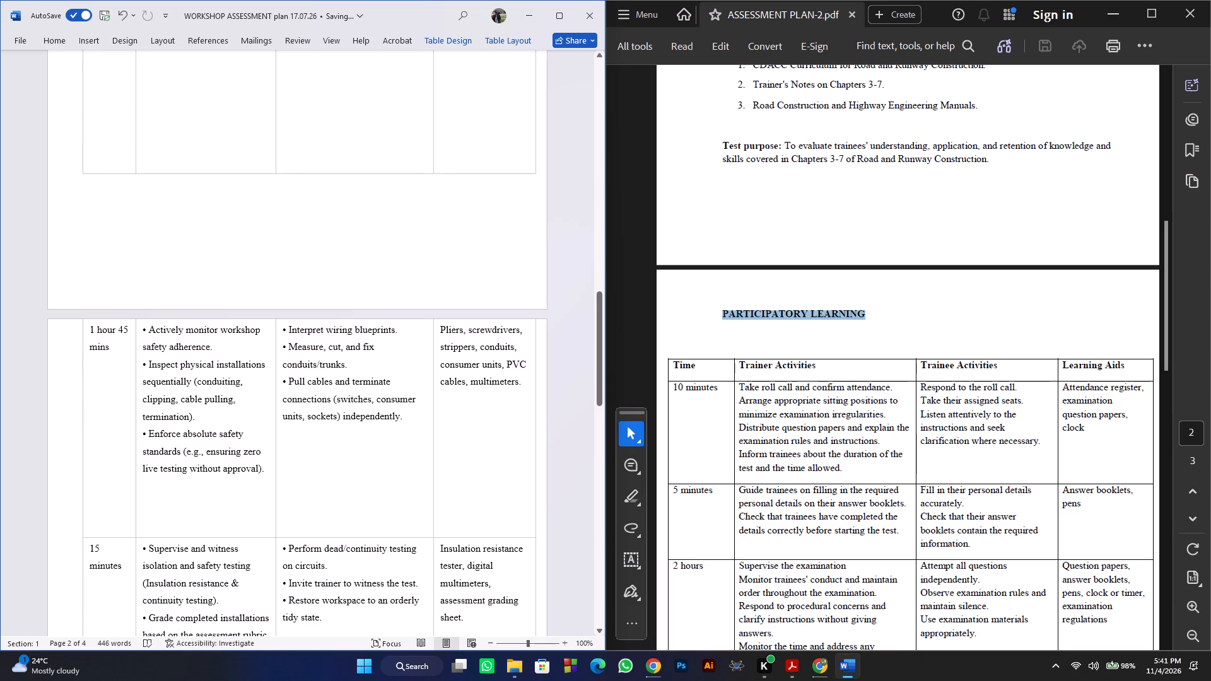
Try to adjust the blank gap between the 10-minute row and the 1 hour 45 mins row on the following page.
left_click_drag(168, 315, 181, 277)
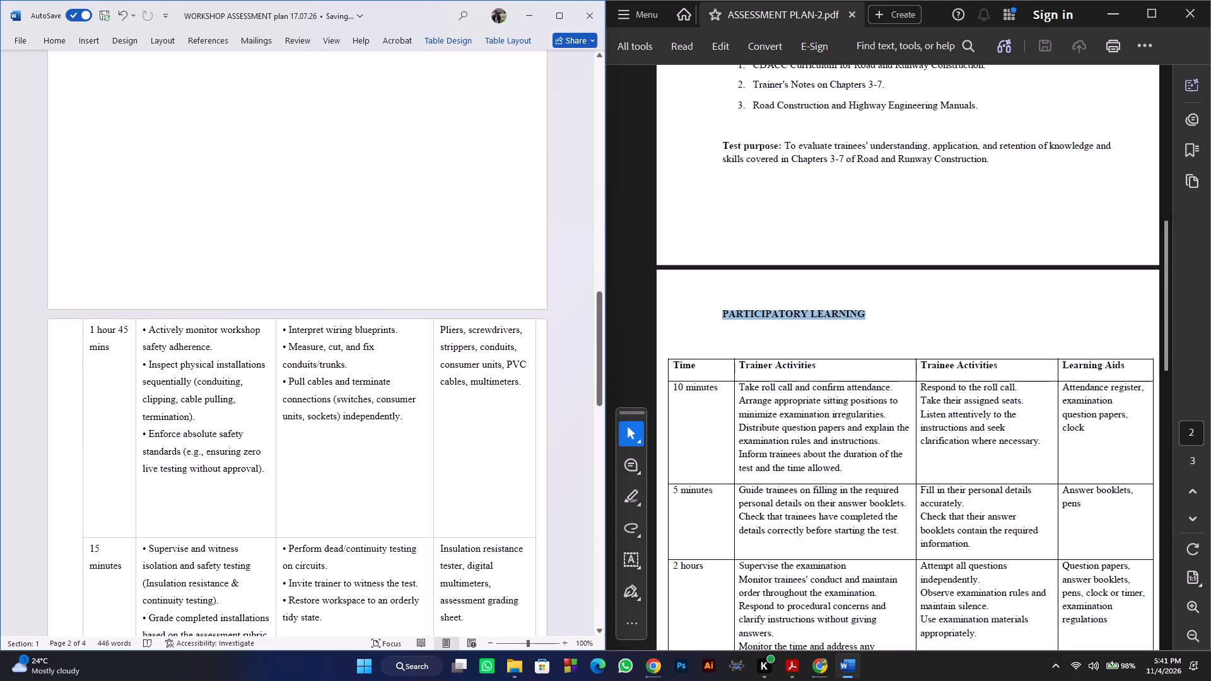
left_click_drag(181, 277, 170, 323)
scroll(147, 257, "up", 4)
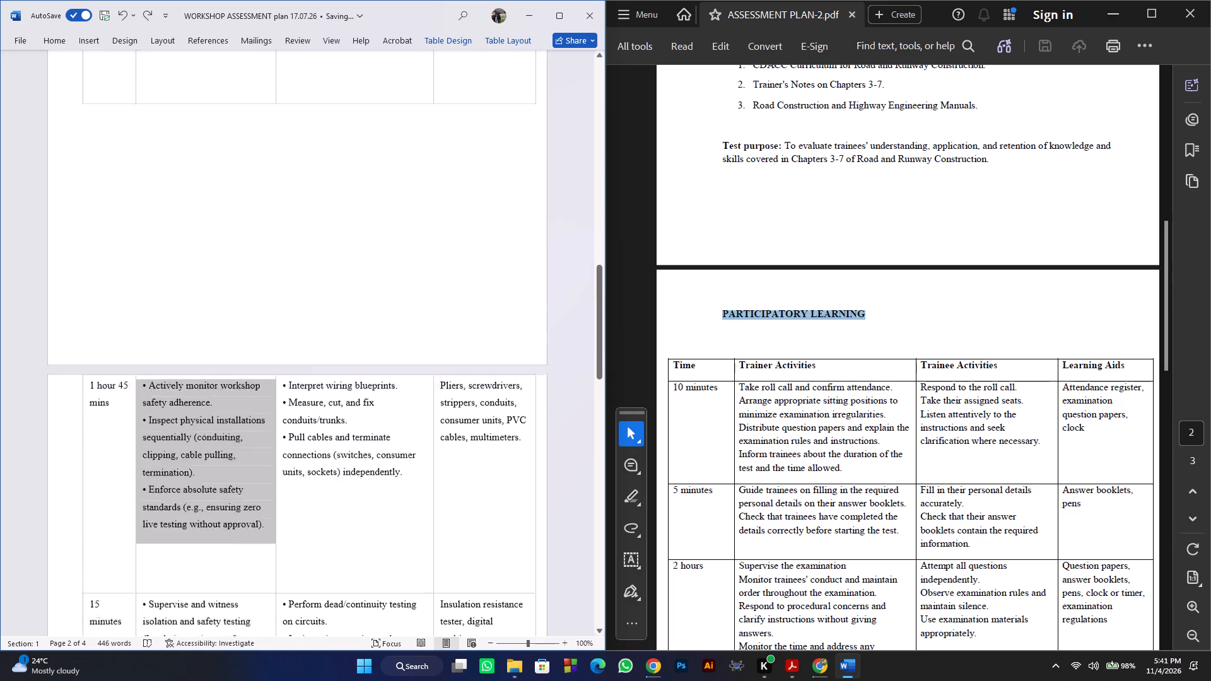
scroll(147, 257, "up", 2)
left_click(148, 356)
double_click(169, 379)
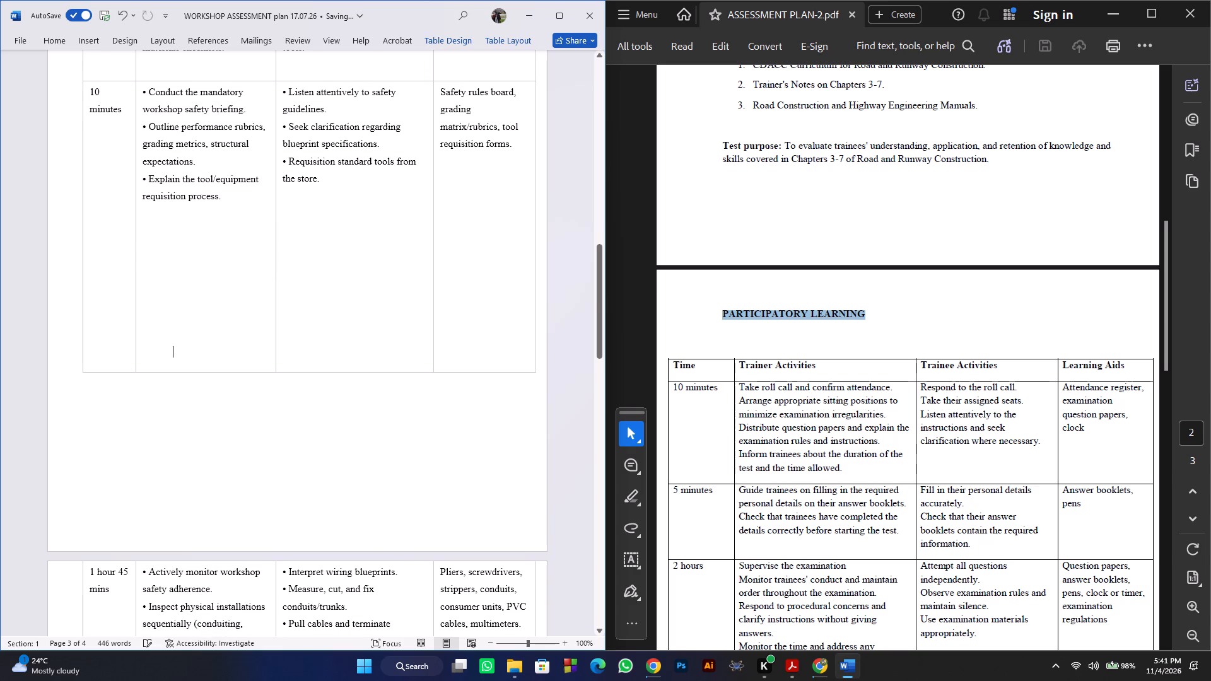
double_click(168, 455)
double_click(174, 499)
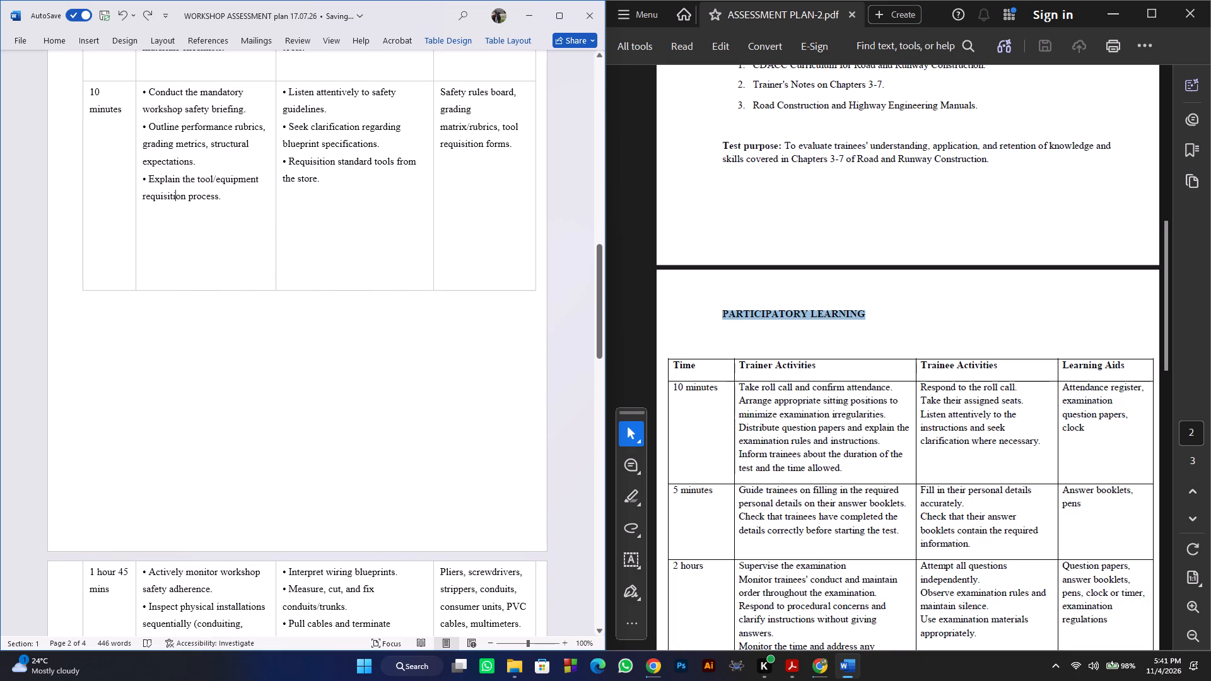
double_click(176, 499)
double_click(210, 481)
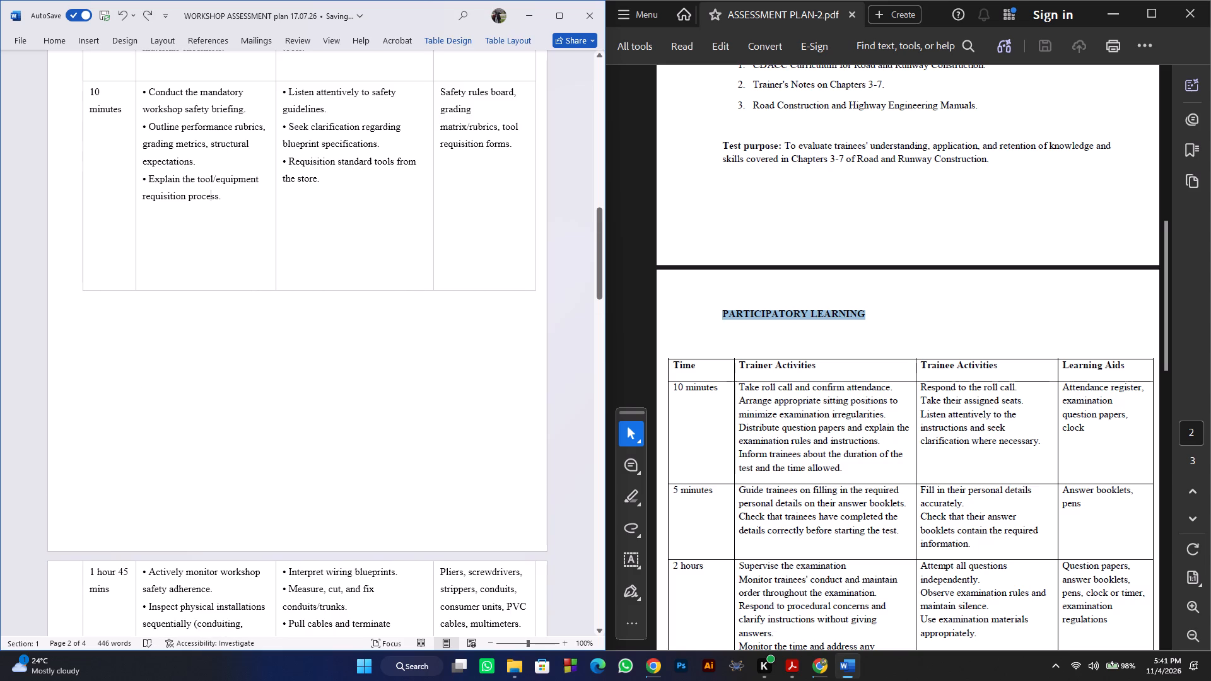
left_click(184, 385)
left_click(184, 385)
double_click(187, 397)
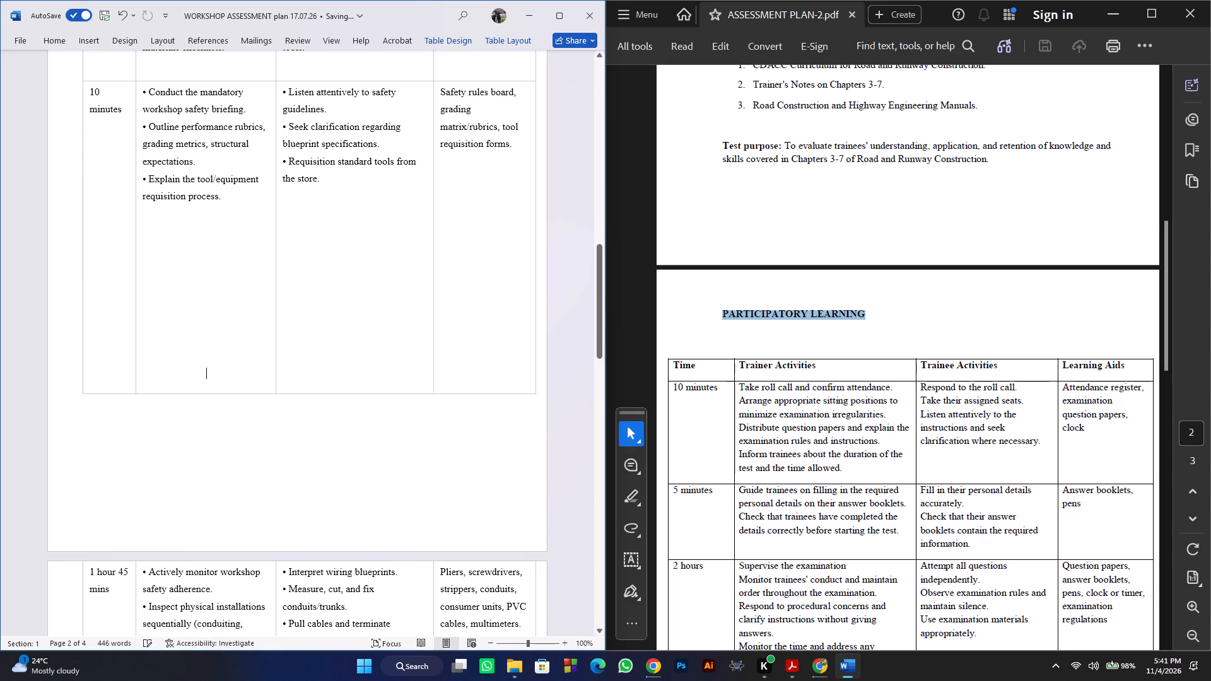
Remove "and" before "fix" in the "Measure, cut" item of the 1 hour 45 mins trainee activities.
scroll(206, 451, "down", 5)
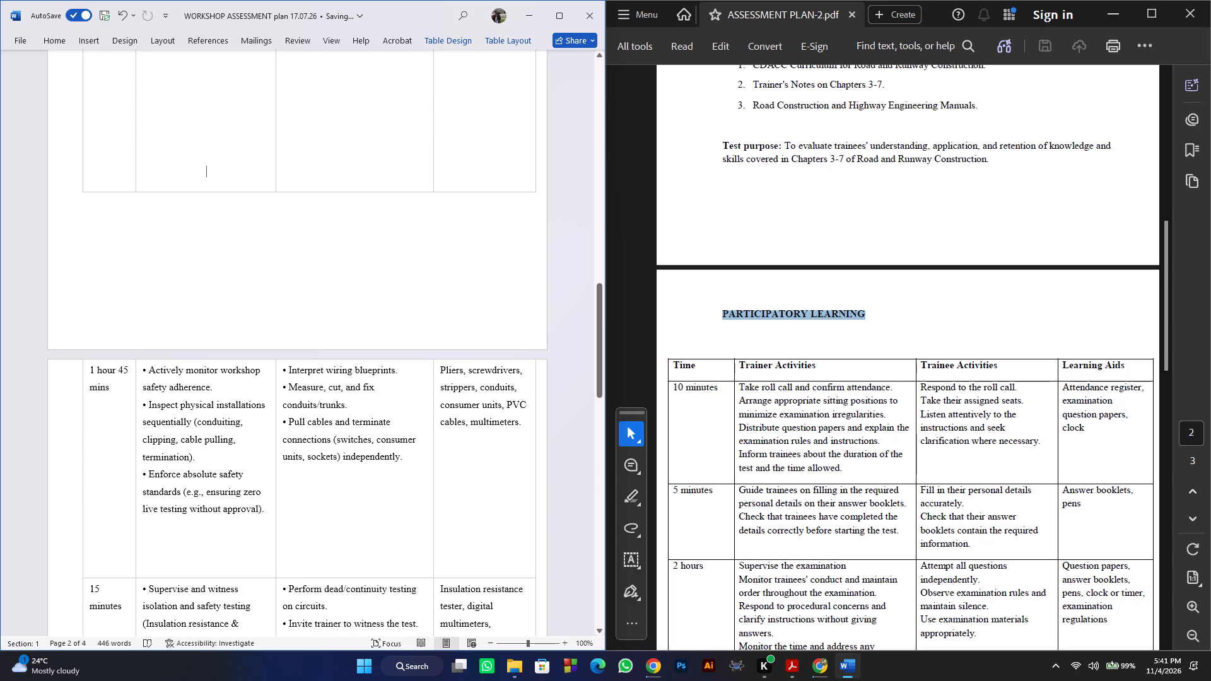
double_click(357, 383)
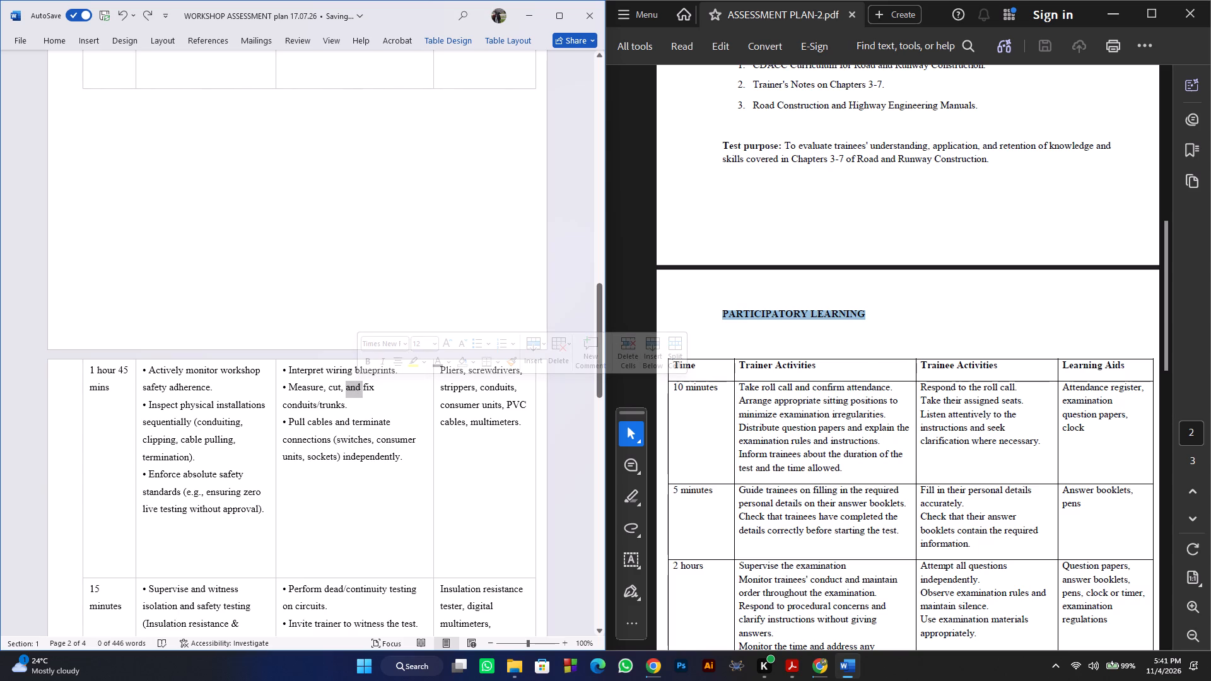
key("BackSpace")
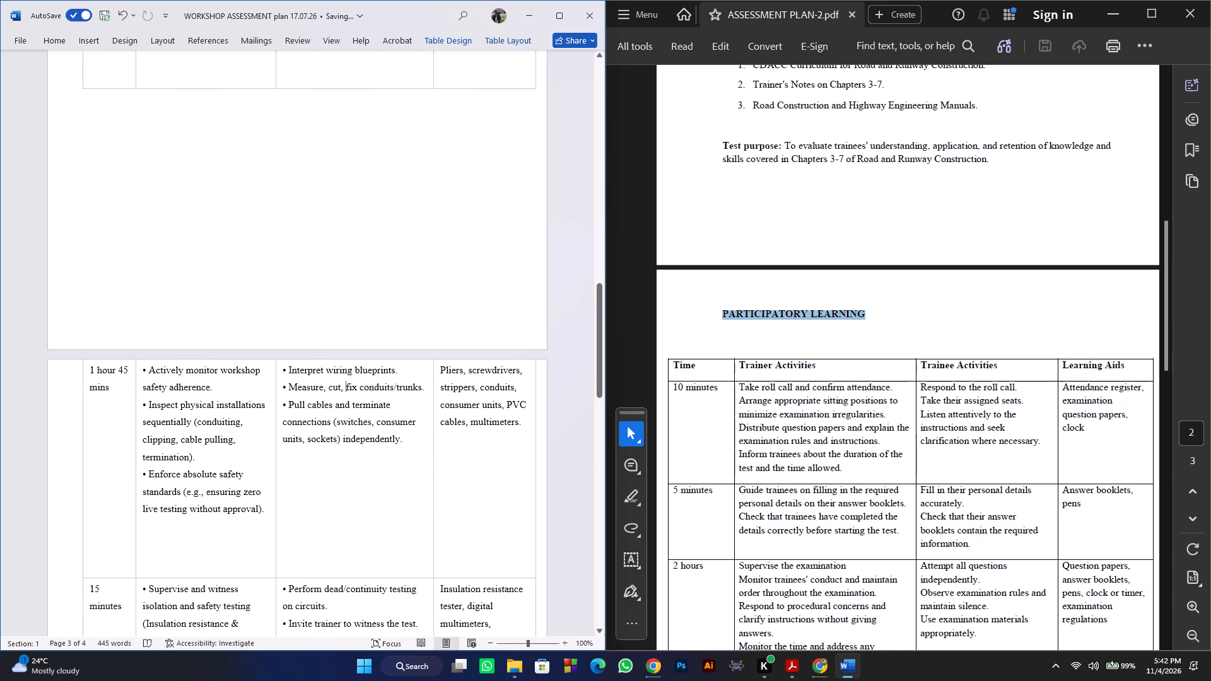
Remove "and witness" after "Supervise" in the isolation and safety testing item of the 15-minute trainer activities.
scroll(474, 424, "down", 7)
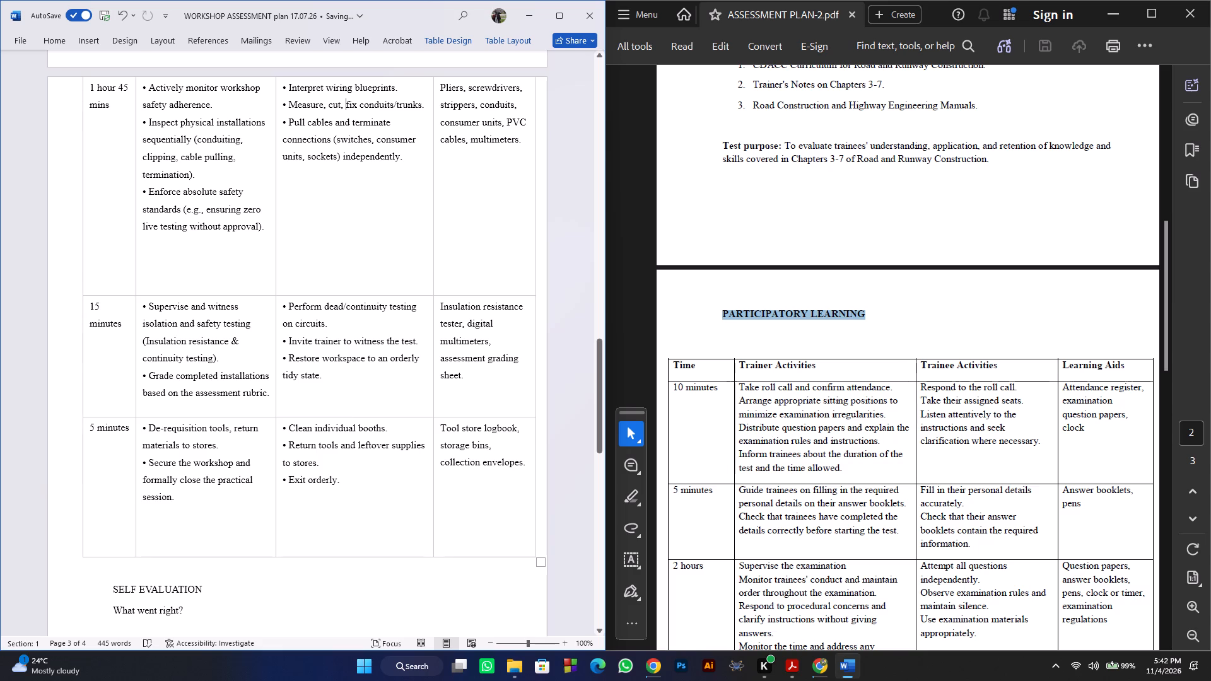
left_click_drag(190, 309, 230, 308)
key("BackSpace")
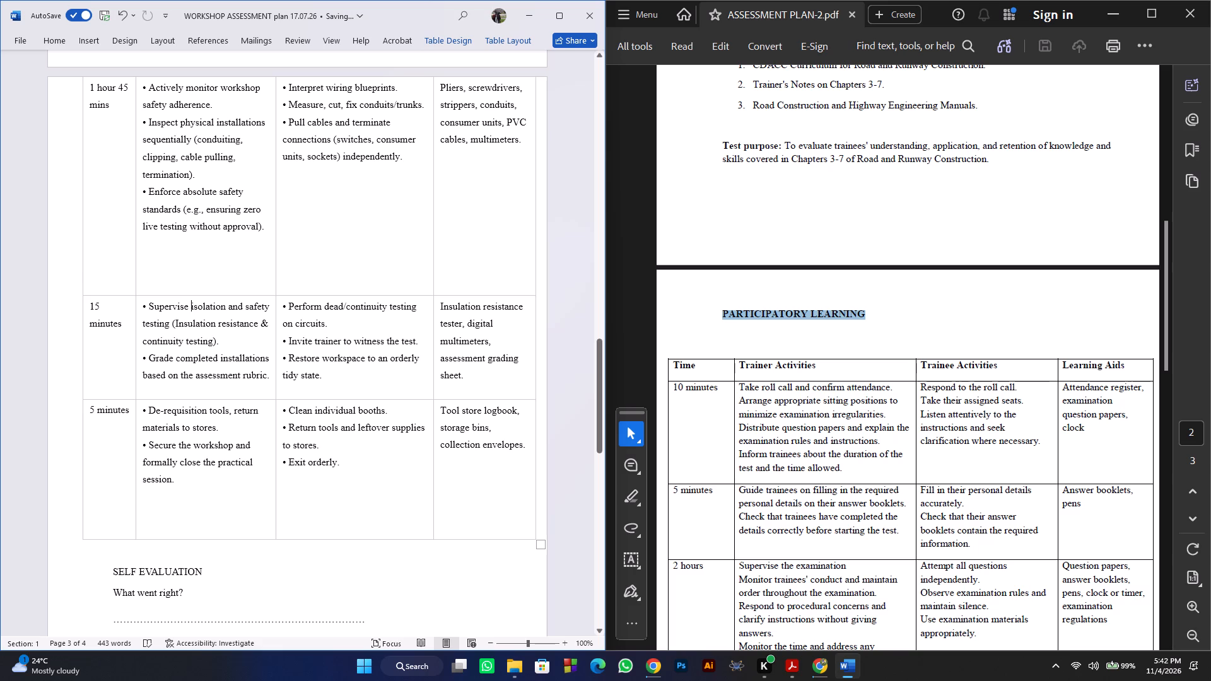
Remove the "&" between "Insulation resistance" and "continuity testing" in the 15-minute trainer activities, keeping a space between the words.
left_click(269, 329)
key("BackSpace")
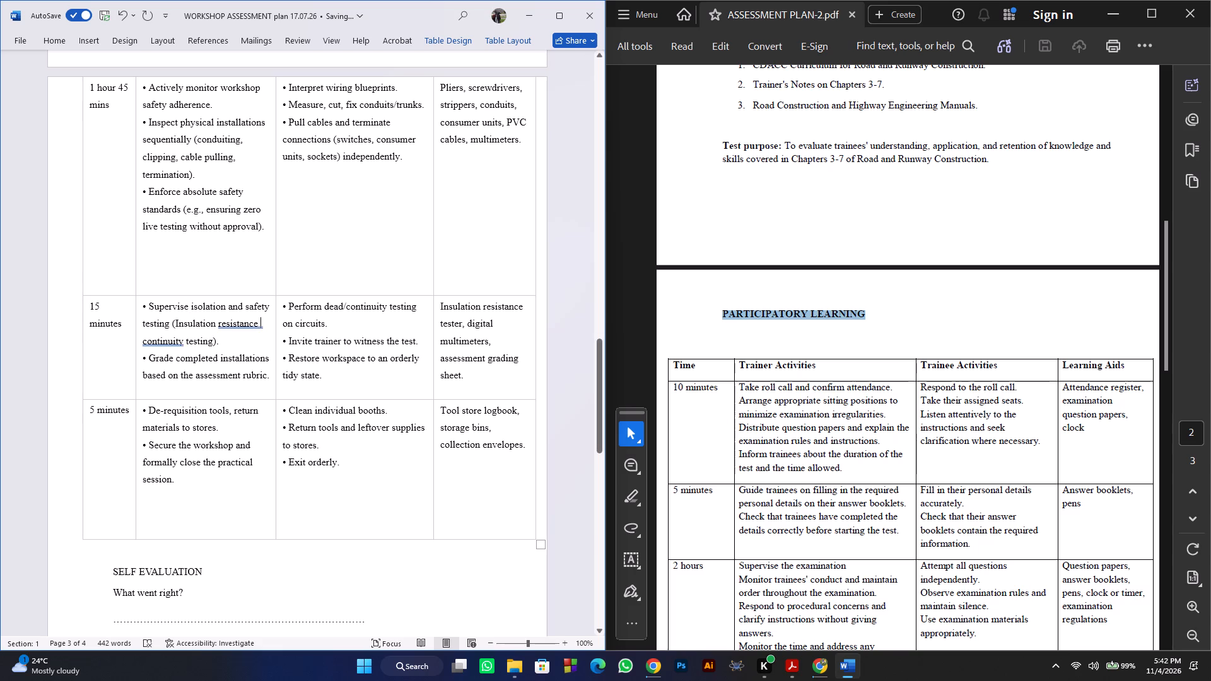
key("space")
Copy "workspace to an orderl" from the "Restore workspace" item in the 15-minute trainee activities.
left_click_drag(321, 365, 399, 365)
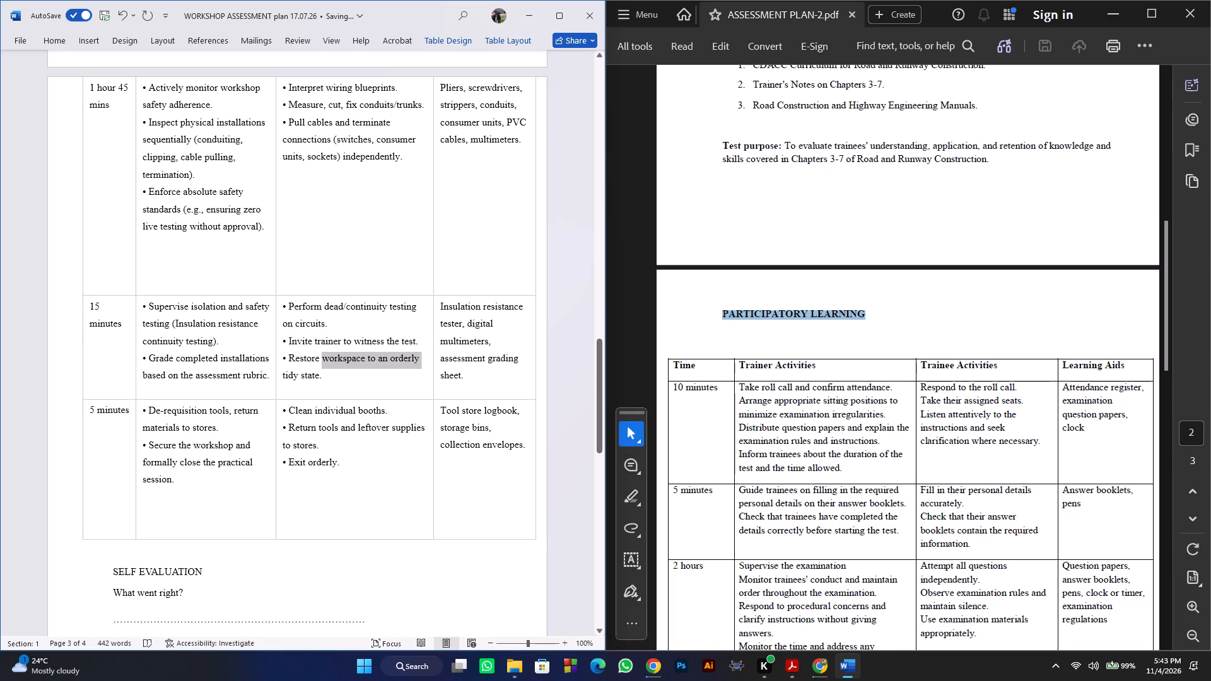
left_click_drag(399, 365, 400, 358)
left_click_drag(400, 358, 410, 358)
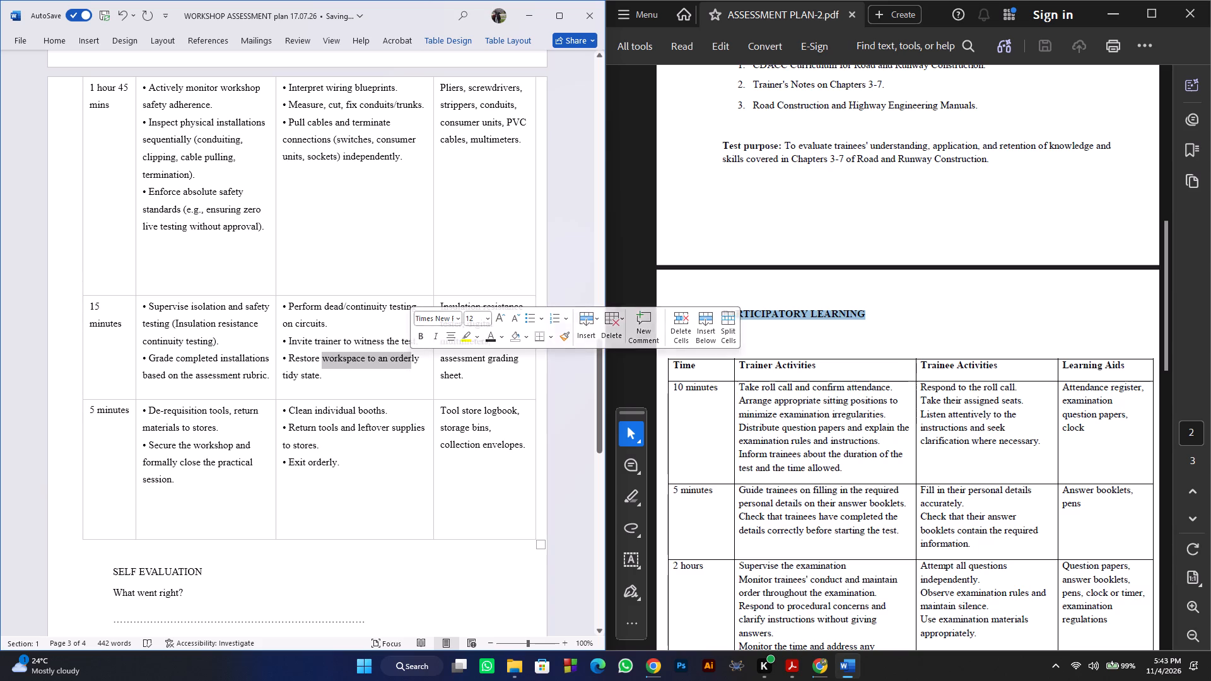
key("ctrl+c")
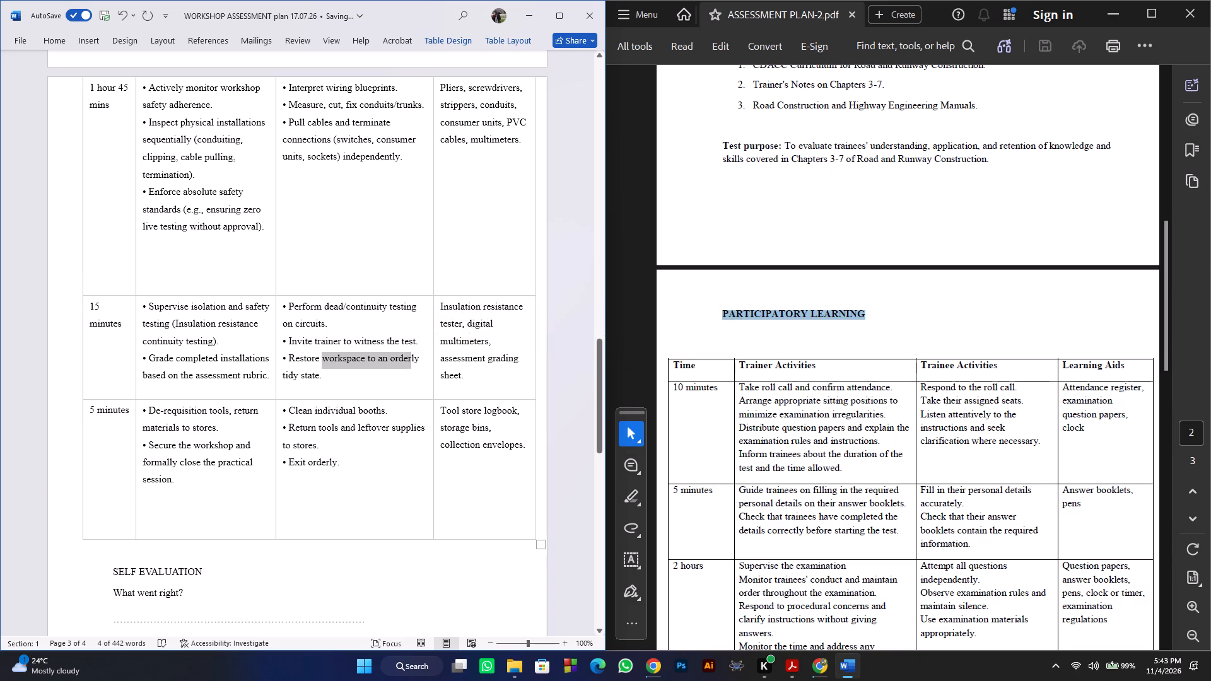
Paste the copied workspace text as a new bulleted item below "Grade completed installations" in the 15-minute trainer activities.
left_click(271, 382)
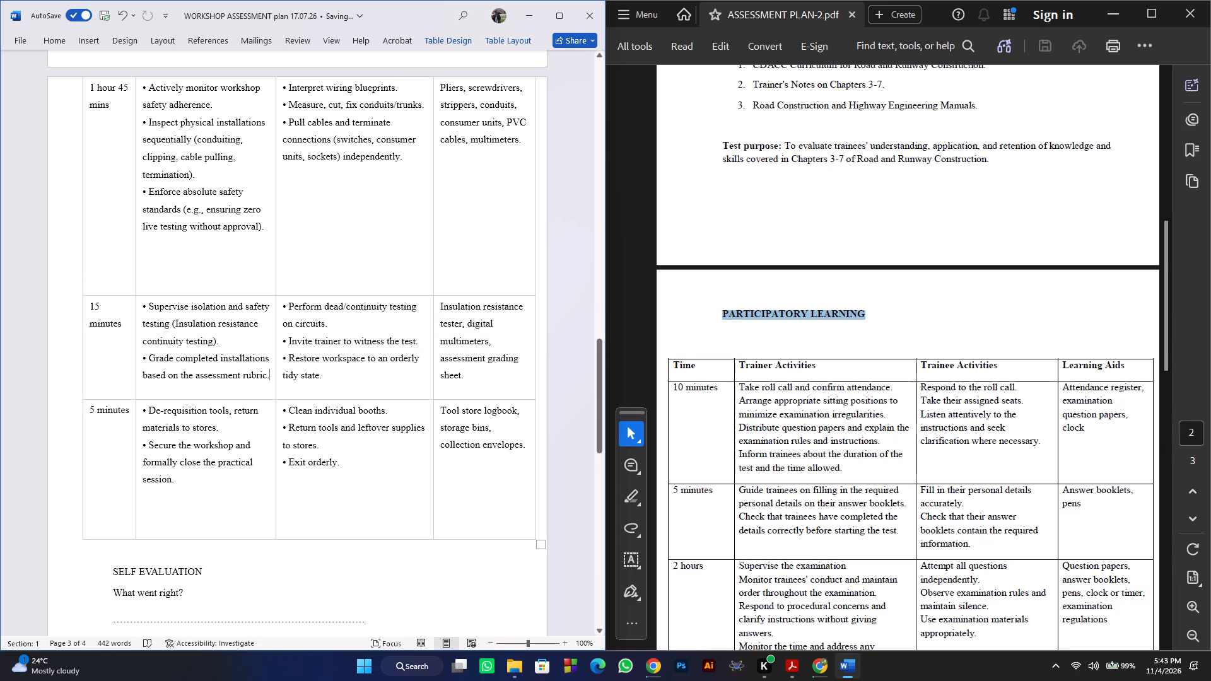
key("Return")
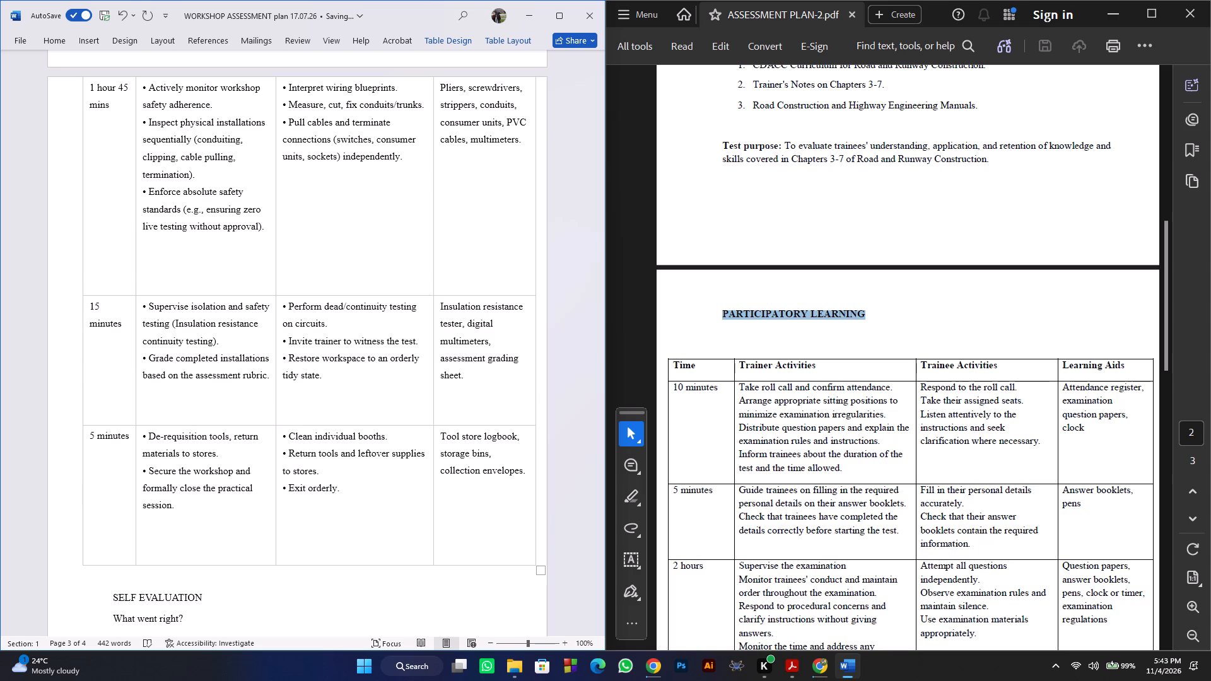
key("ctrl+v")
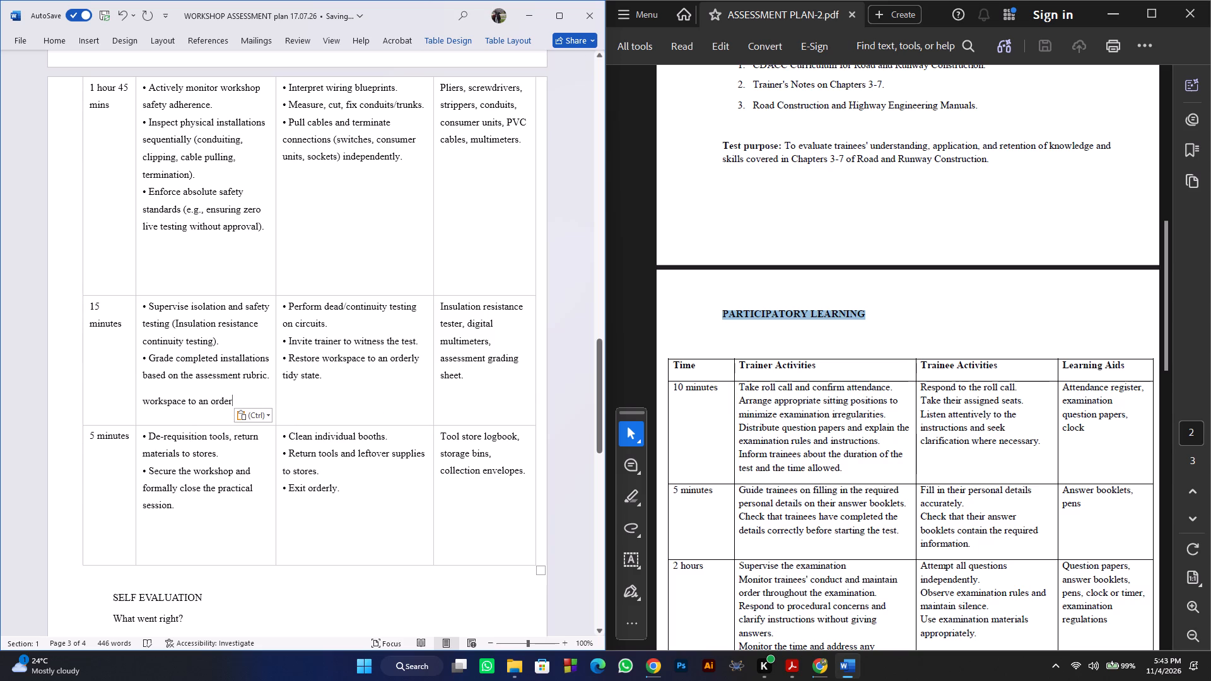
double_click(151, 359)
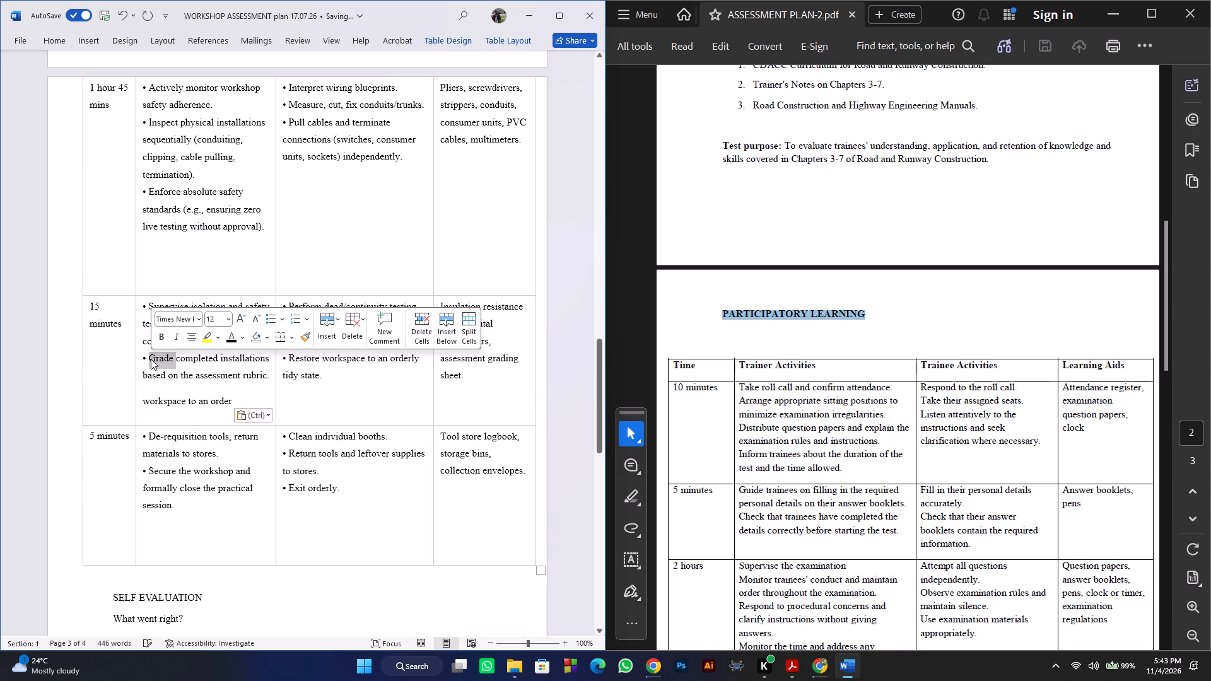
left_click(151, 359)
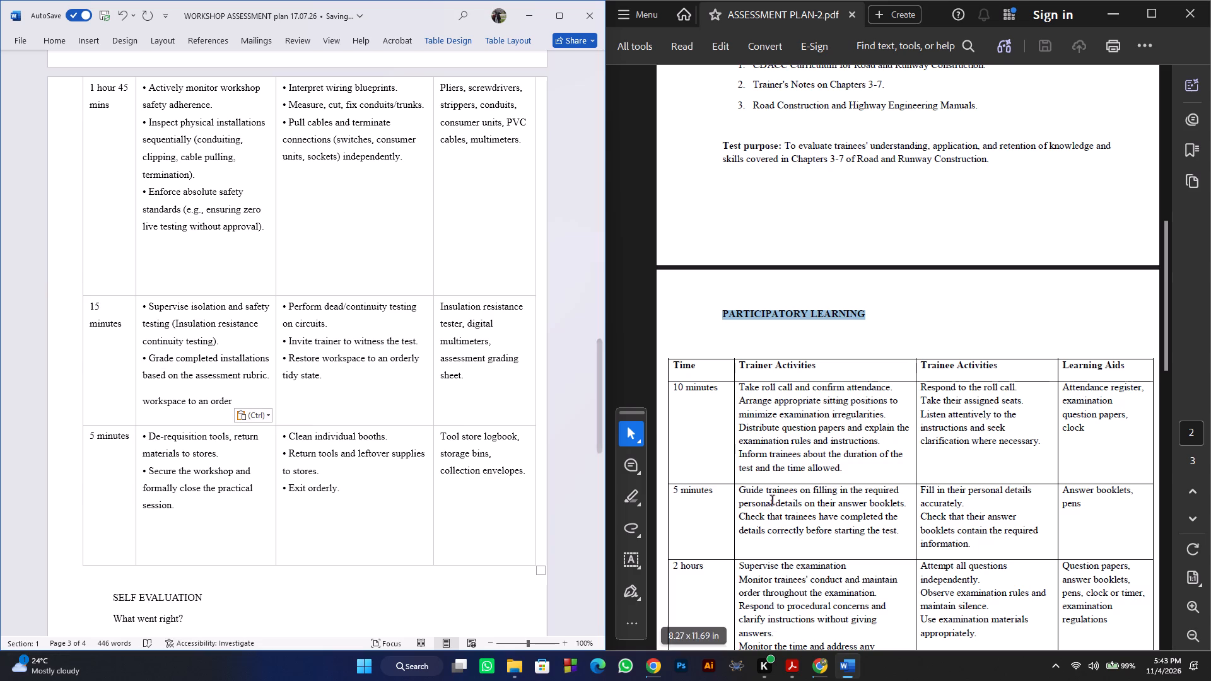
left_click_drag(146, 356, 140, 355)
key("ctrl+c")
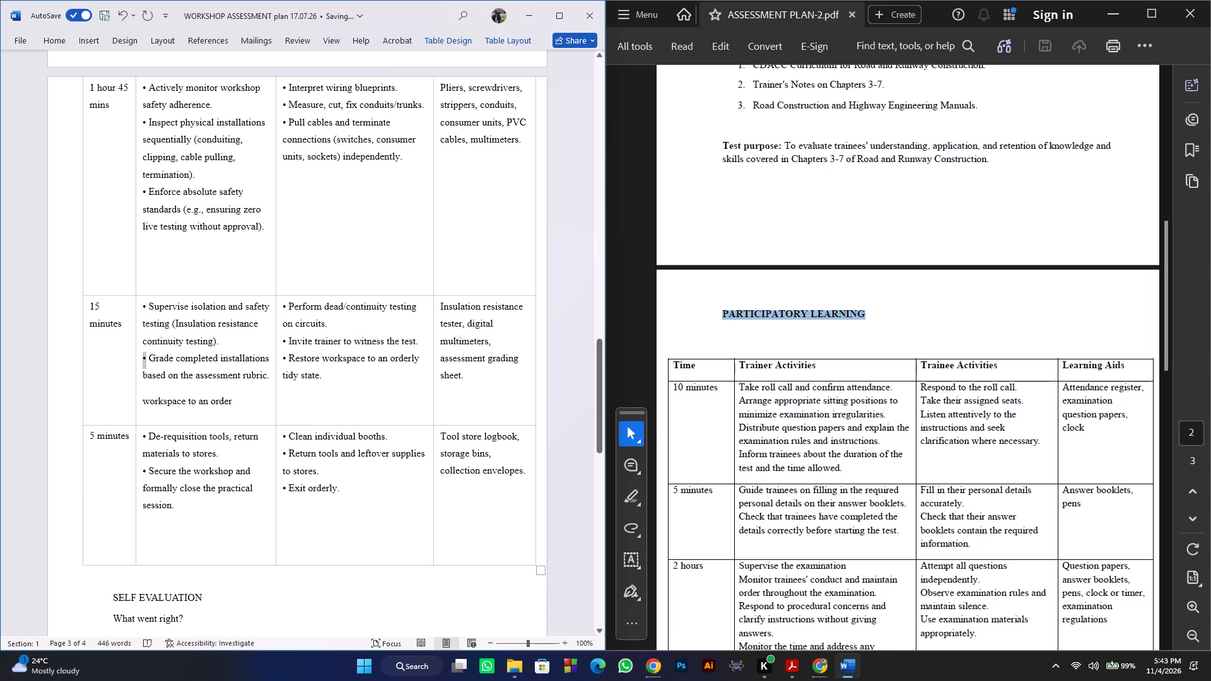
left_click(143, 397)
key("ctrl+v")
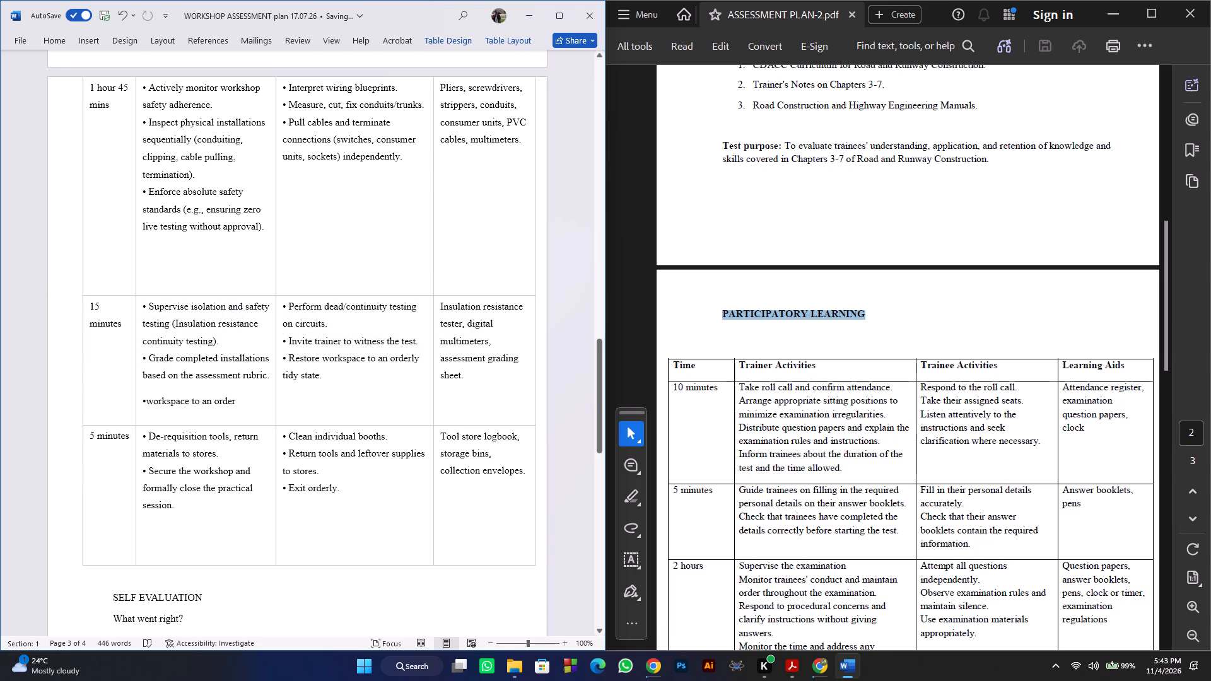
Reword the new 15-minute trainer bullet to read "Guide the trainees in putting the workspace to order".
key("space")
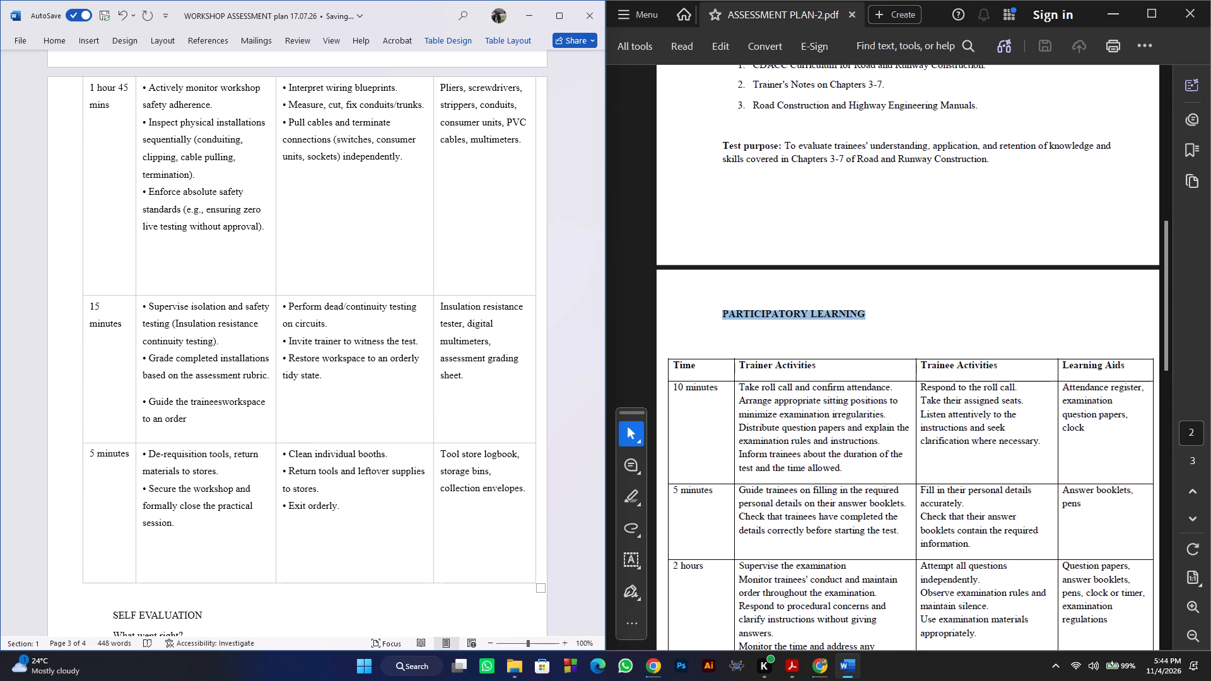
key("space")
type("in putting")
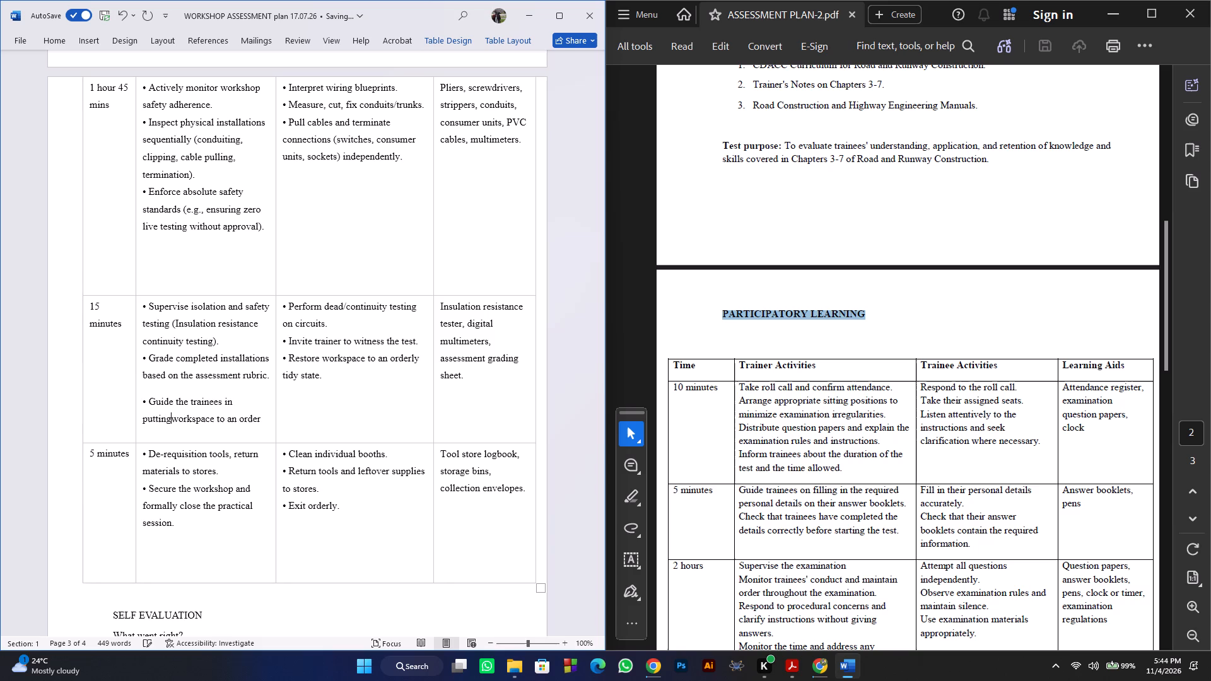
key("space")
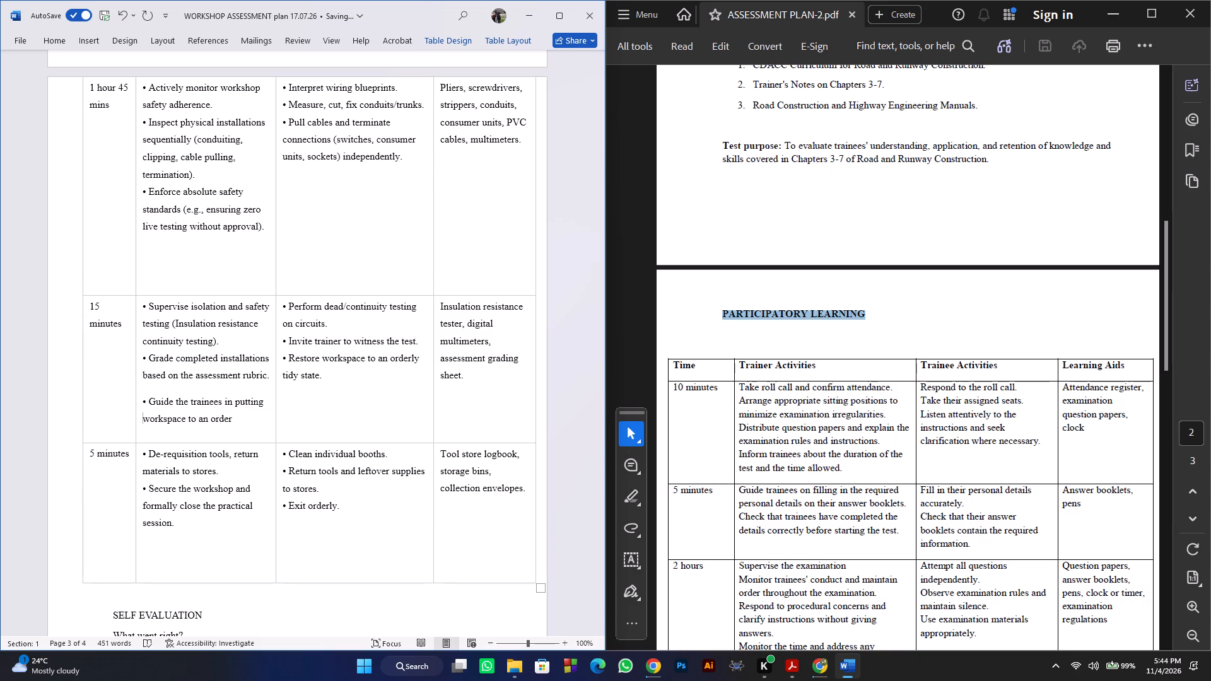
type("the")
key("space")
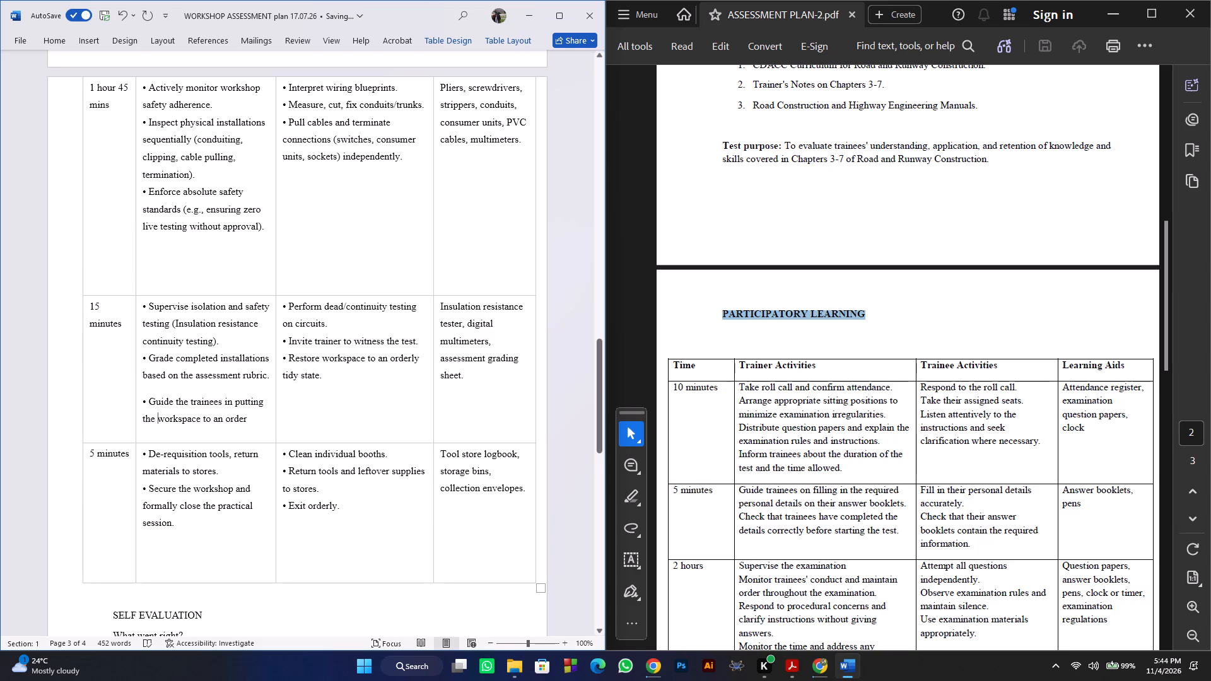
left_click(218, 428)
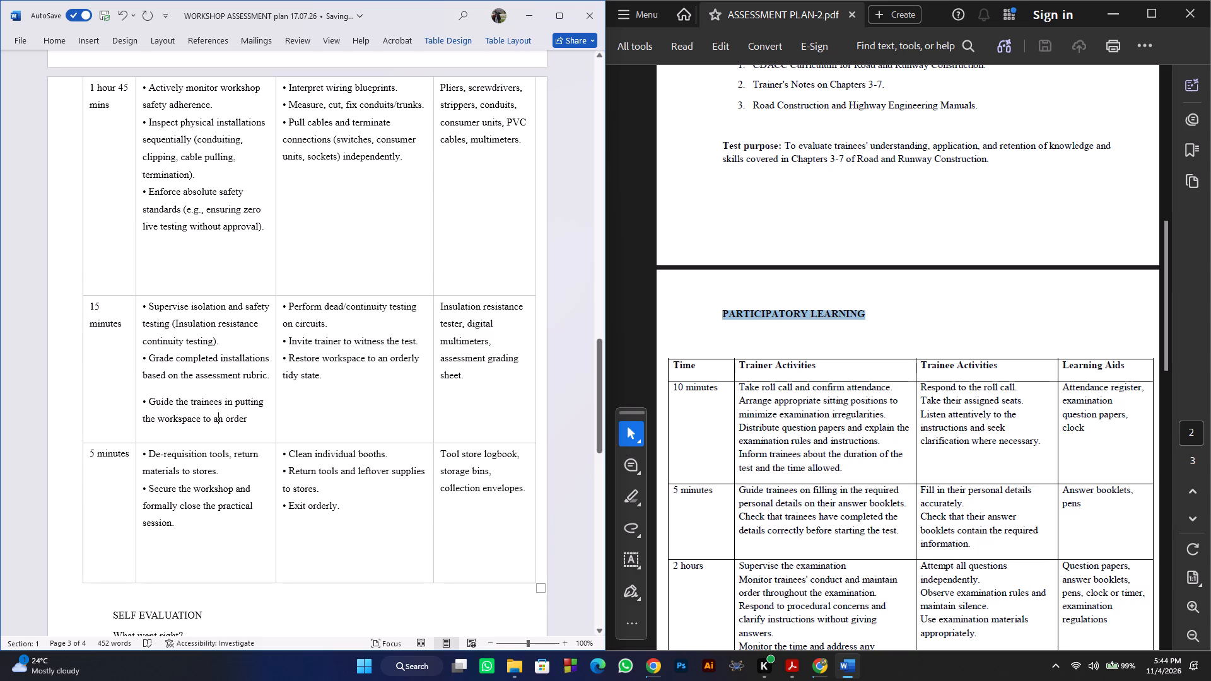
double_click(218, 428)
key("BackSpace")
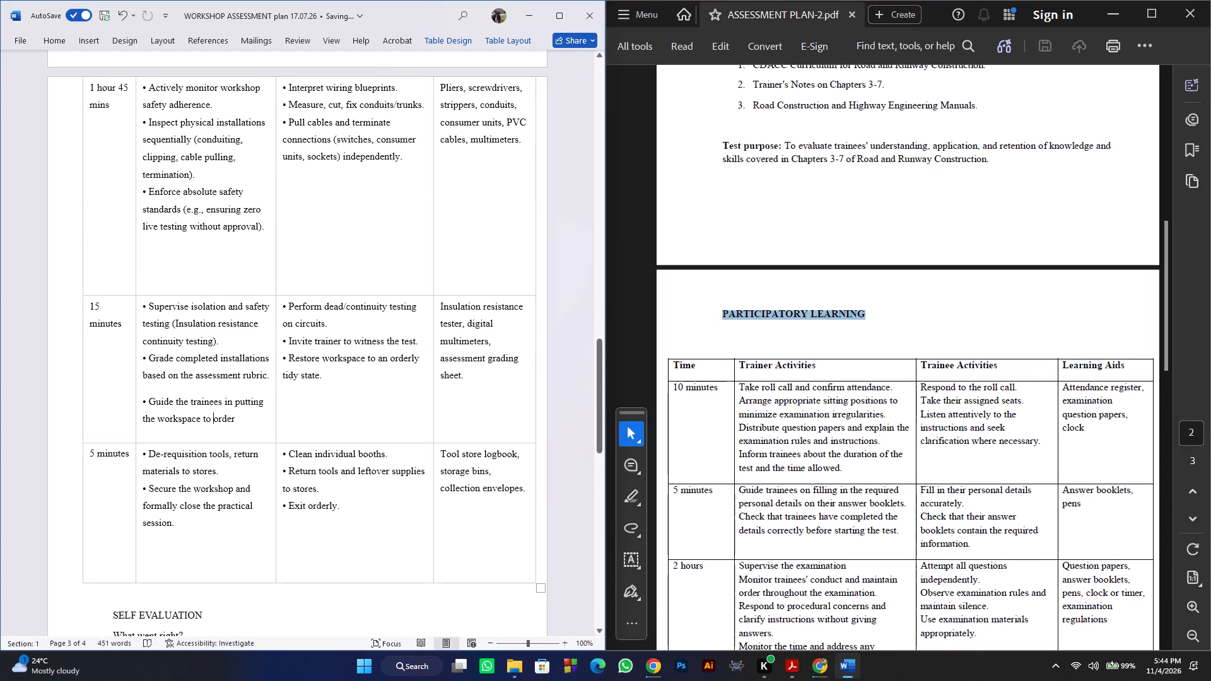
Split the 5-minute trainer item into two bullets, "Secure the workshop" and "Formally close the practical session.", dropping the "and".
scroll(184, 394, "down", 2)
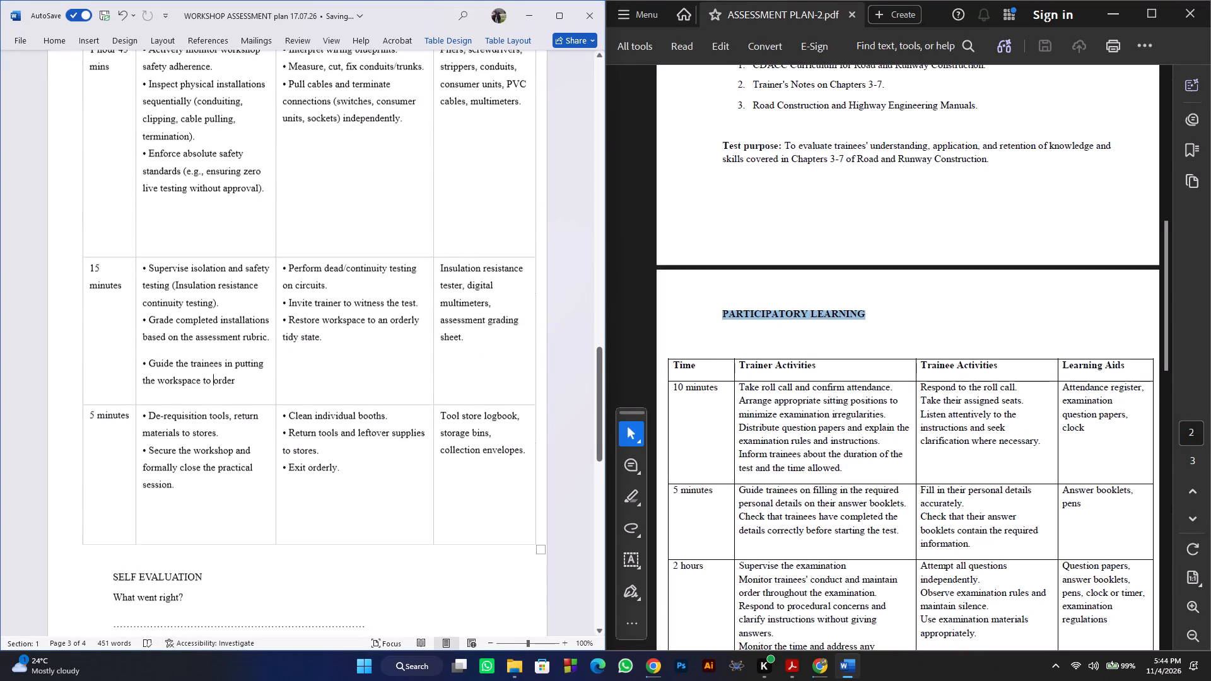
scroll(184, 394, "down", 1)
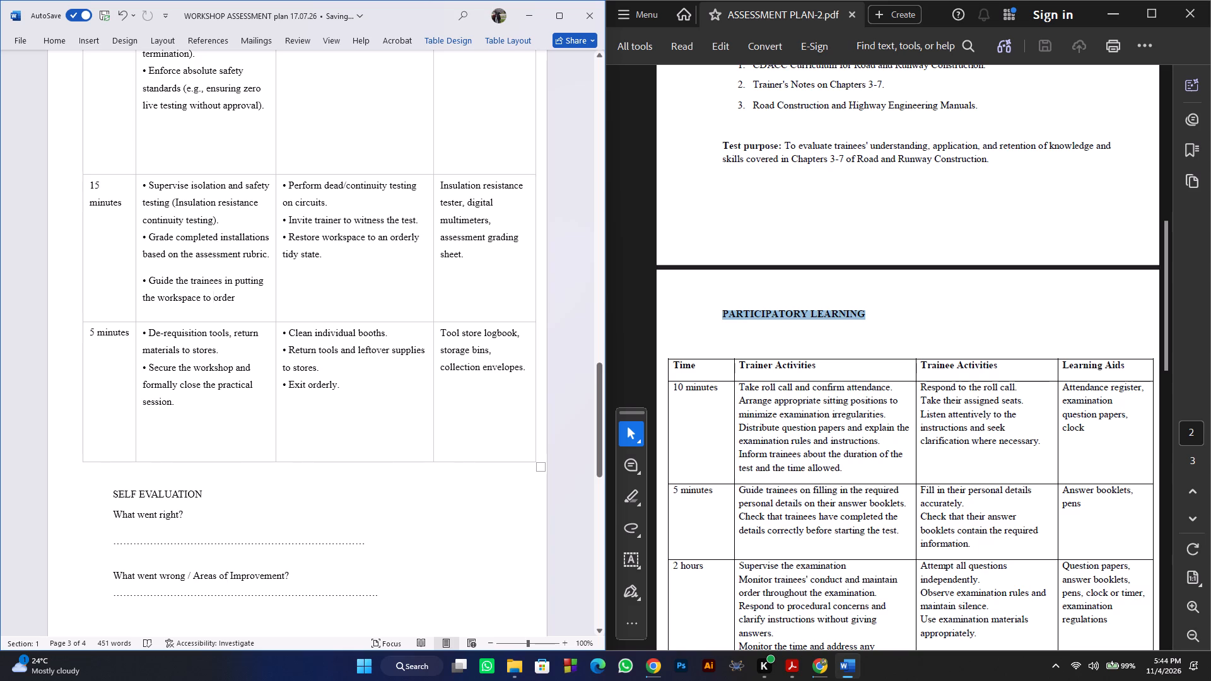
left_click(247, 362)
left_click(246, 362)
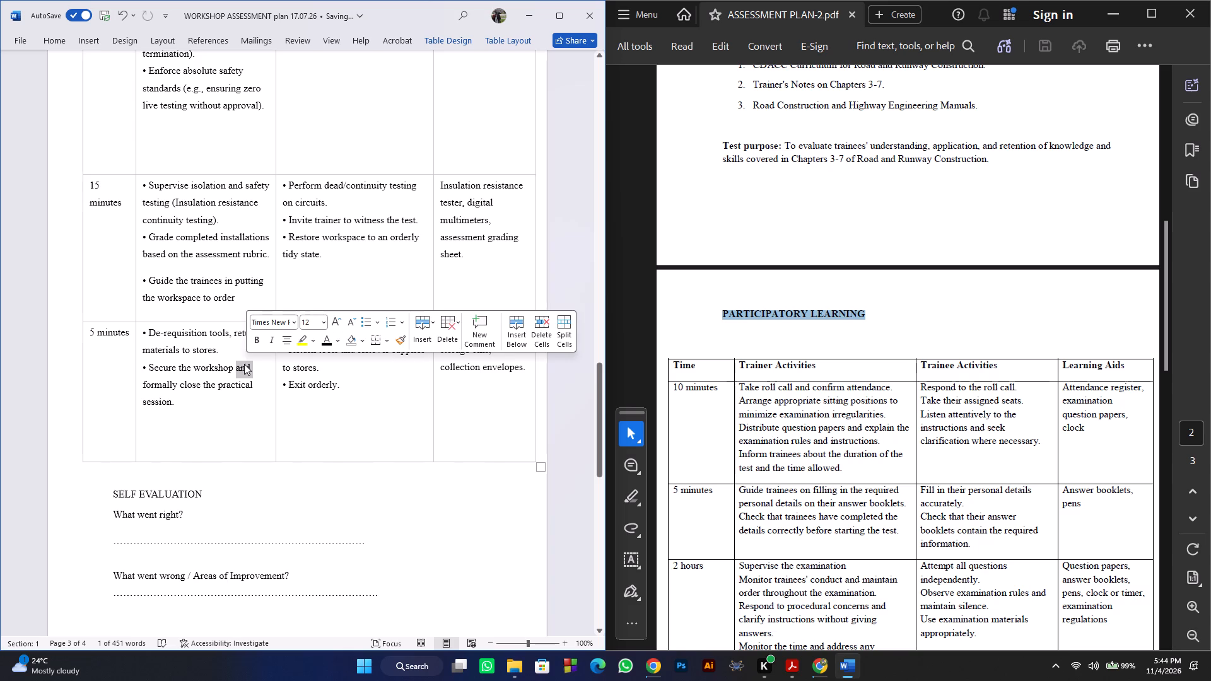
key("BackSpace")
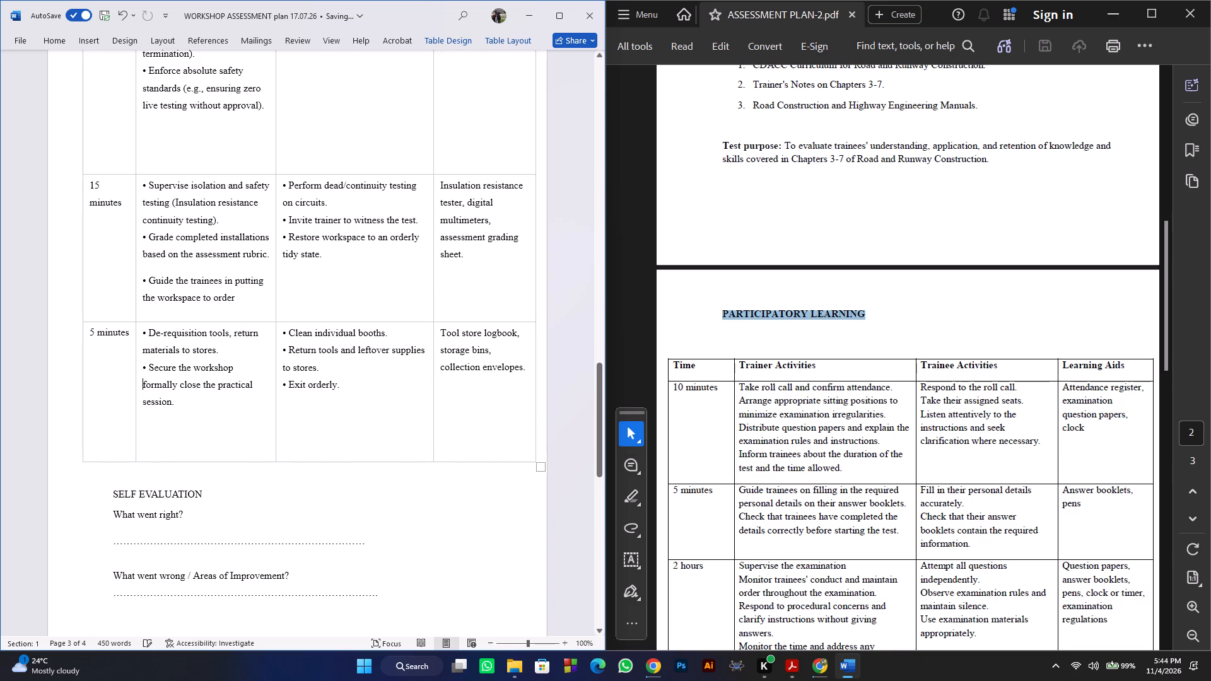
key("ctrl+v")
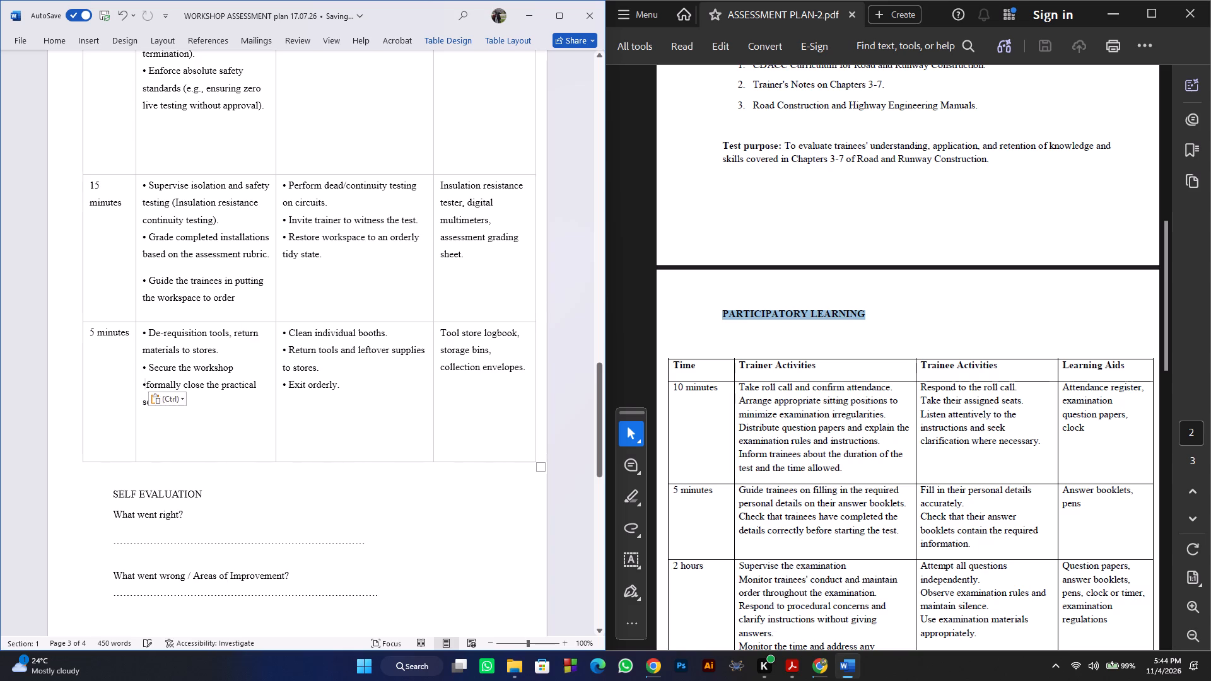
key("space")
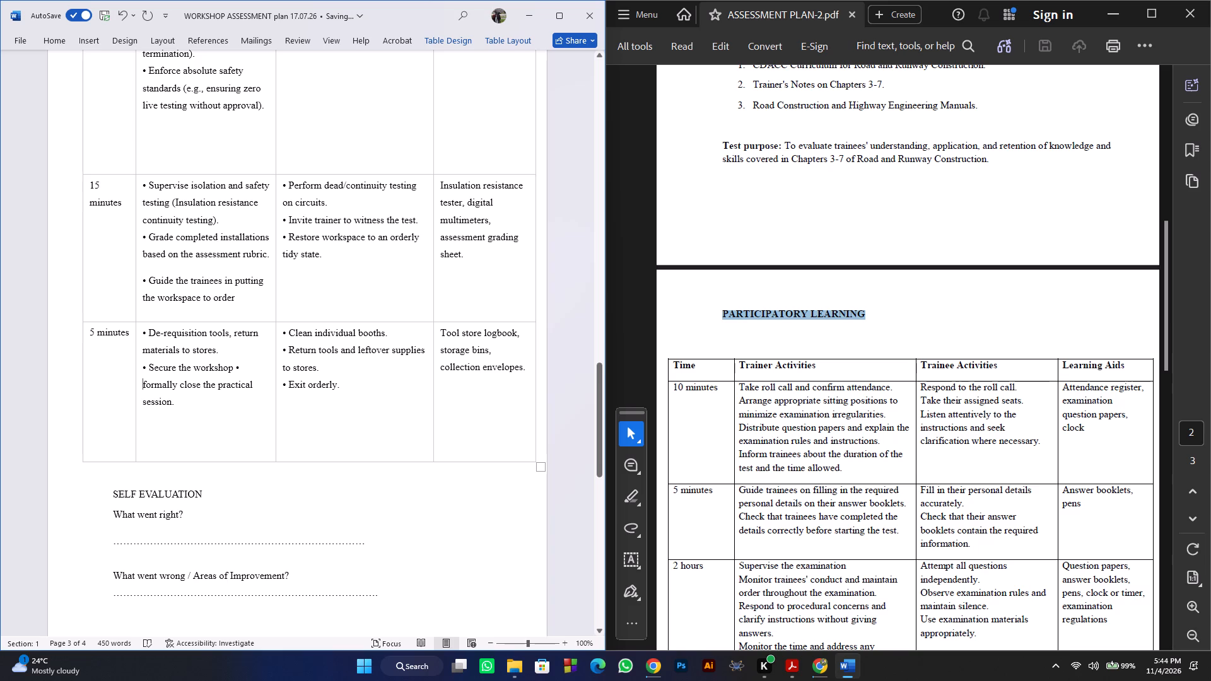
left_click(233, 366)
key("Right")
key("Return")
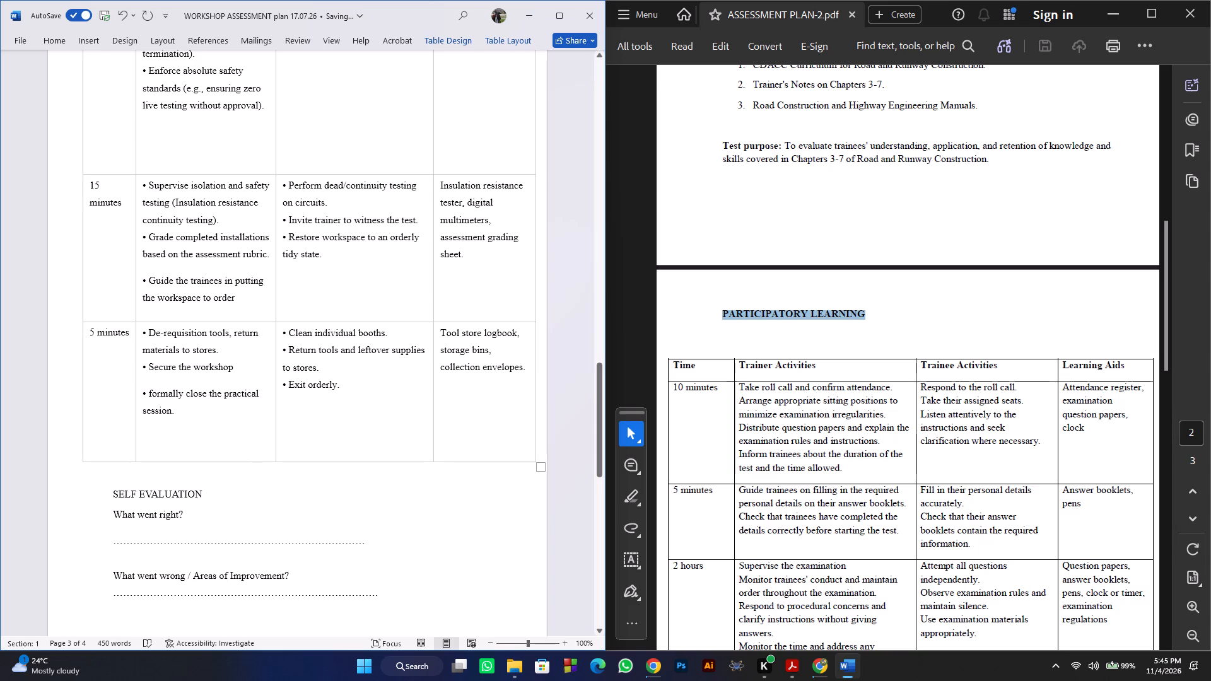
left_click(151, 394)
key("BackSpace")
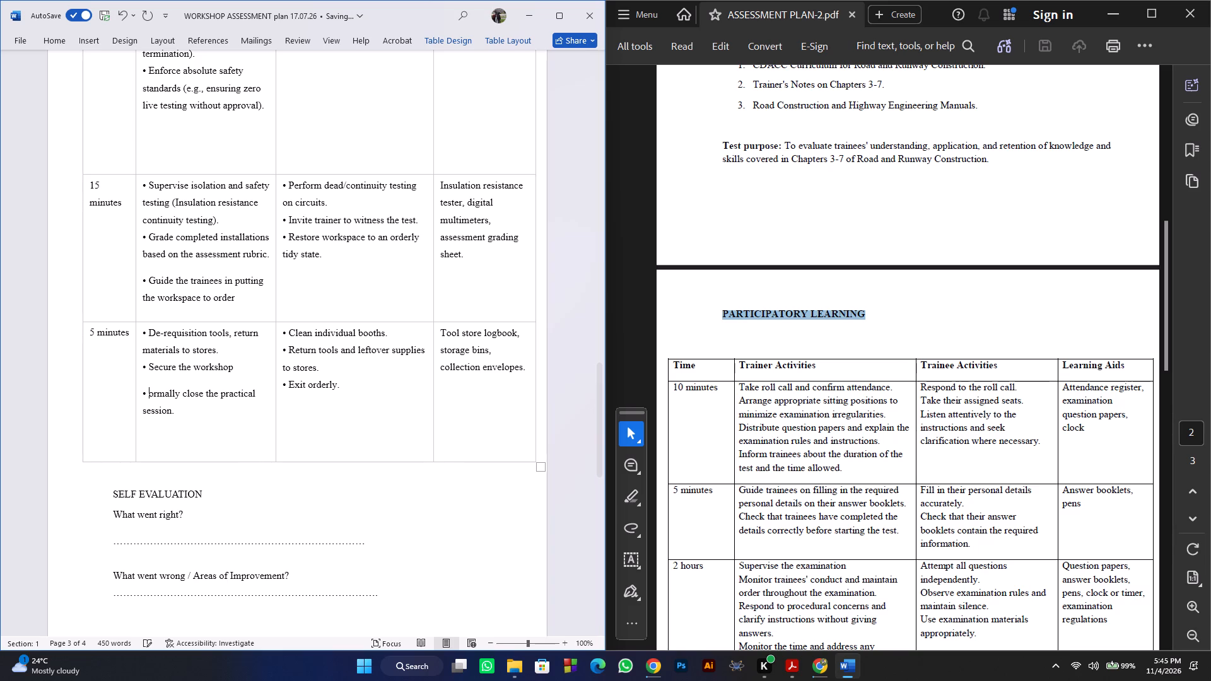
key("f")
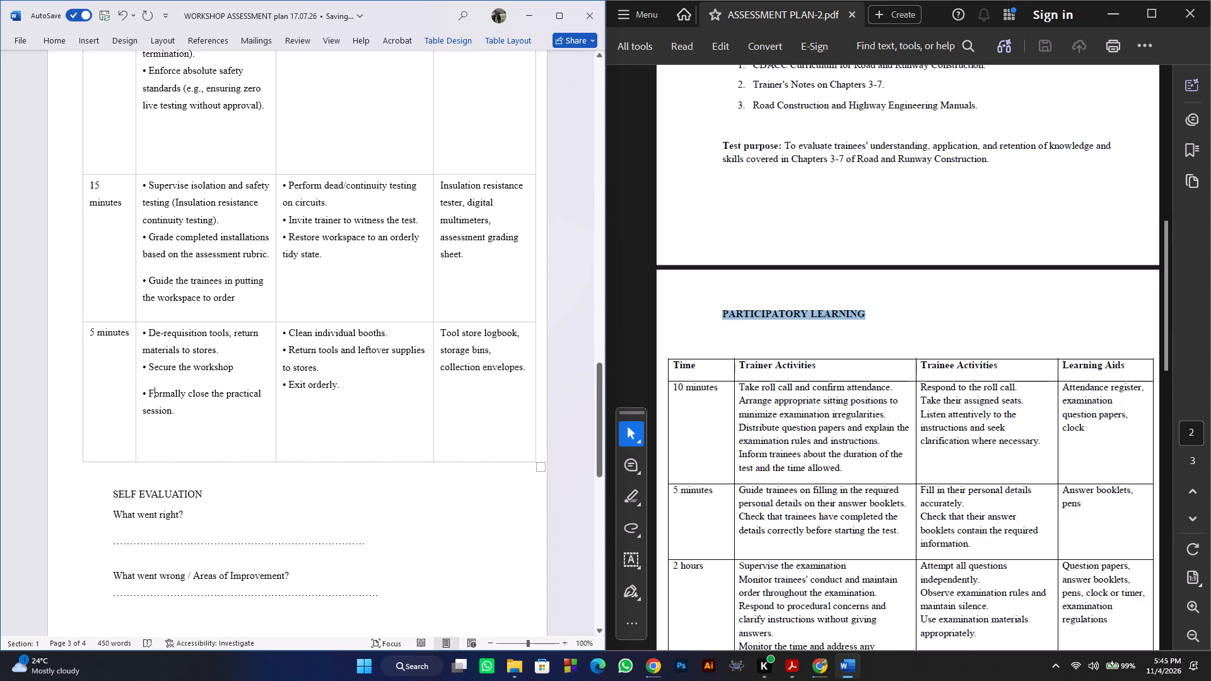
Replace "and" with a comma in the 5-minute trainee item so it reads "Return tools, leftover supplies to stores.".
double_click(342, 352)
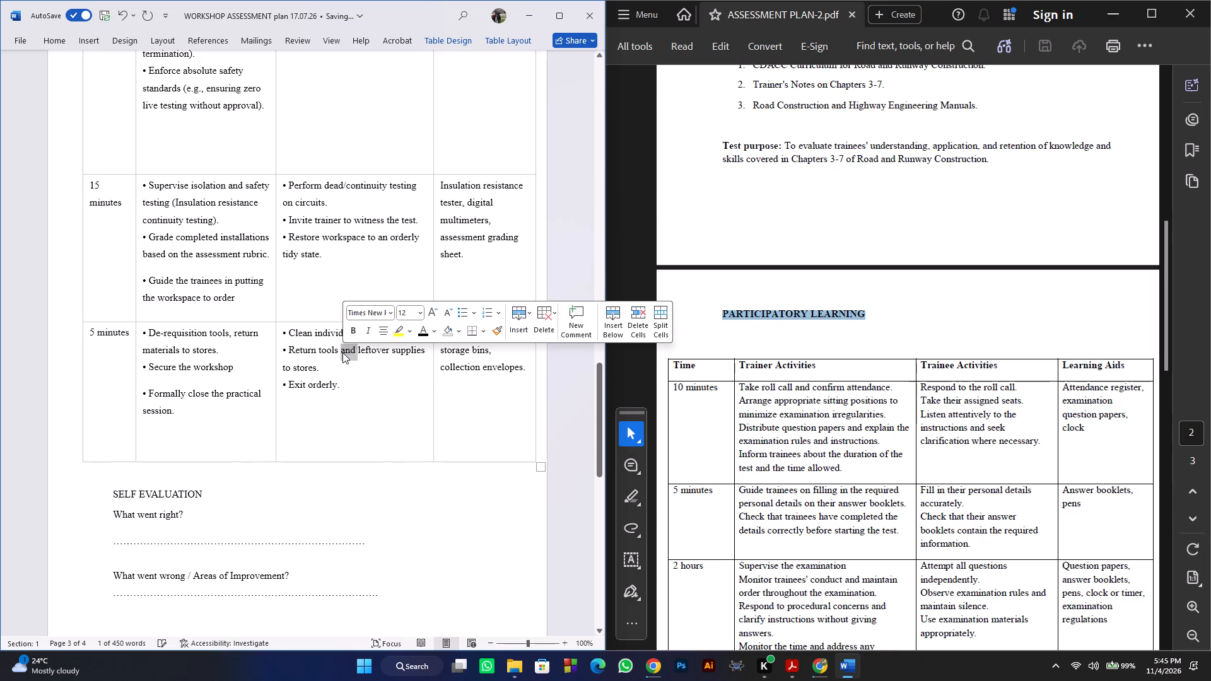
key("comma")
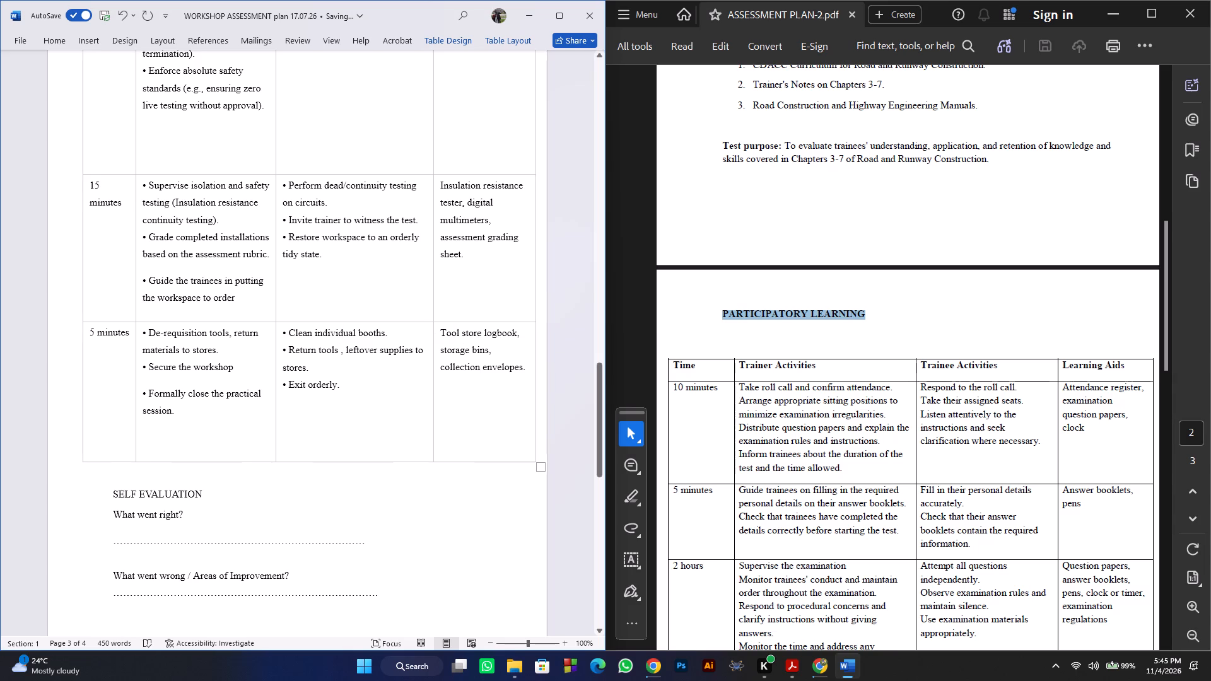
key("Left")
key("Return")
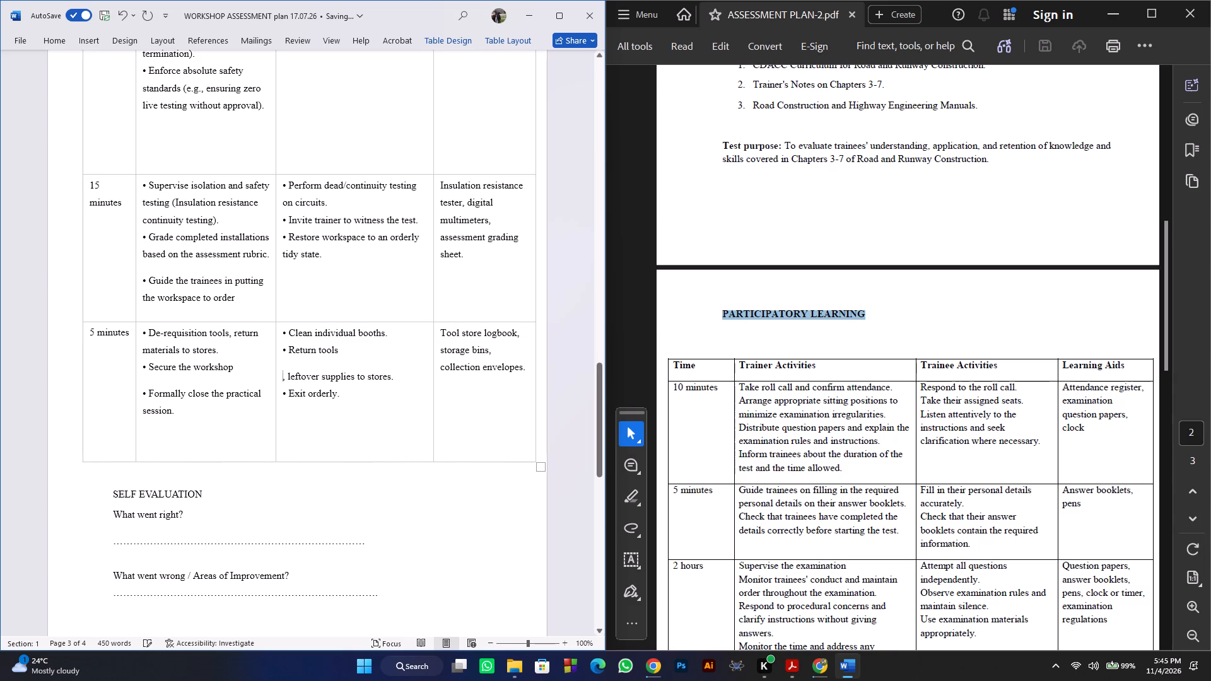
key("BackSpace")
key("BackSpace")
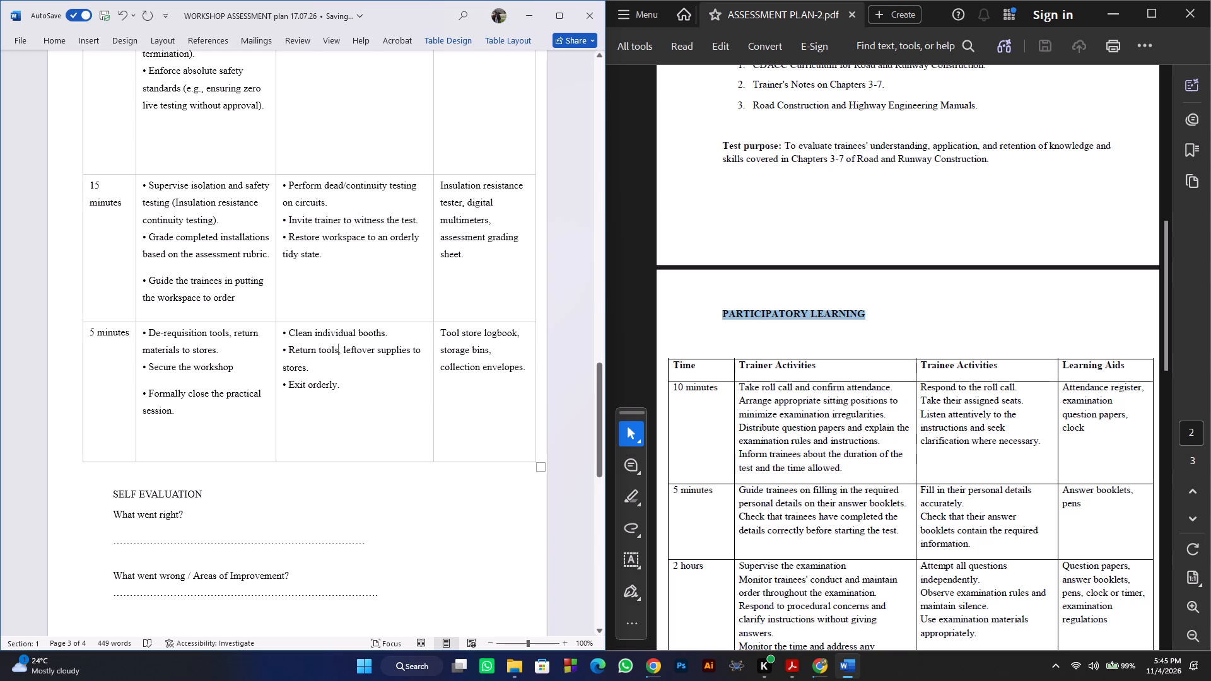
Remove the extra space above the "SELF EVALUATION" heading and above "What went wrong / Areas of Improvement?".
scroll(279, 433, "down", 7)
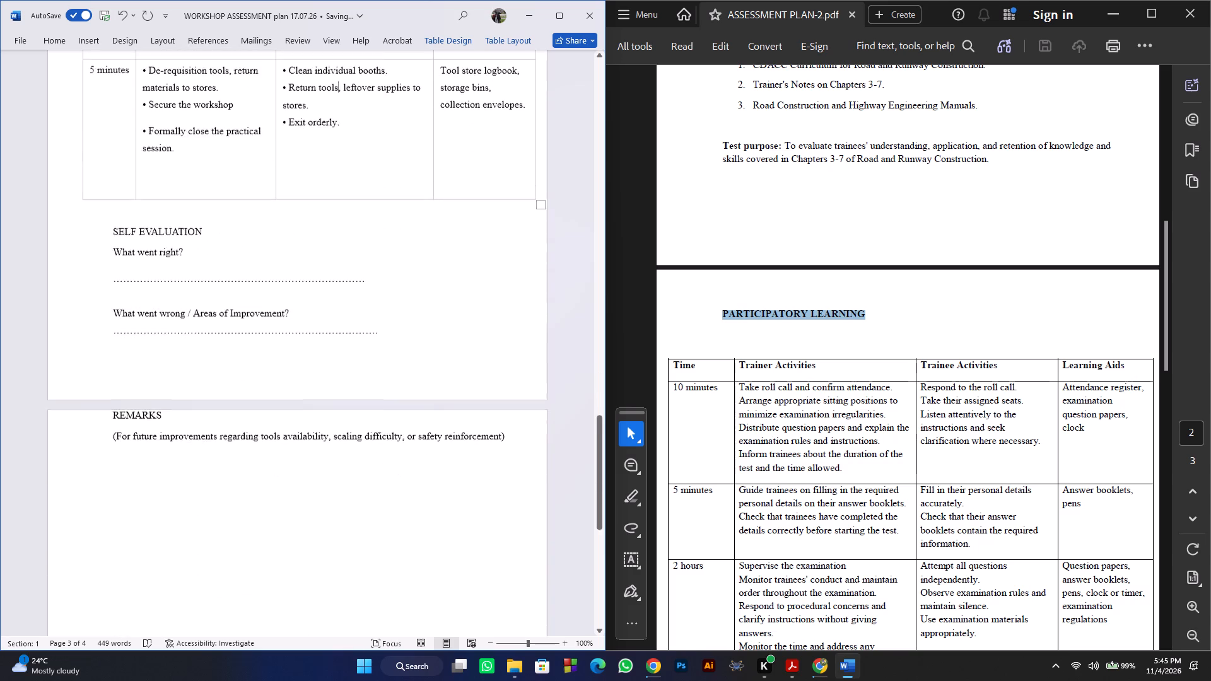
scroll(279, 434, "down", 3)
scroll(279, 434, "up", 4)
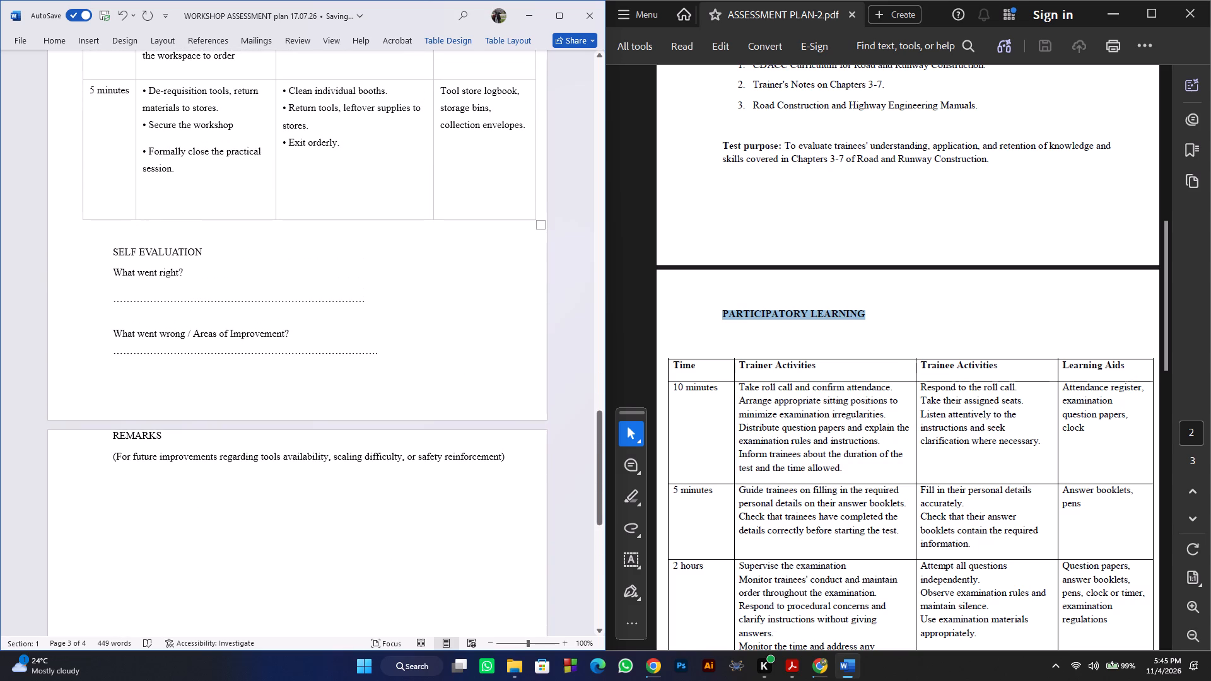
left_click(113, 253)
key("BackSpace")
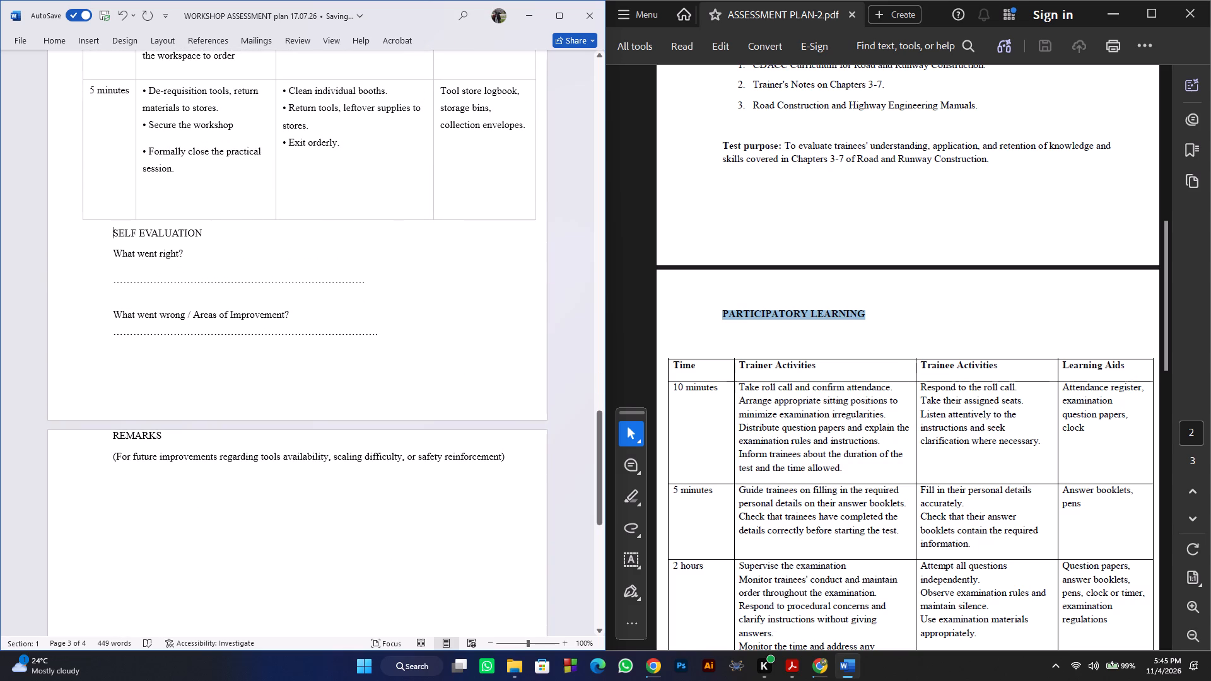
left_click(114, 316)
key("BackSpace")
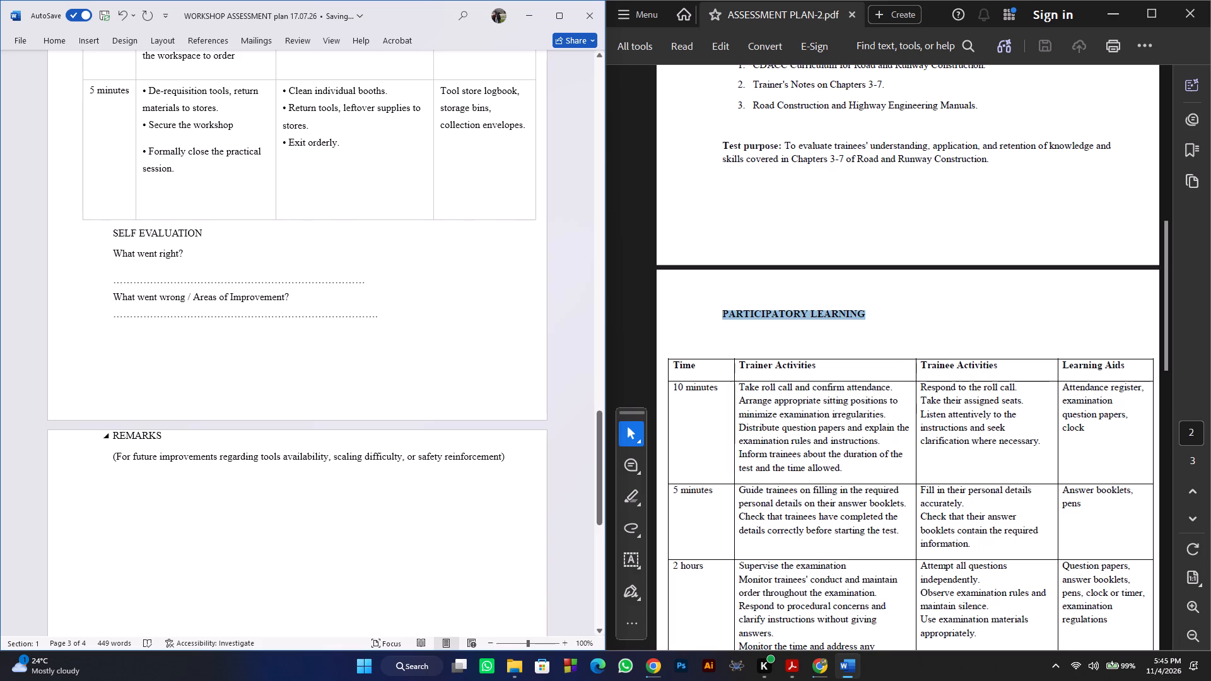
Join "REMARKS" to the end of the dotted line before it, and the first dotted line to "What went right?".
left_click(111, 438)
key("BackSpace")
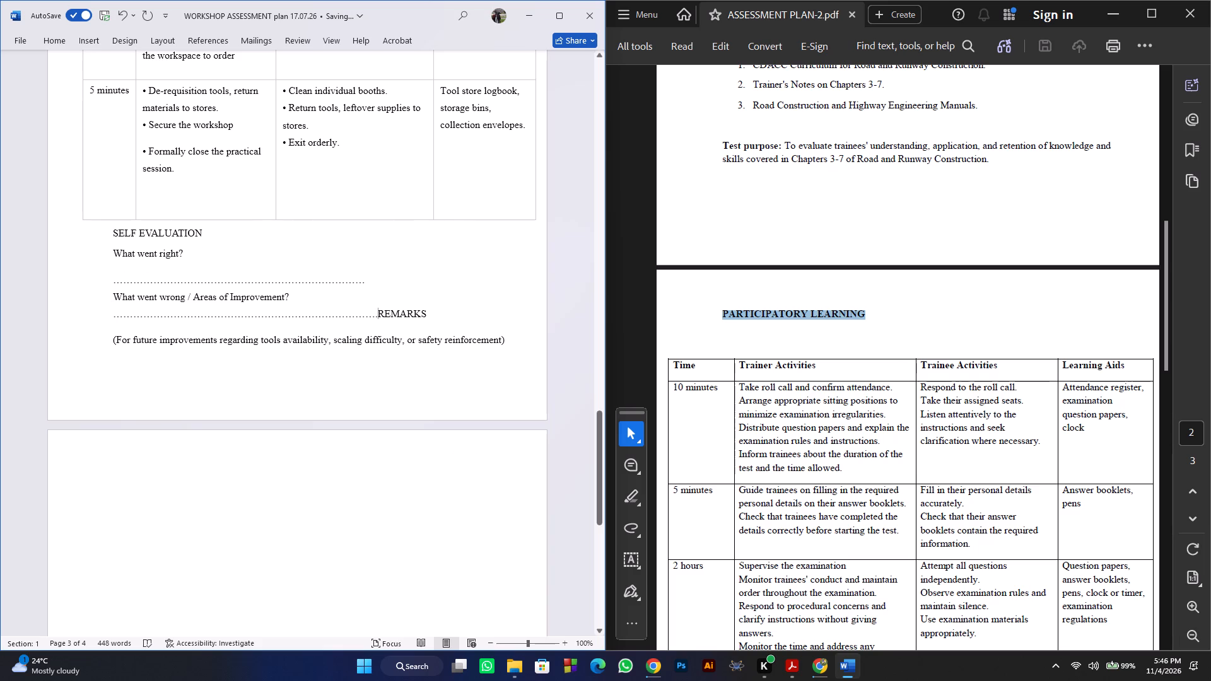
left_click(116, 278)
key("BackSpace")
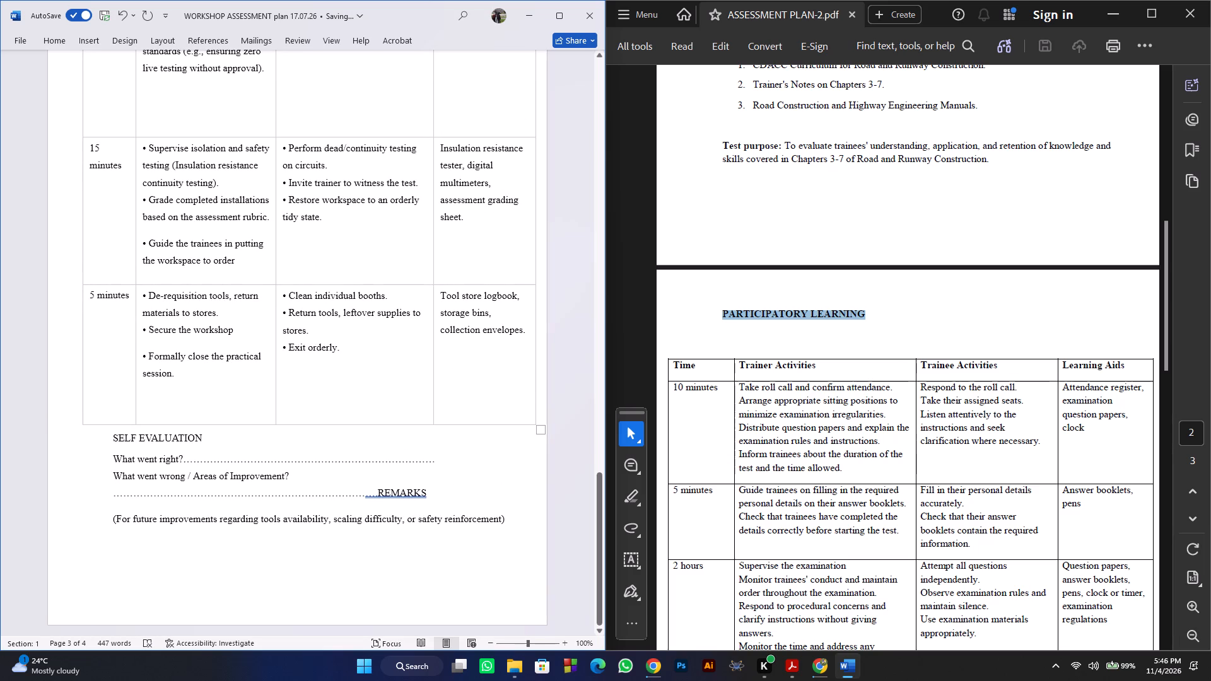
Move "REMARKS" onto its own line below the dotted line that precedes it.
scroll(225, 481, "down", 2)
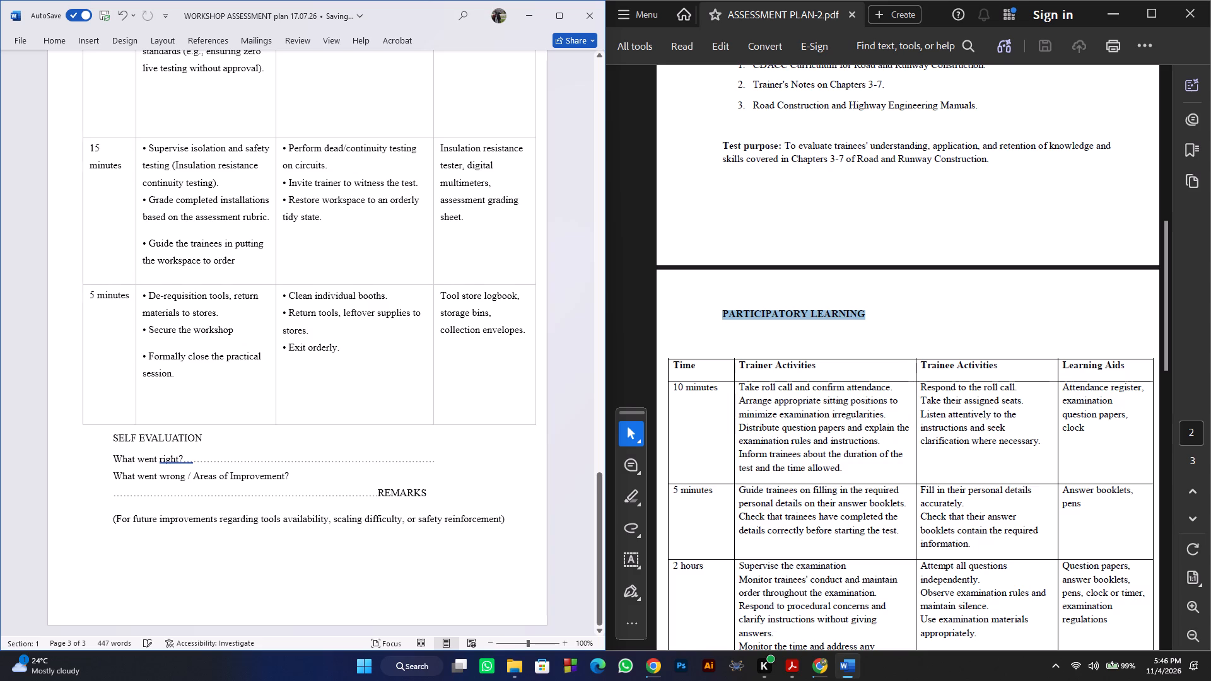
left_click(376, 496)
key("Right")
key("Return")
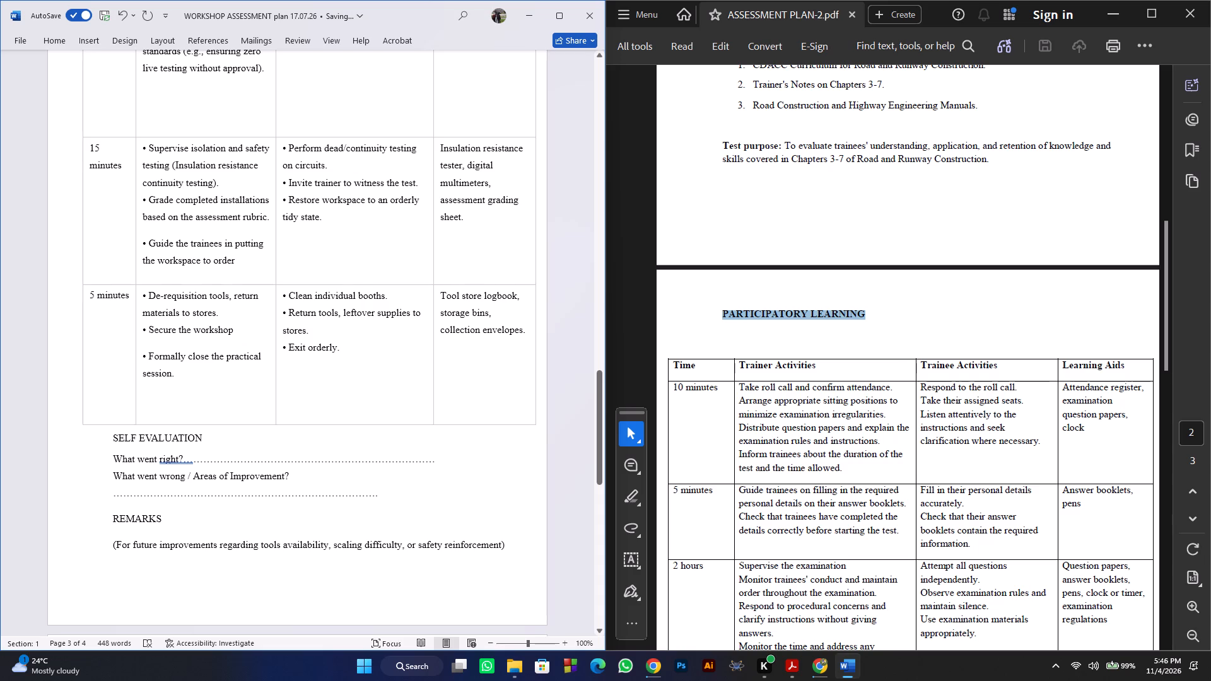
Insert a blank line between the "What went right?" line and "What went wrong / Areas of Improvement?" using a line break.
left_click(112, 472)
left_click(442, 457)
key("Return")
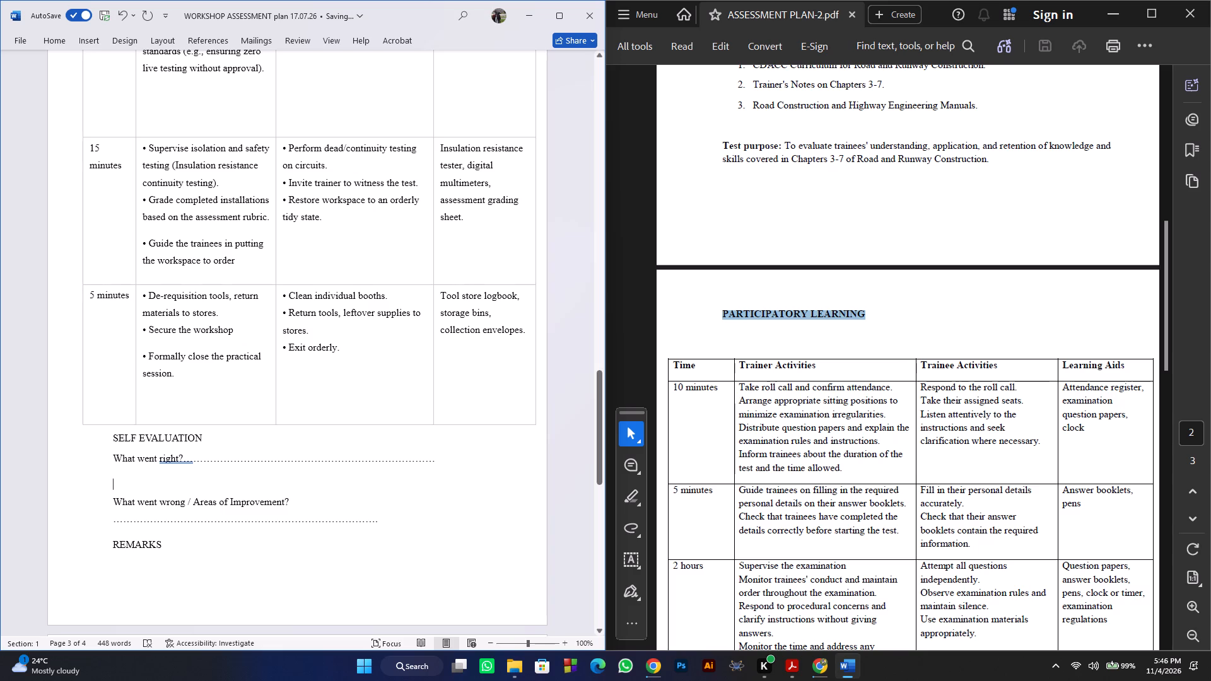
key("BackSpace")
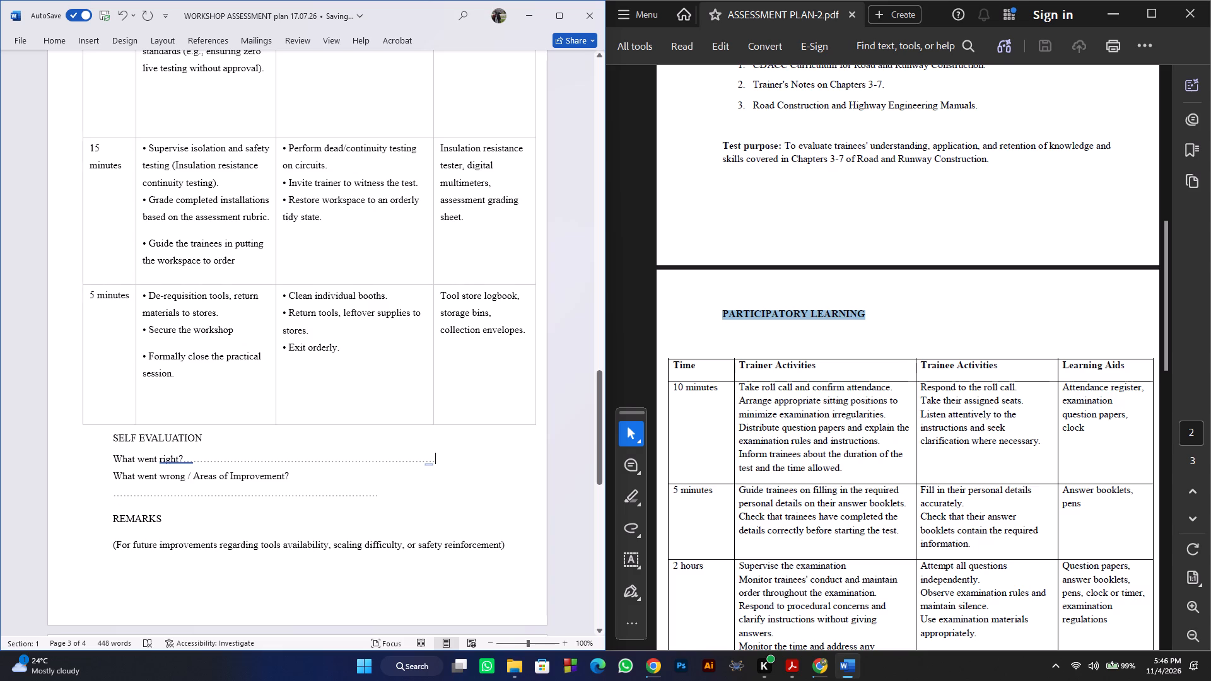
key("shift+Return")
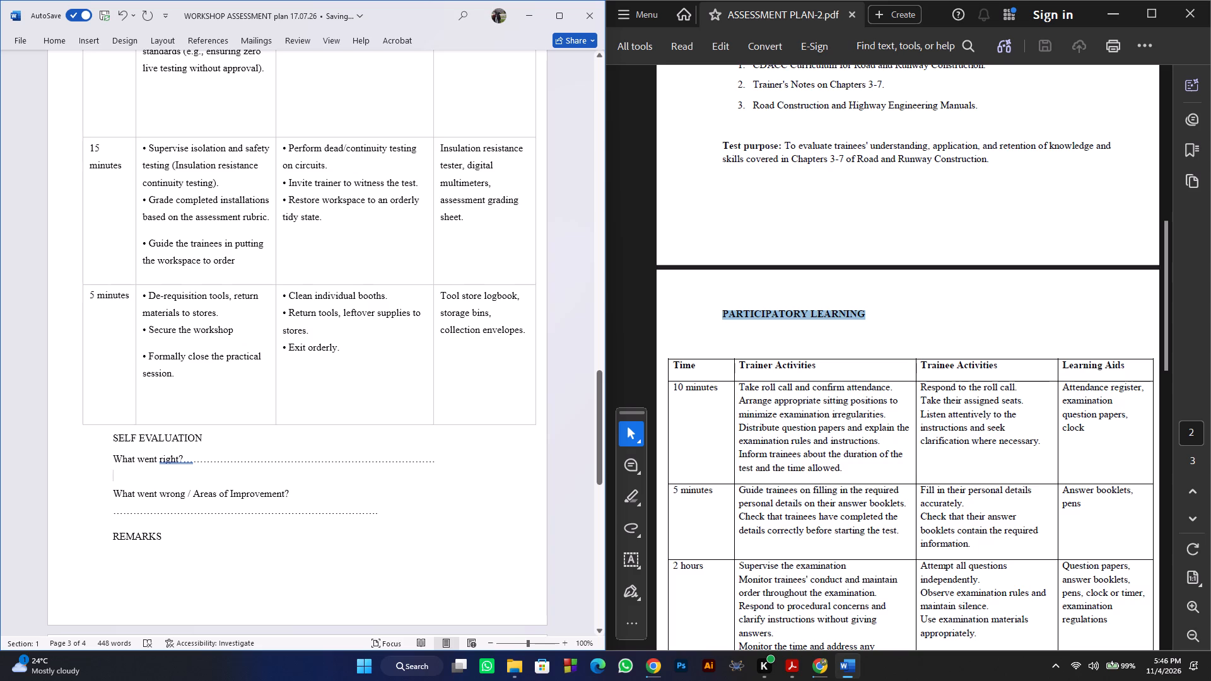
Join the second dotted line directly to the end of "What went wrong / Areas of Improvement?", keeping the question's wording intact.
left_click(109, 516)
key("BackSpace")
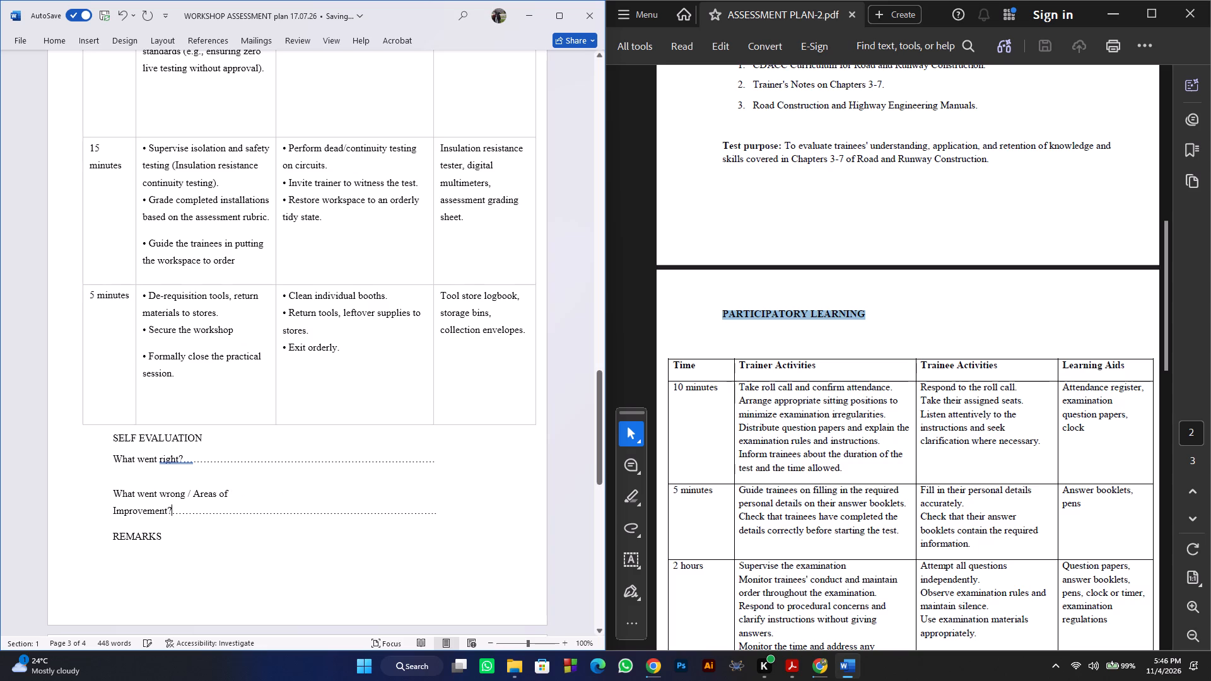
key("BackSpace")
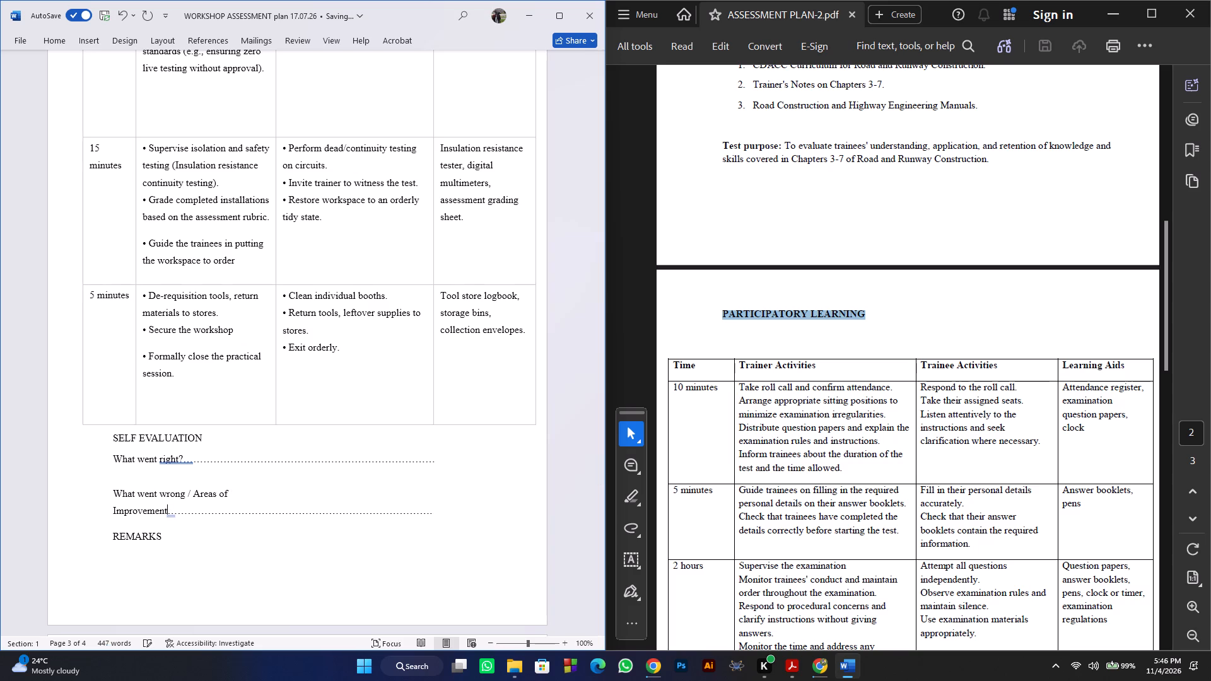
key("BackSpace")
key("ctrl+z")
key("ctrl+z")
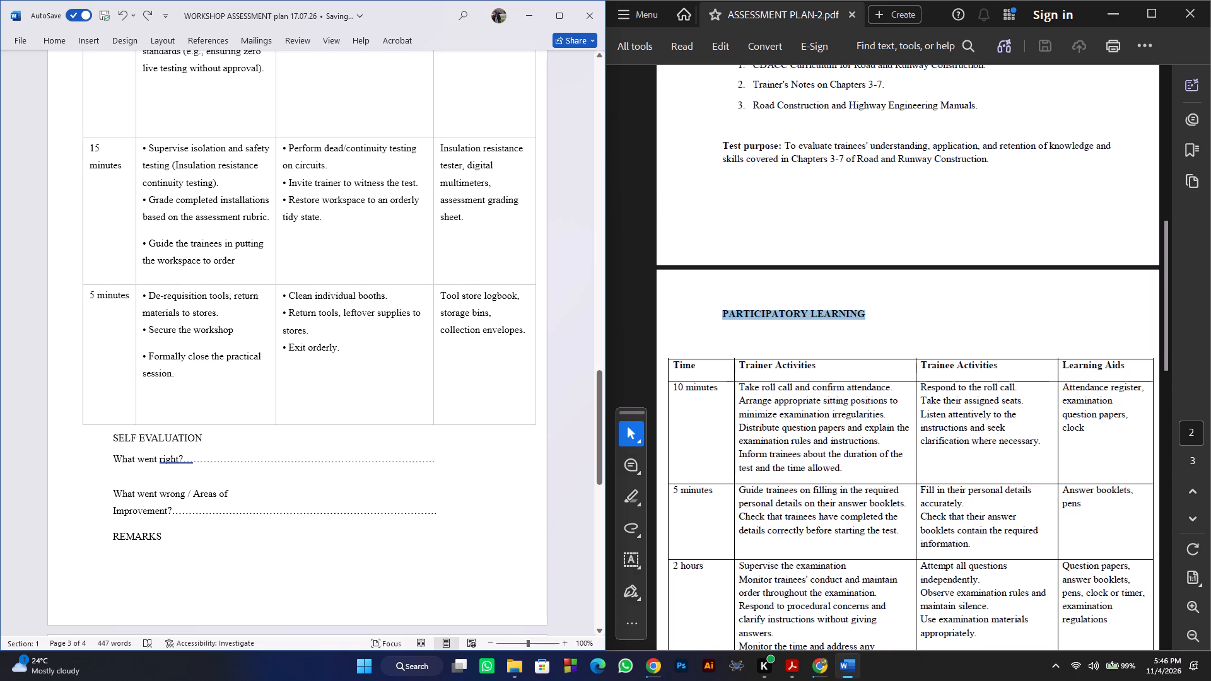
Delete "wrong / Areas of Improvement?" so only "What went" remains, and lengthen its dotted line with extra dots.
left_click_drag(171, 511, 174, 502)
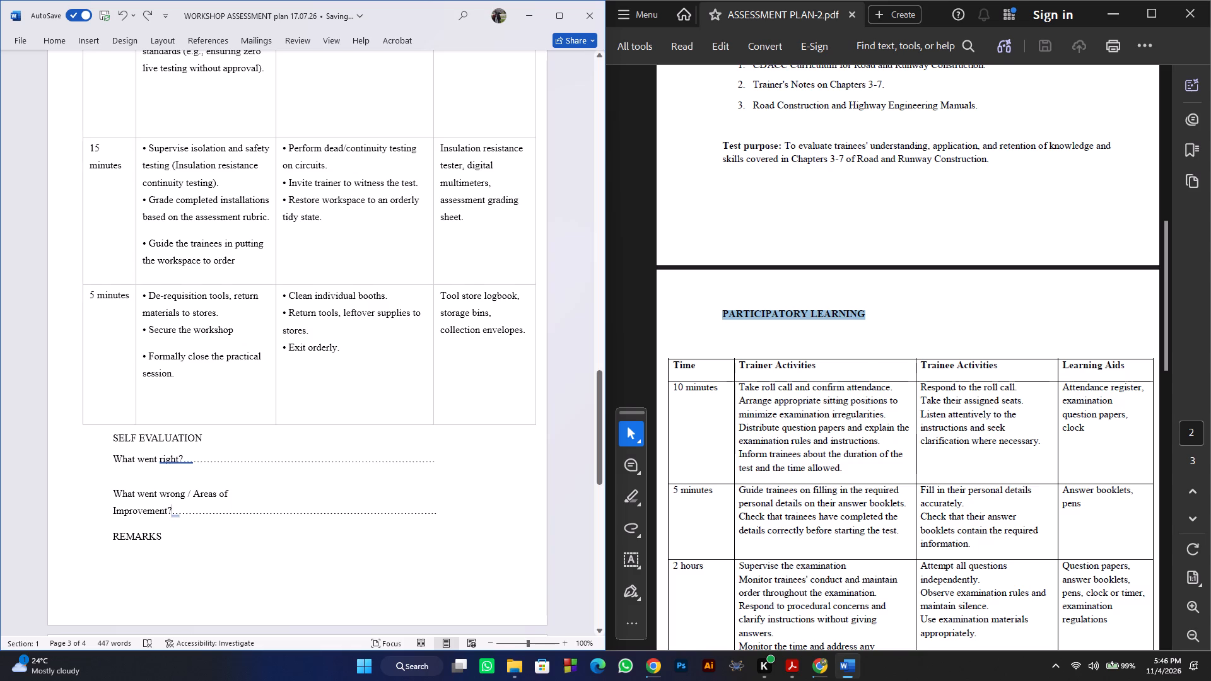
left_click_drag(174, 502, 187, 489)
left_click(184, 498)
left_click_drag(185, 495, 167, 508)
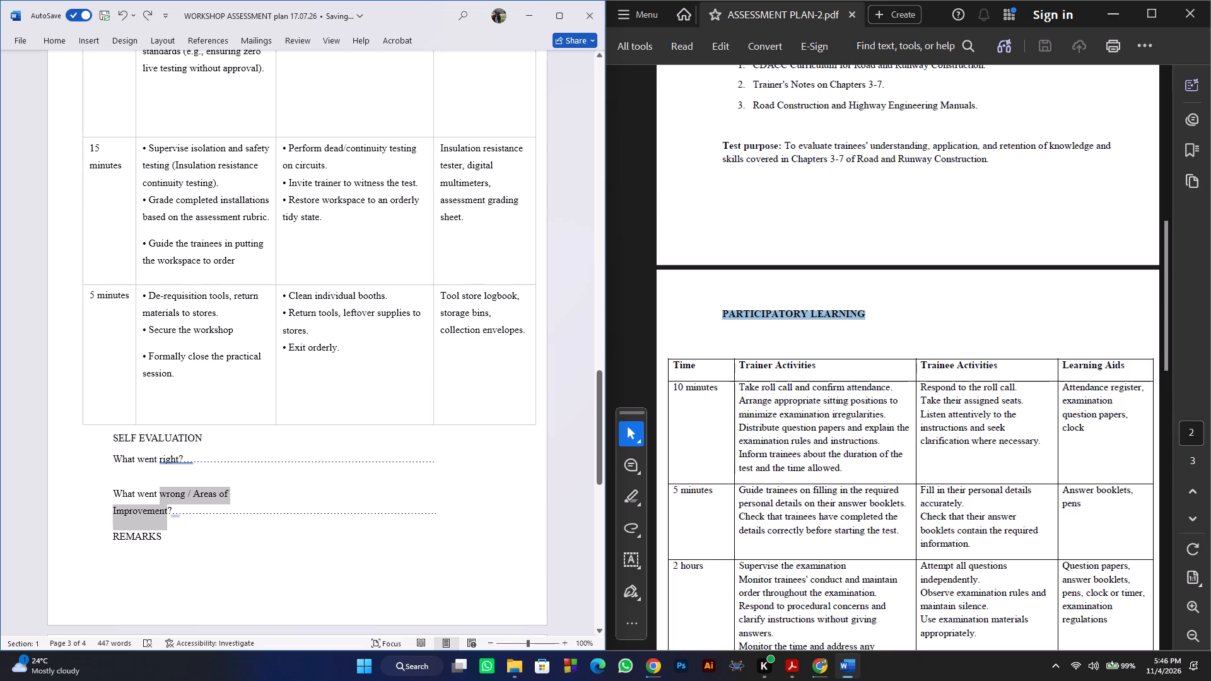
left_click_drag(167, 508, 172, 513)
key("BackSpace")
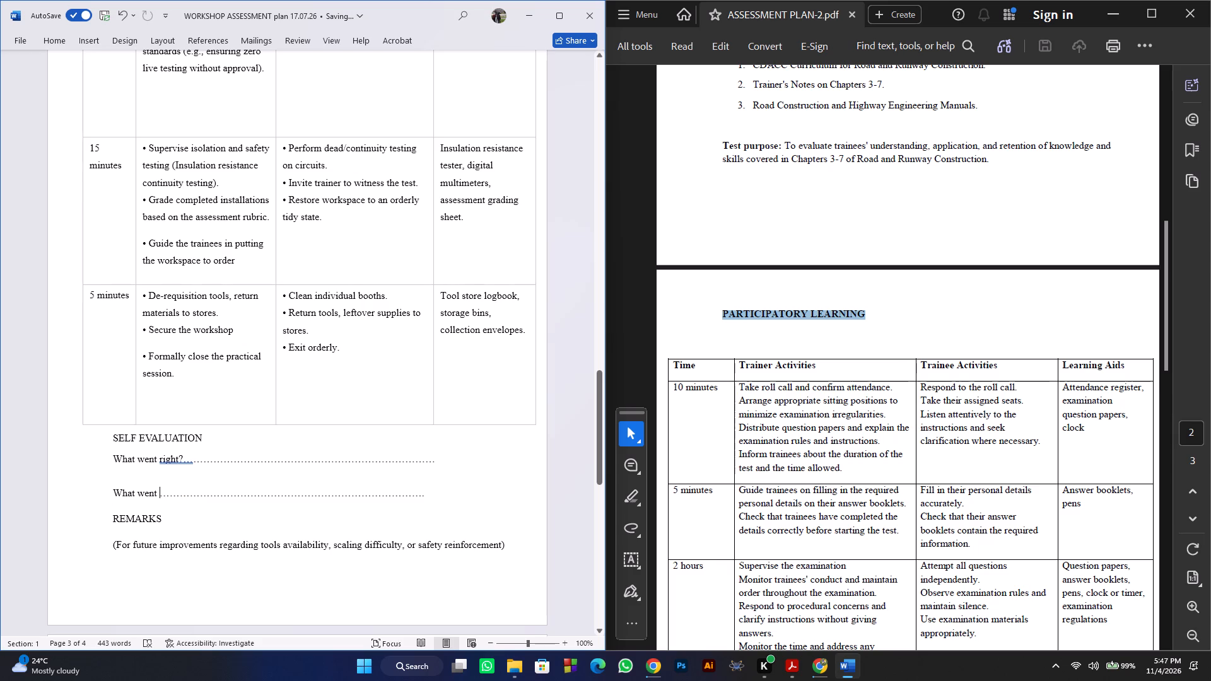
left_click(455, 494)
type("..")
Separate "right?" from its dotted line with a space and apply the grammar suggestion "right?" to fix the punctuation spacing.
left_click(177, 458)
key("space")
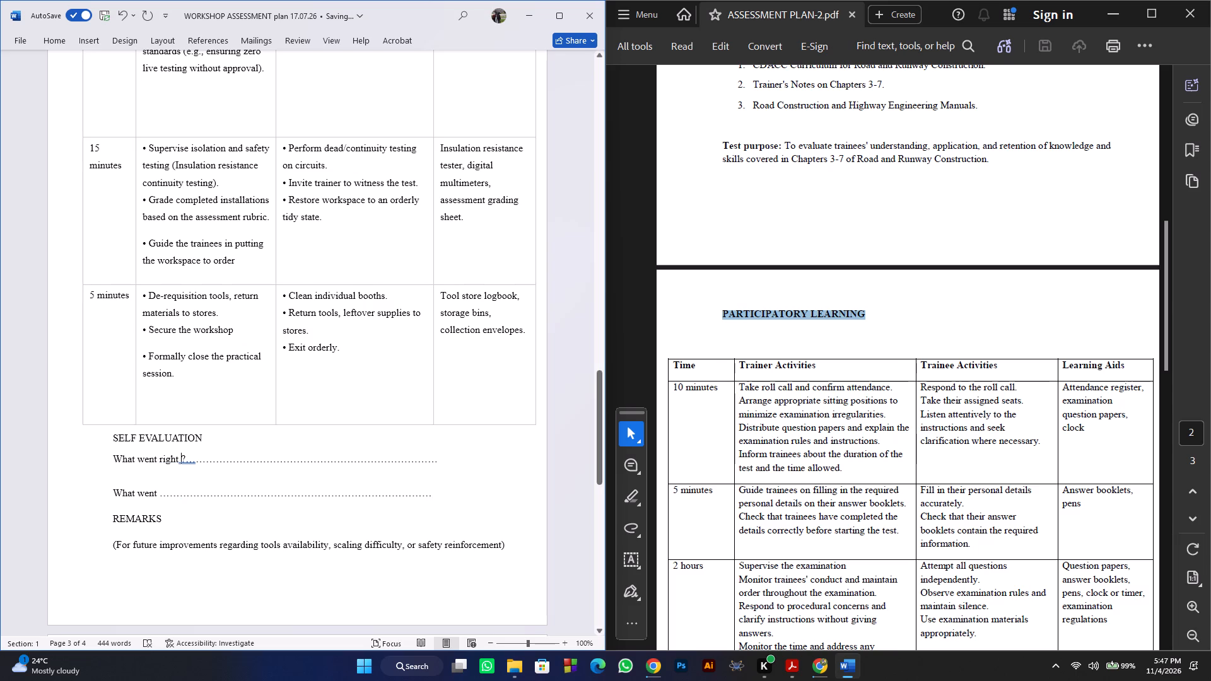
left_click(190, 462)
key("space")
right_click(175, 465)
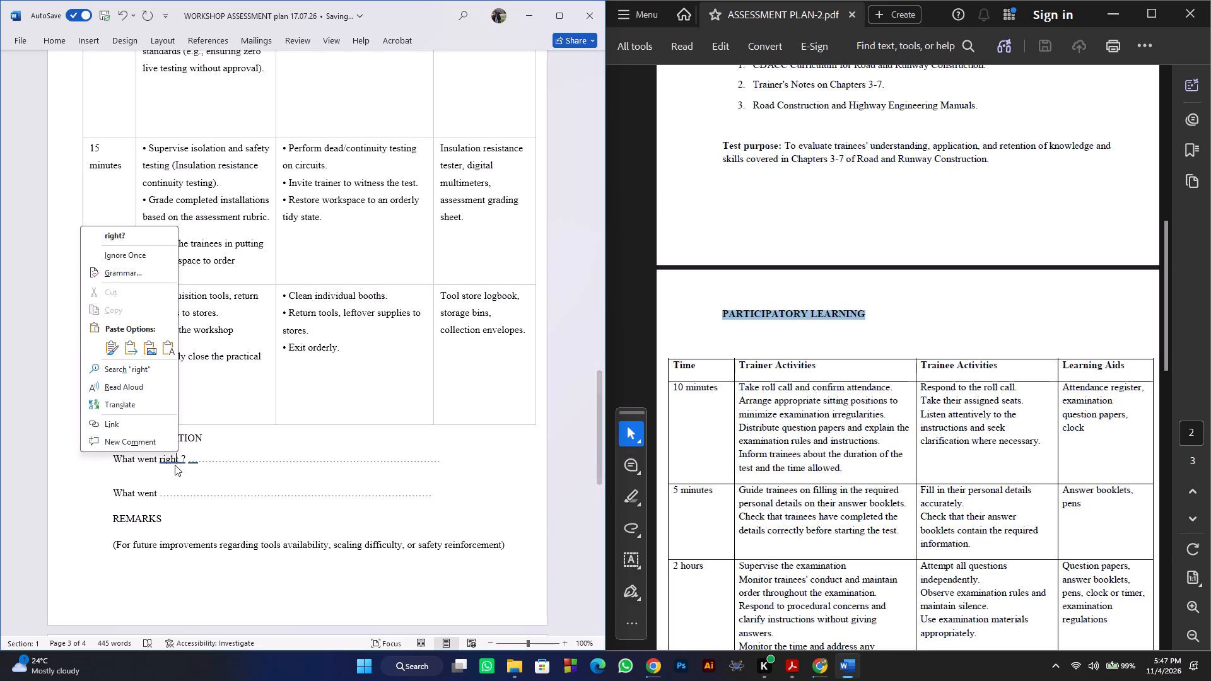
left_click(133, 274)
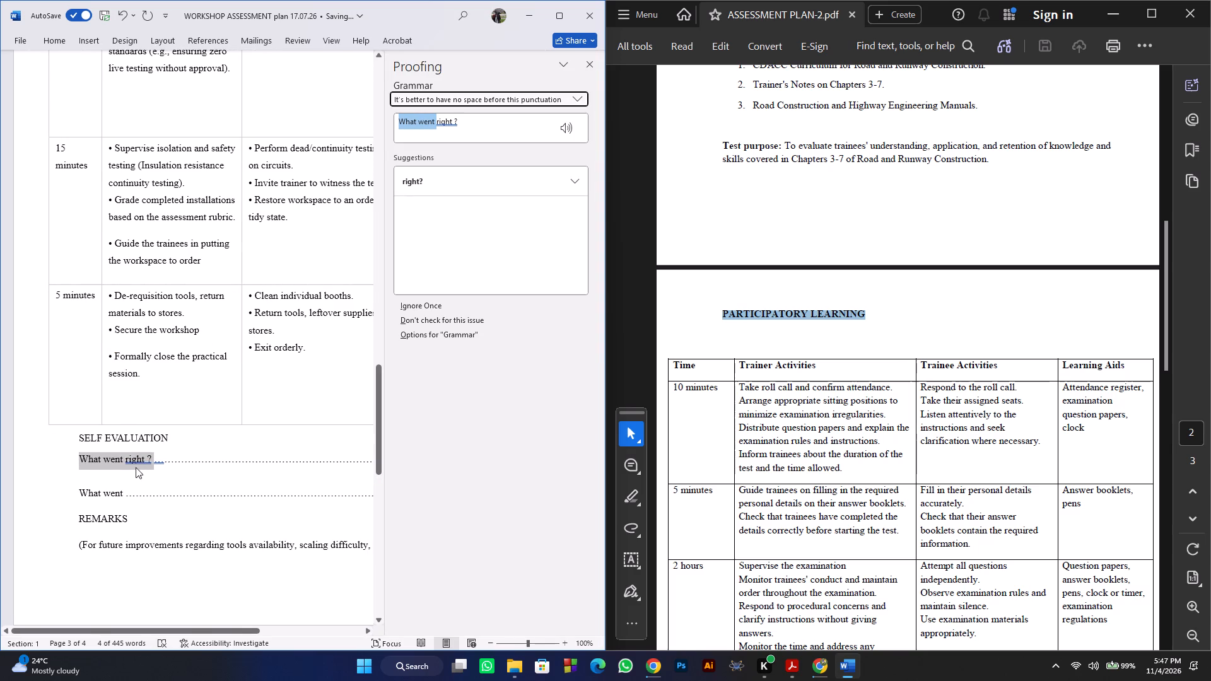
right_click(144, 450)
right_click(142, 458)
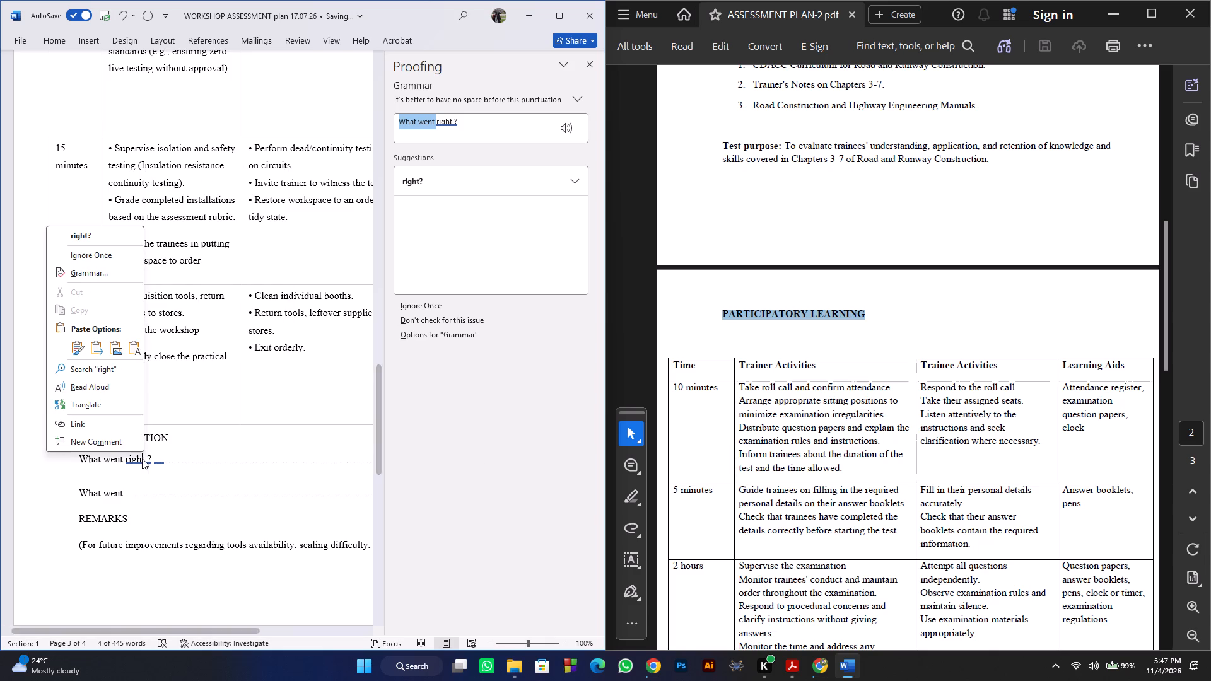
left_click(95, 236)
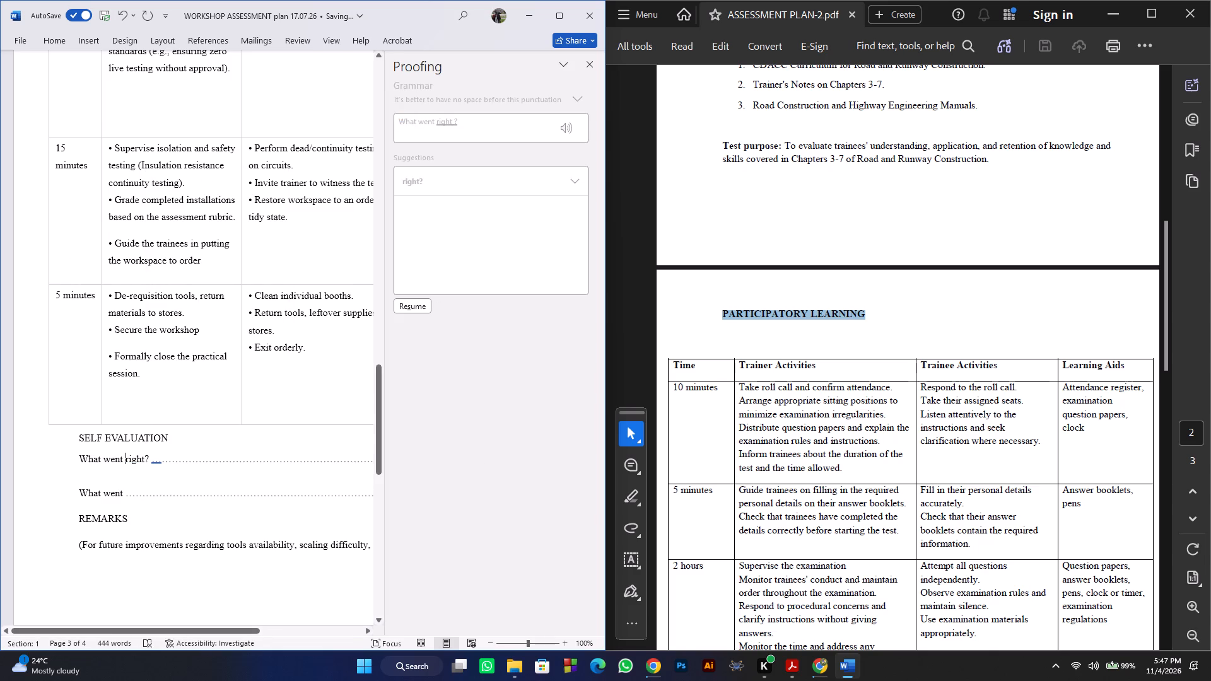
Add a question mark so the second prompt reads "What went?", and close the proofing check.
left_click(122, 491)
key("shift+question")
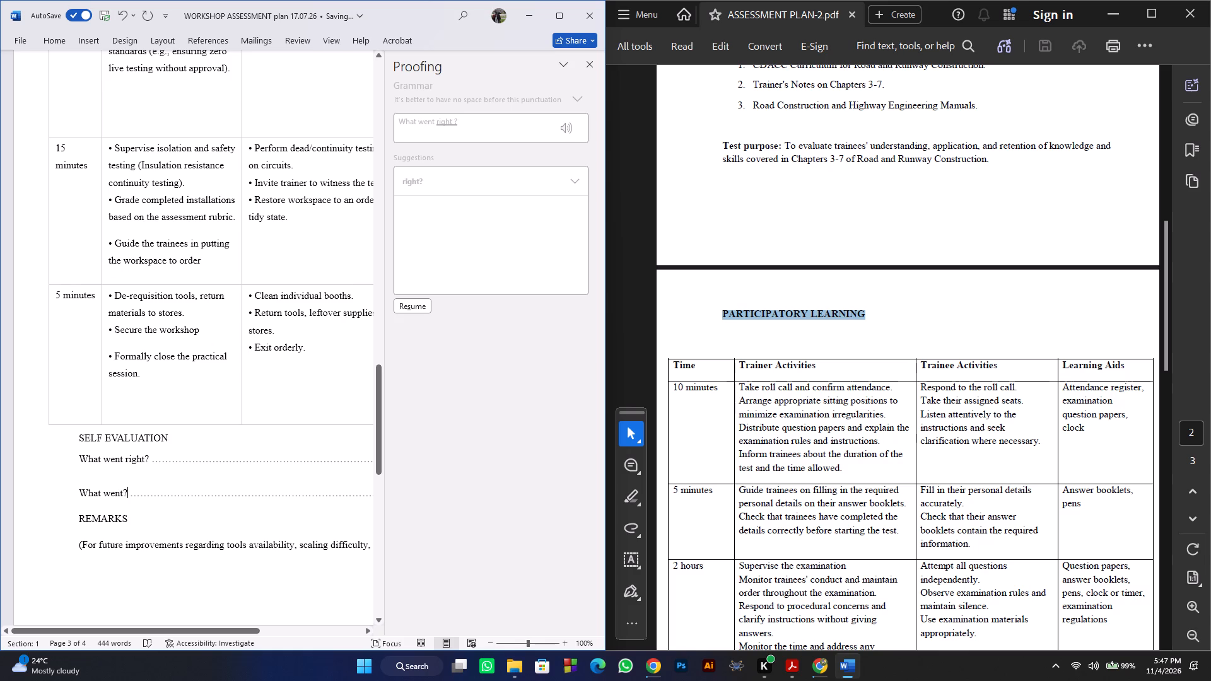
scroll(254, 561, "down", 9)
scroll(254, 561, "up", 4)
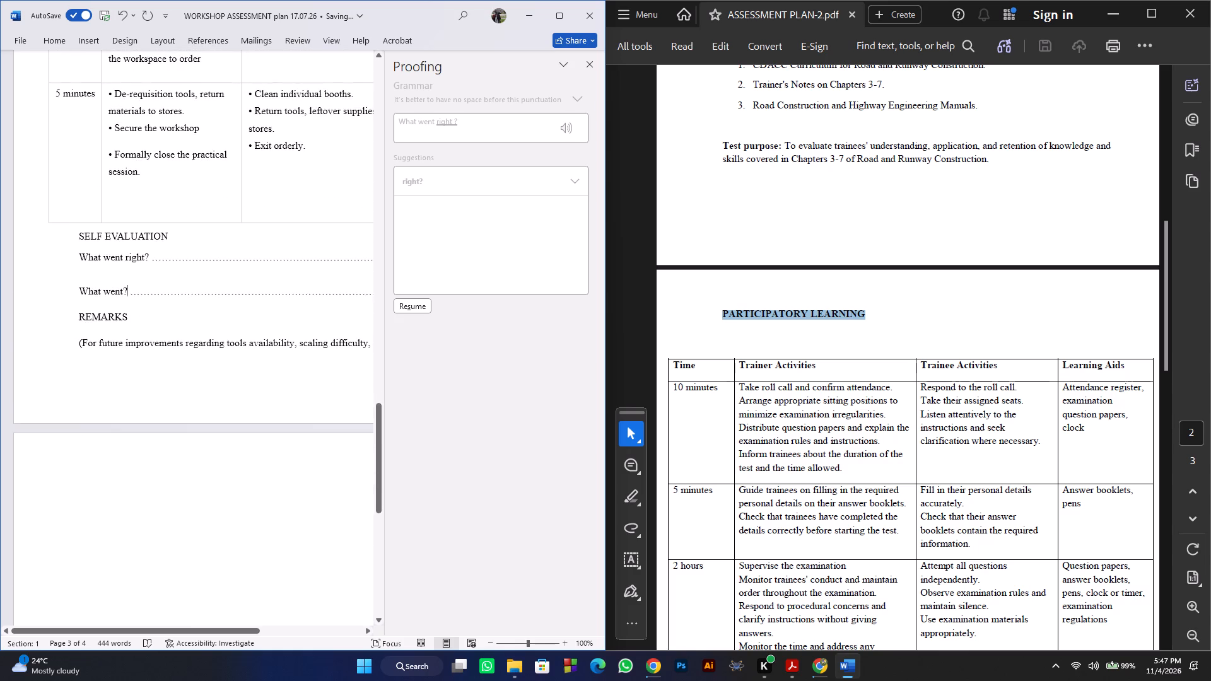
scroll(255, 527, "up", 1)
left_click(592, 63)
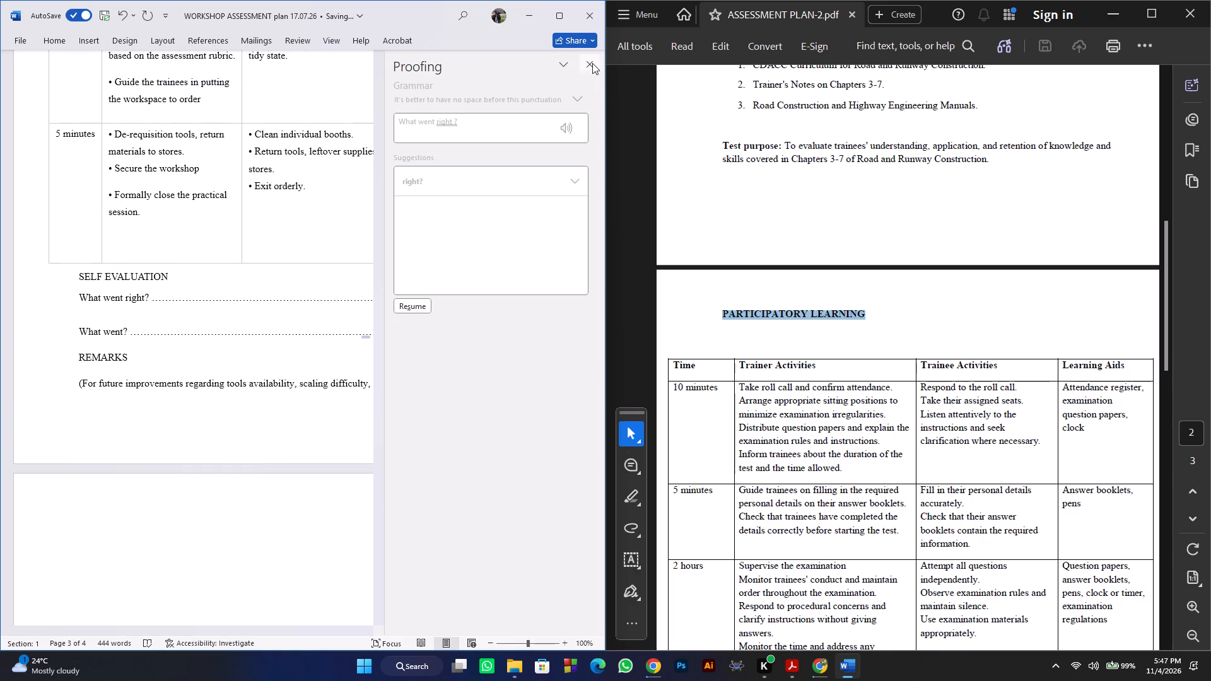
Remove the blank last page after the remarks note on future improvements.
scroll(210, 414, "down", 2)
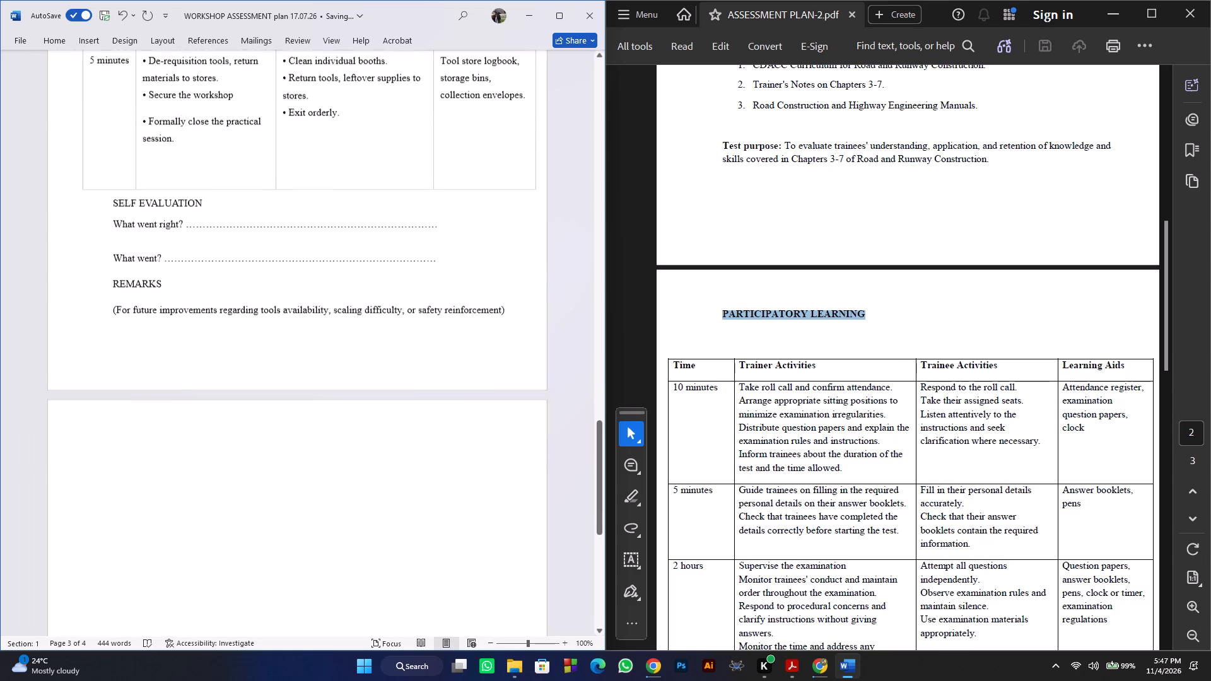
scroll(210, 422, "down", 10)
scroll(211, 423, "up", 4)
left_click(83, 181)
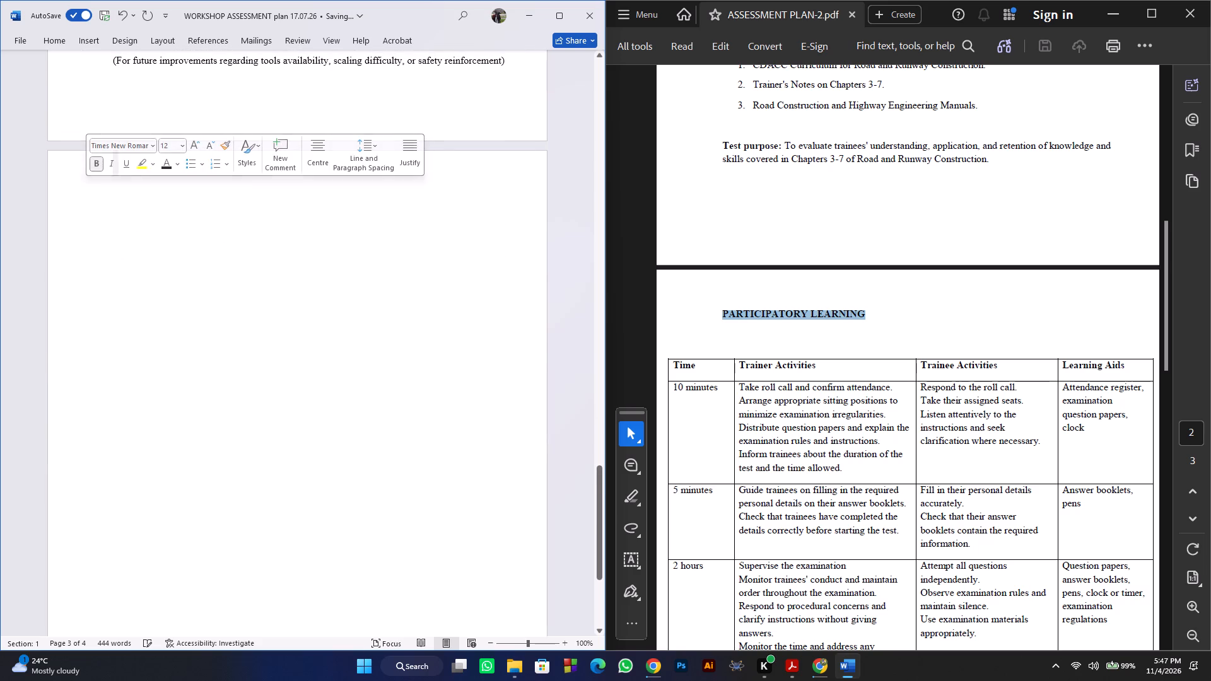
left_click(85, 193)
key("BackSpace")
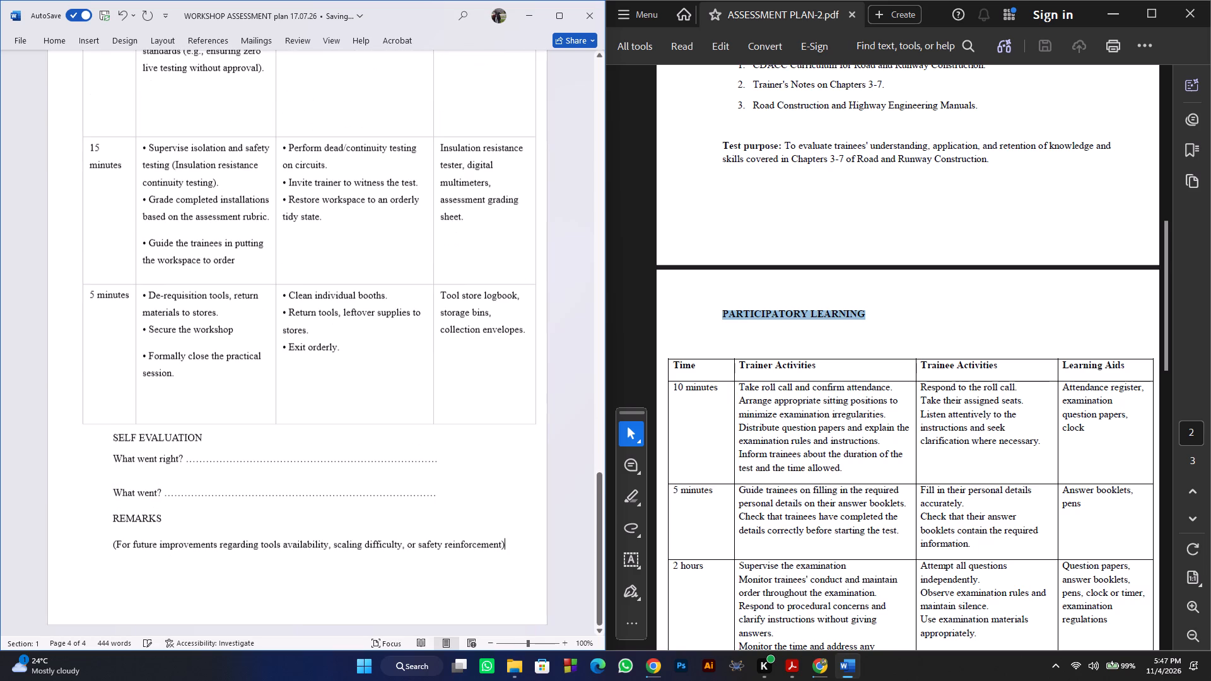
Review the document from the closing remarks back to the header on the first page.
scroll(242, 459, "up", 15)
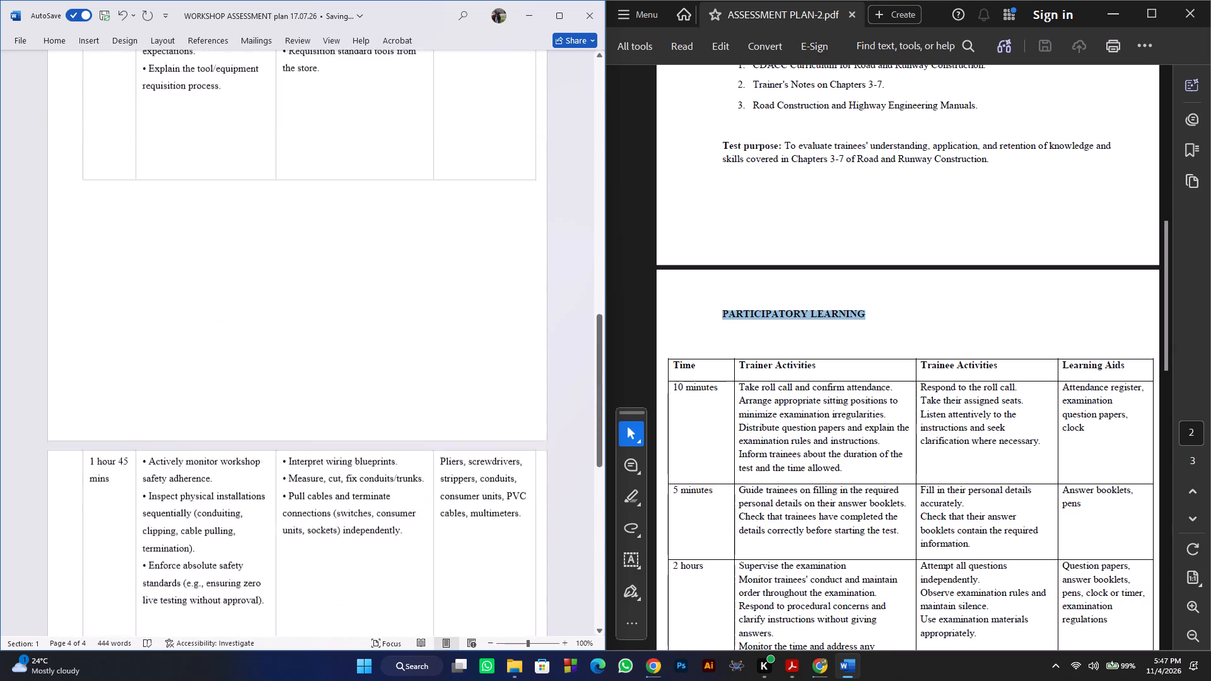
scroll(240, 403, "up", 20)
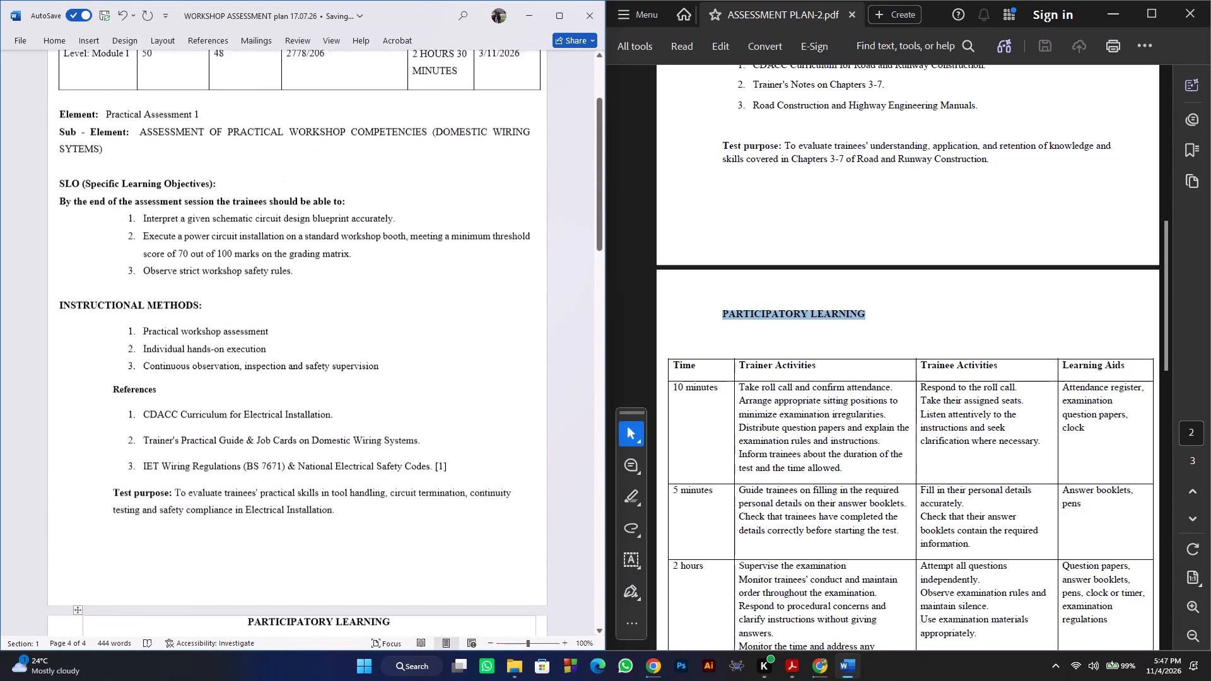
scroll(240, 403, "up", 11)
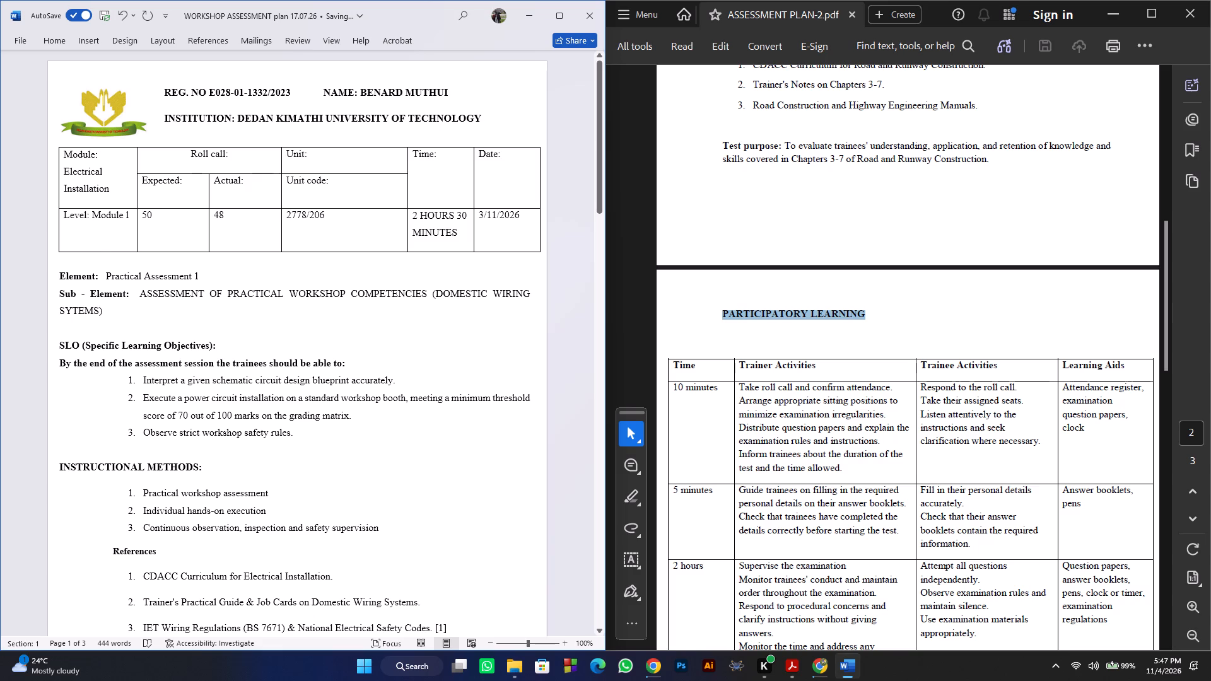
Save the workshop assessment plan and close the document after a last check of its first page.
scroll(384, 281, "down", 12)
scroll(375, 287, "up", 7)
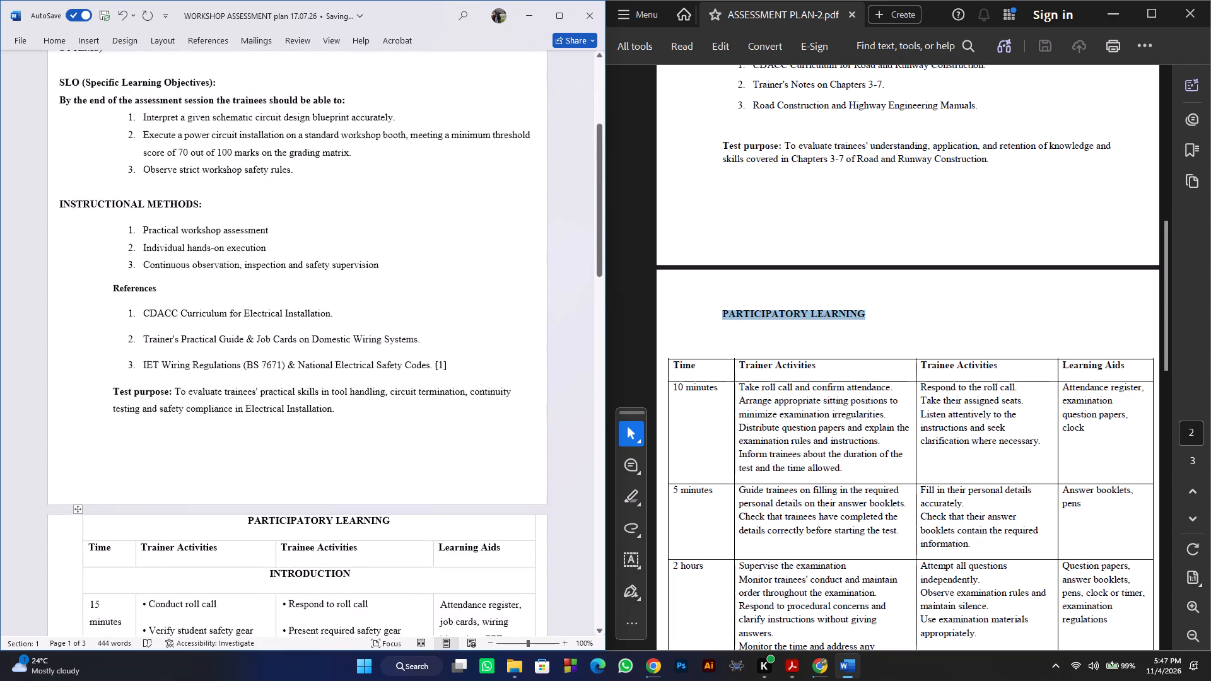
scroll(373, 287, "up", 11)
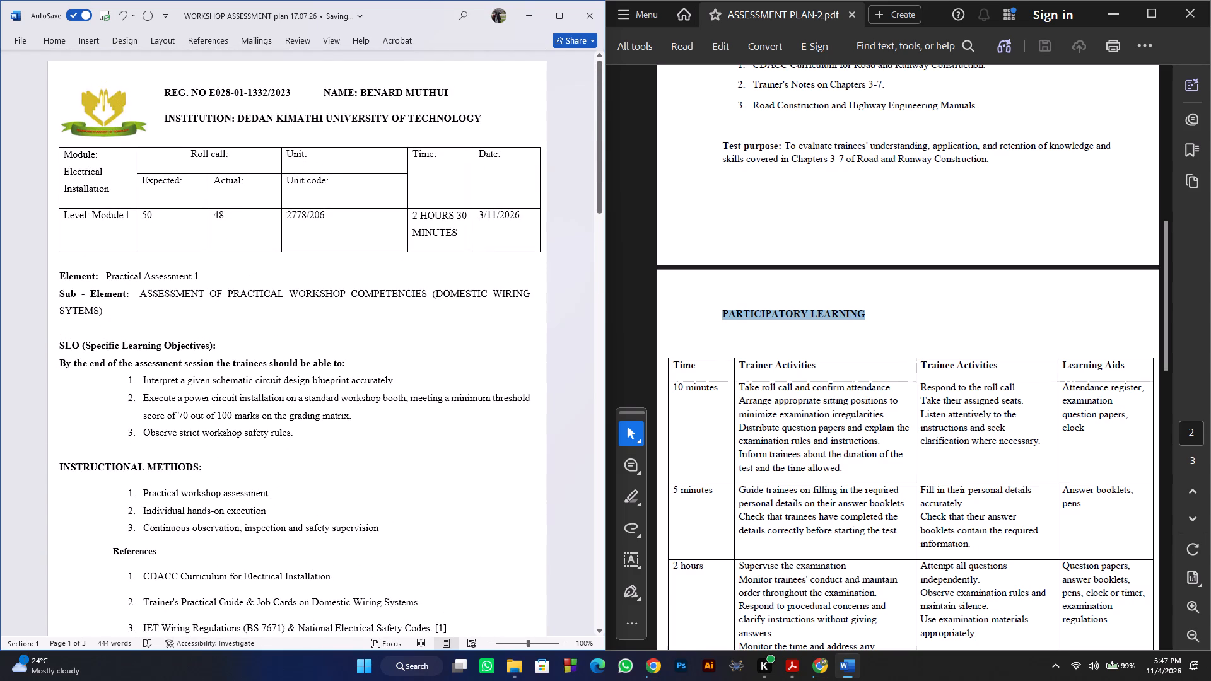
left_click(291, 400)
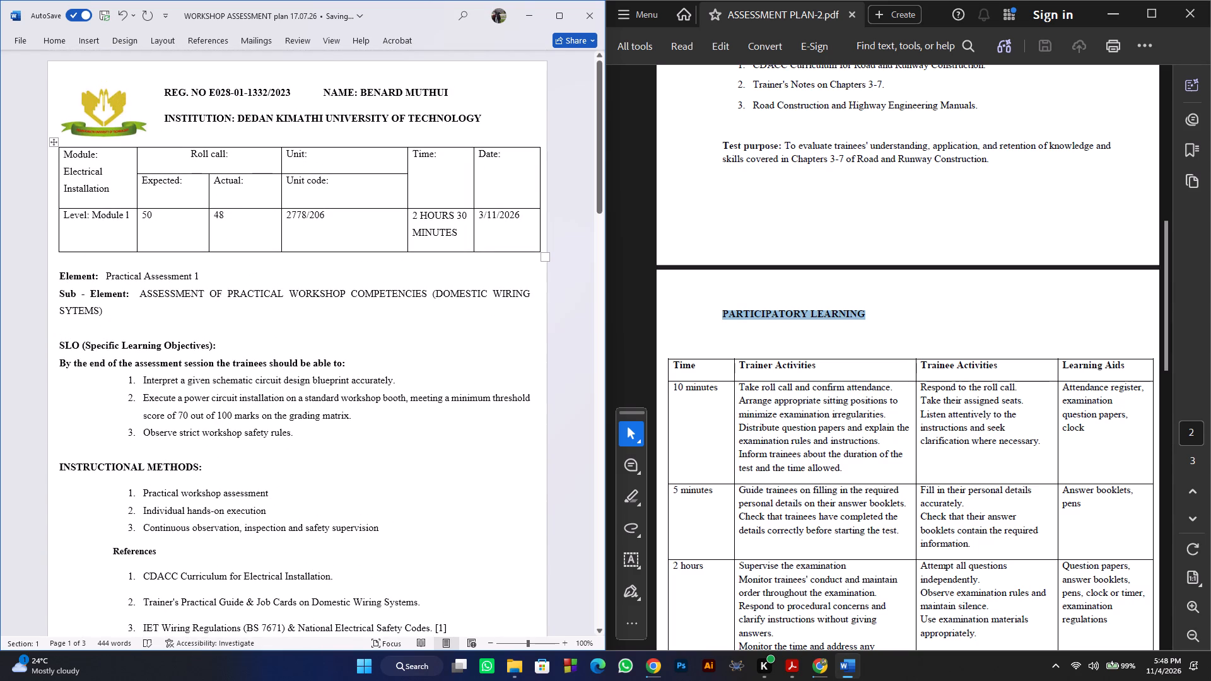
key("ctrl+s")
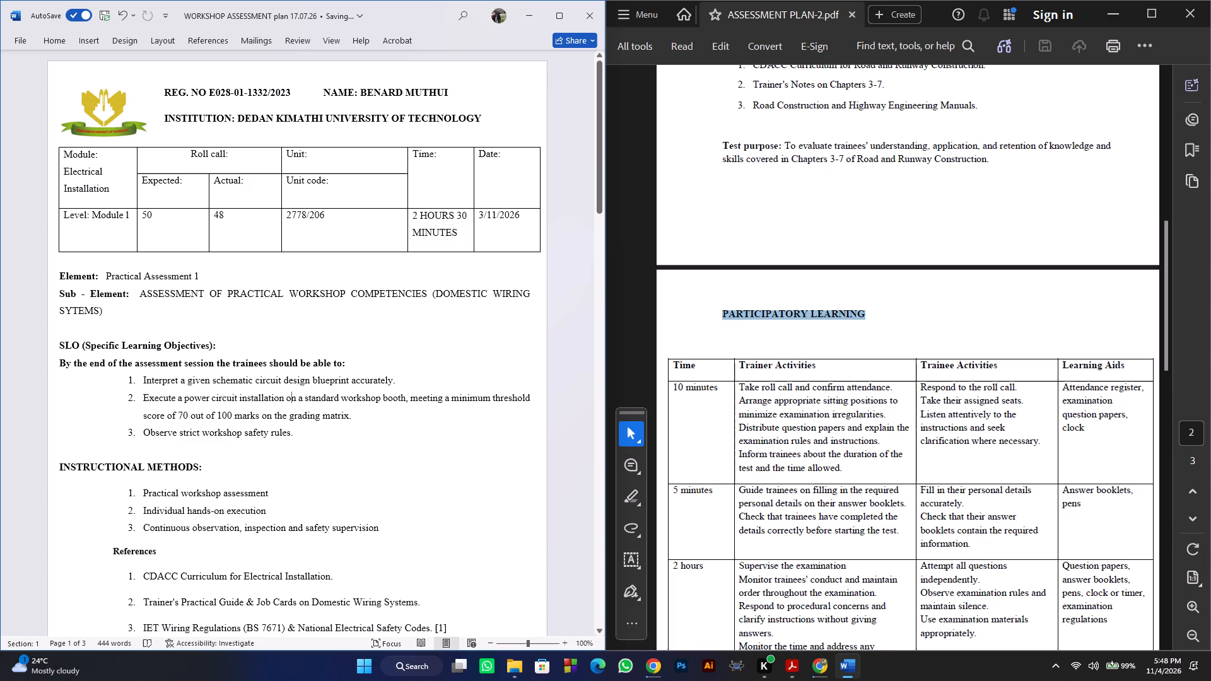
left_click(576, 16)
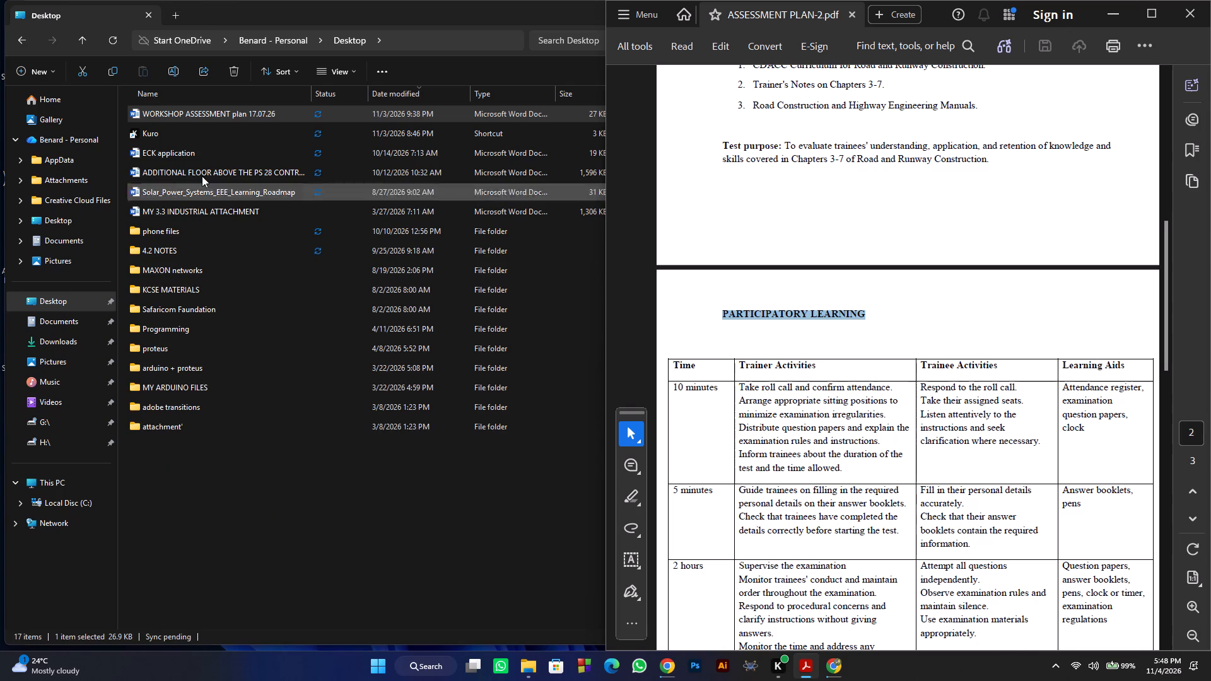
Reopen "WORKSHOP ASSESSMENT plan 17.07.26" from the Desktop folder, review it through to the closing remarks, and close it.
double_click(225, 113)
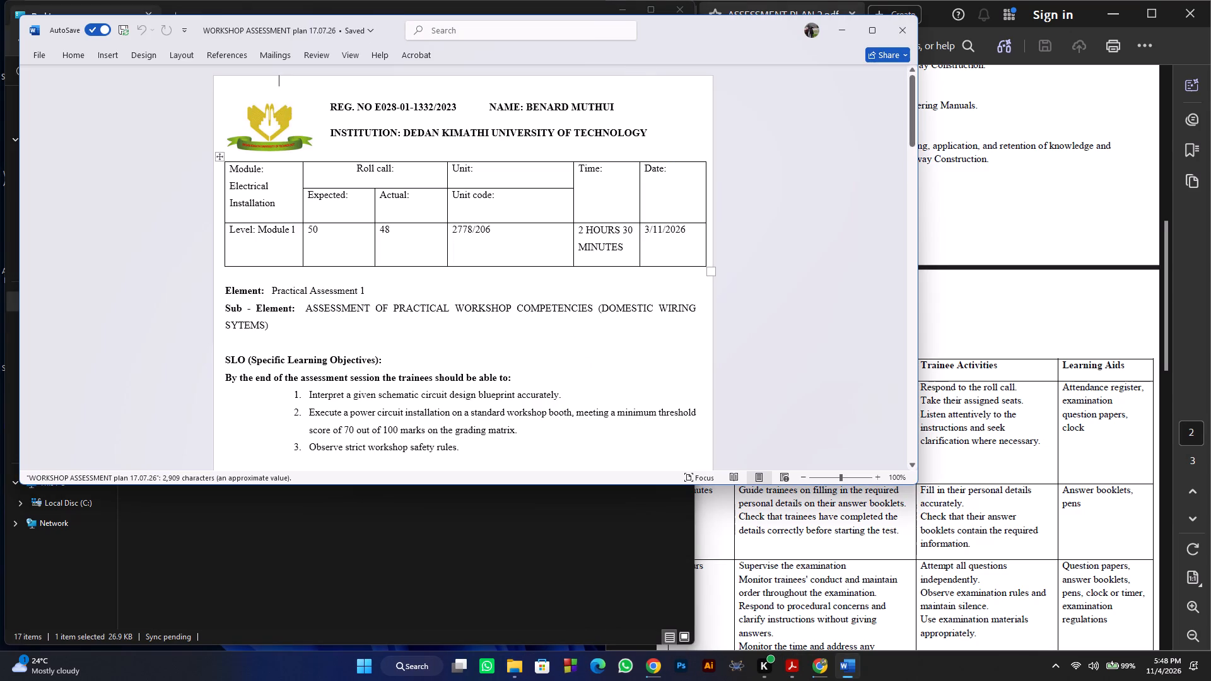
scroll(465, 369, "down", 10)
scroll(465, 370, "up", 1)
scroll(465, 370, "down", 5)
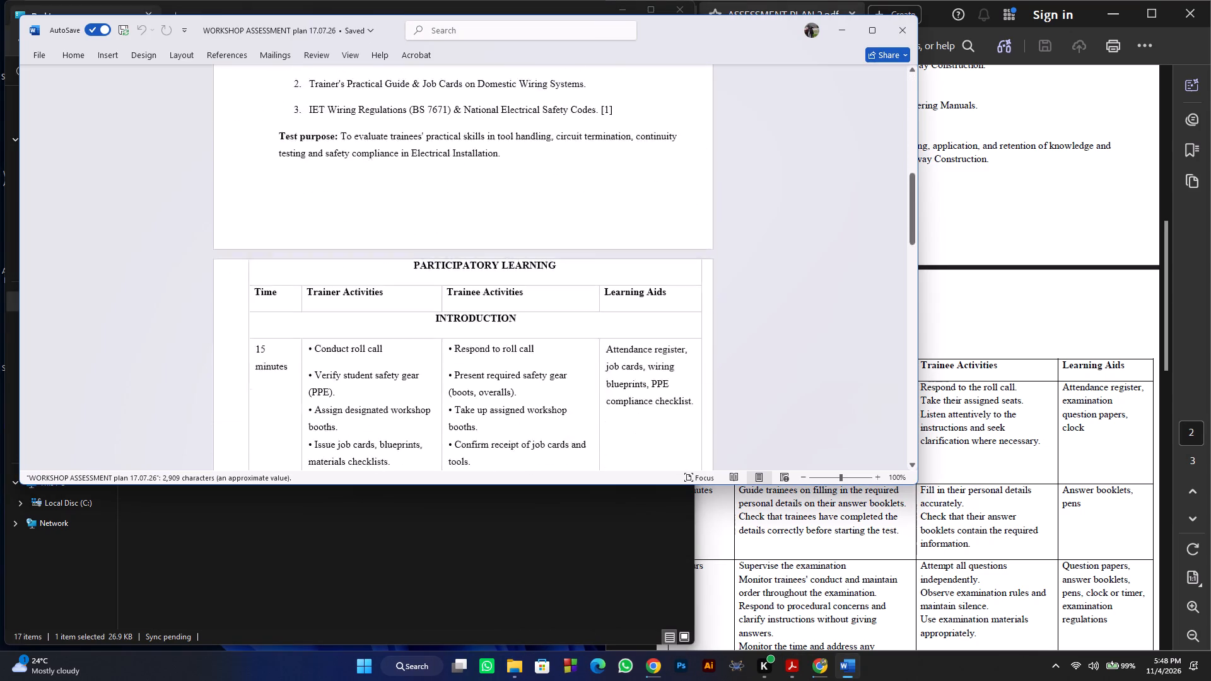
scroll(465, 370, "down", 16)
scroll(464, 372, "down", 15)
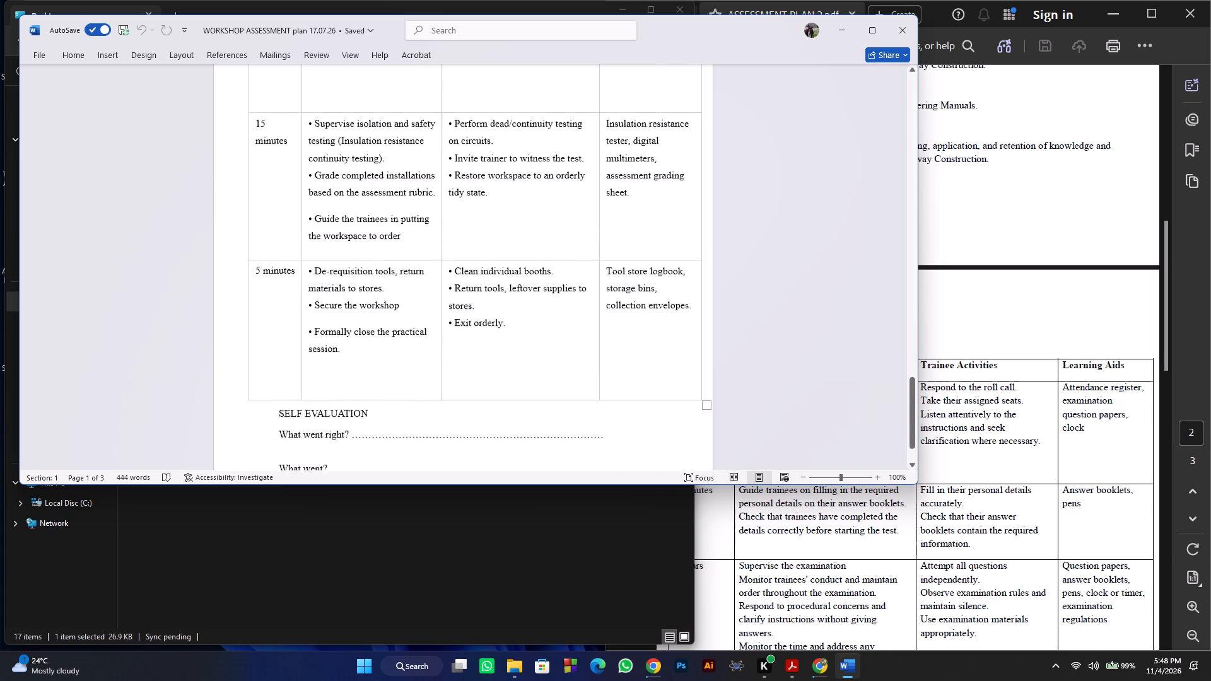
scroll(456, 380, "down", 9)
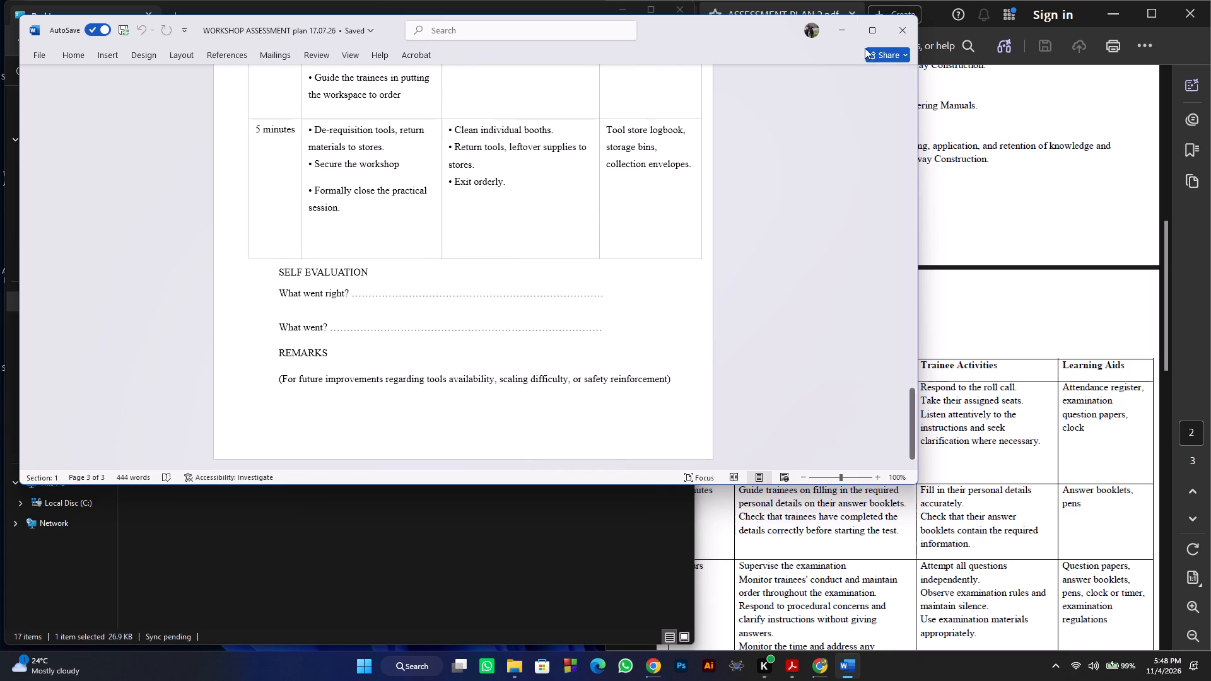
left_click(899, 29)
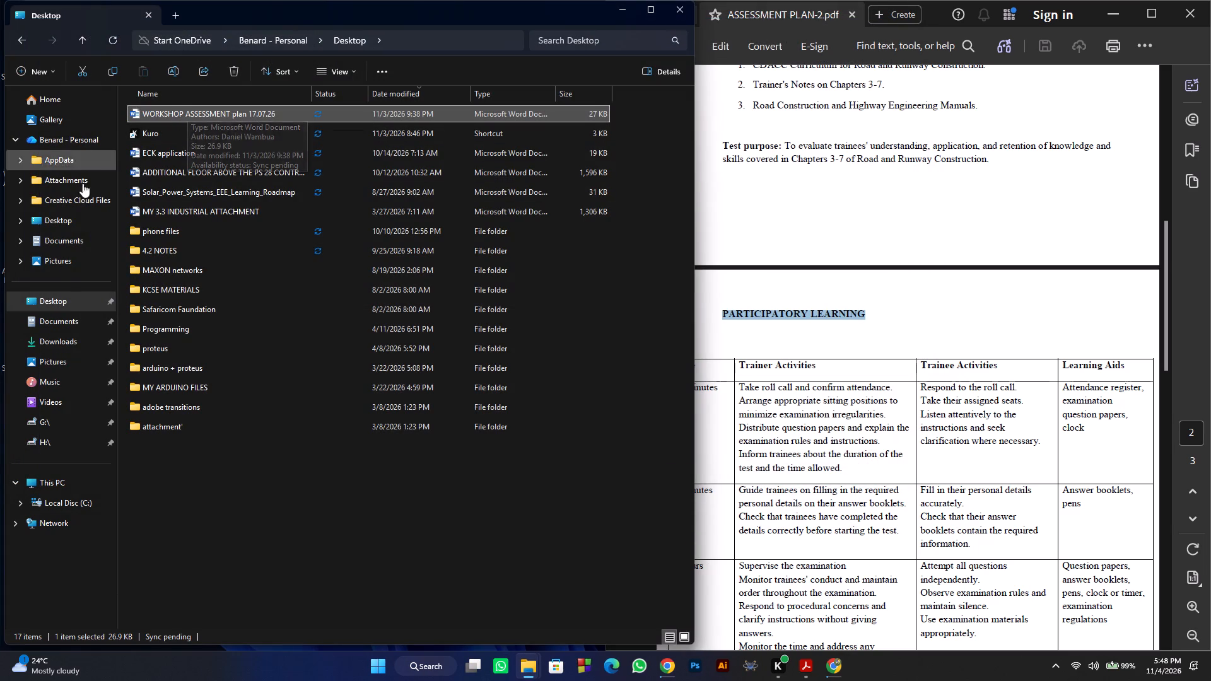
Create a folder named "My Work" in the Be.d Mentorship folder inside 4.2 NOTES on the Desktop.
left_click(64, 305)
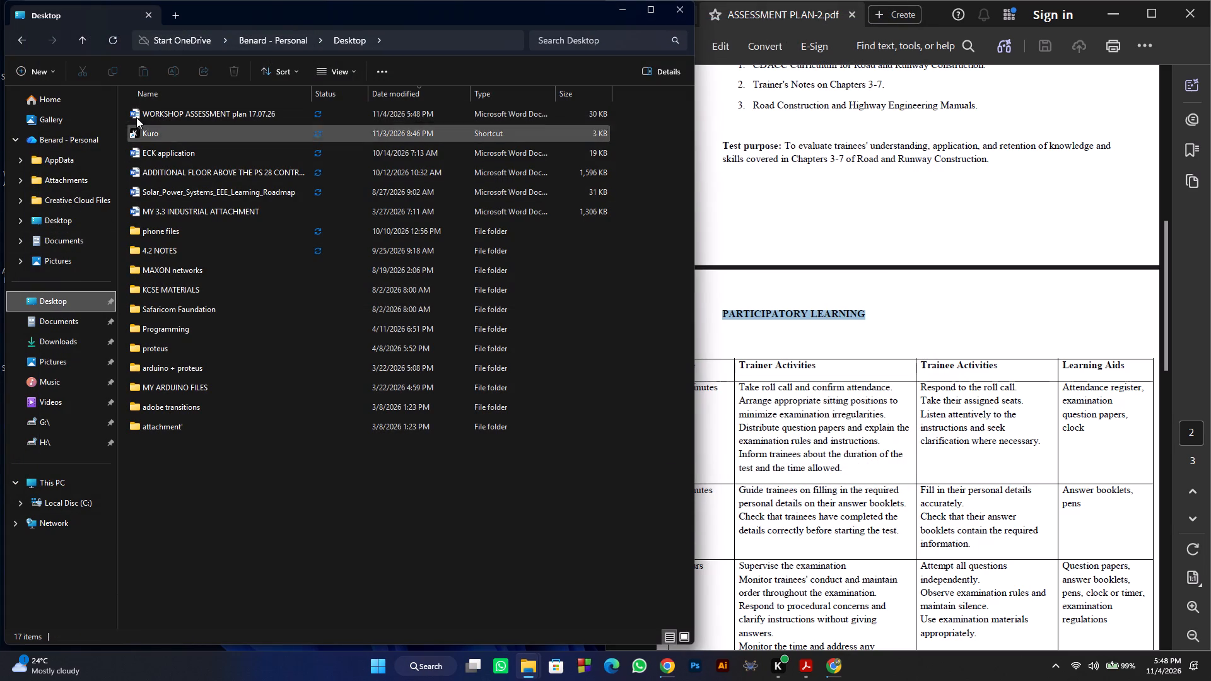
double_click(148, 244)
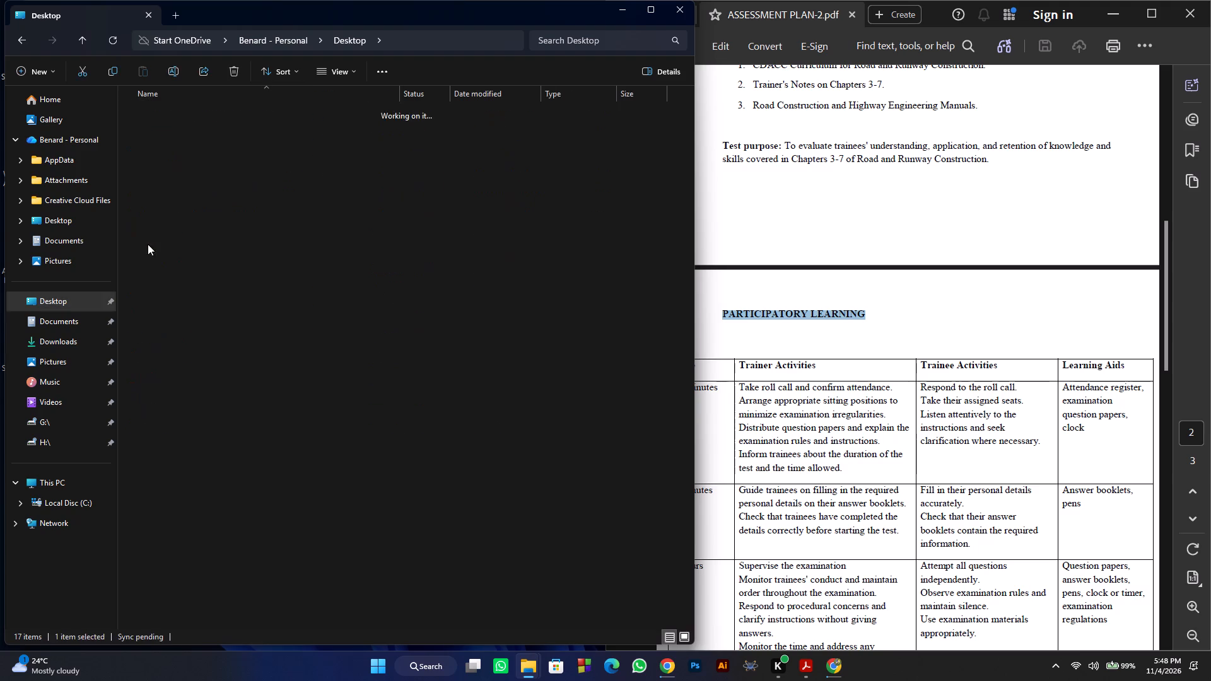
double_click(163, 108)
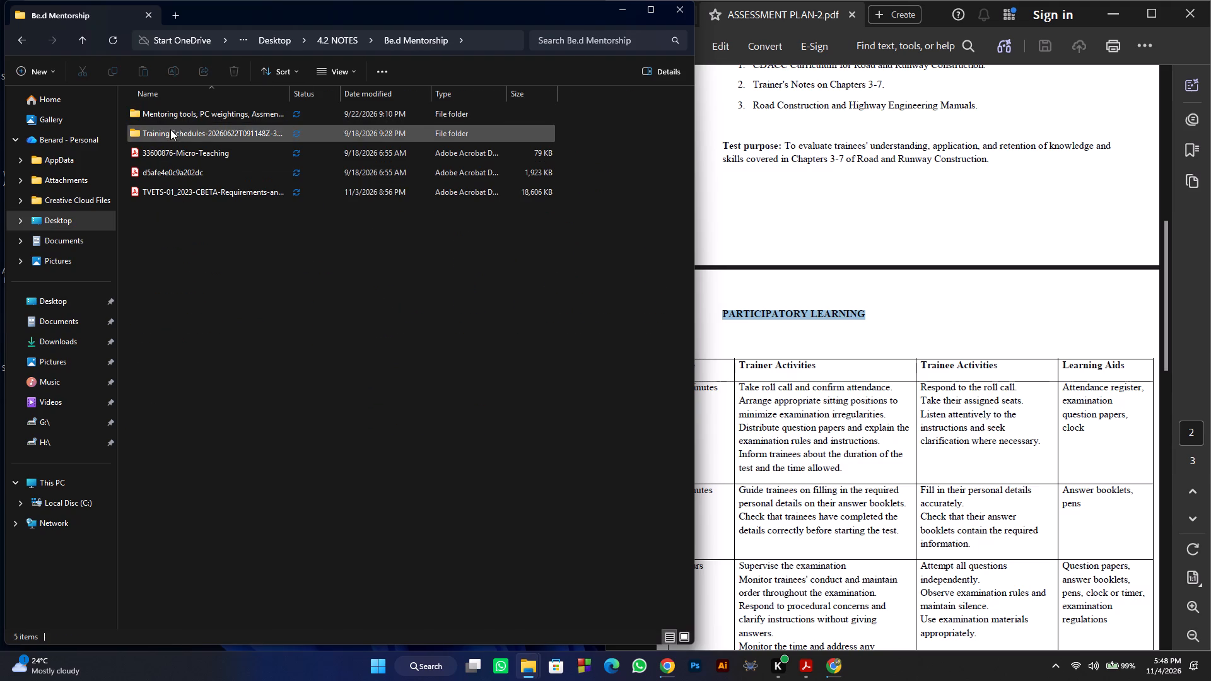
right_click(167, 223)
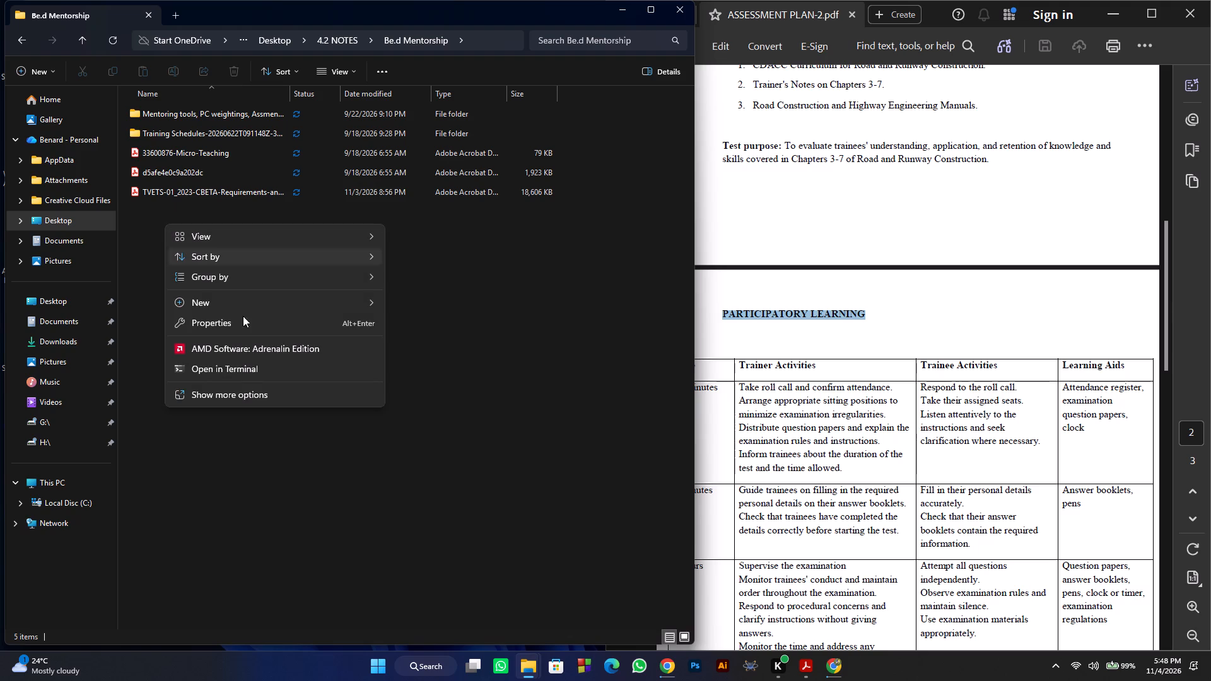
left_click(424, 313)
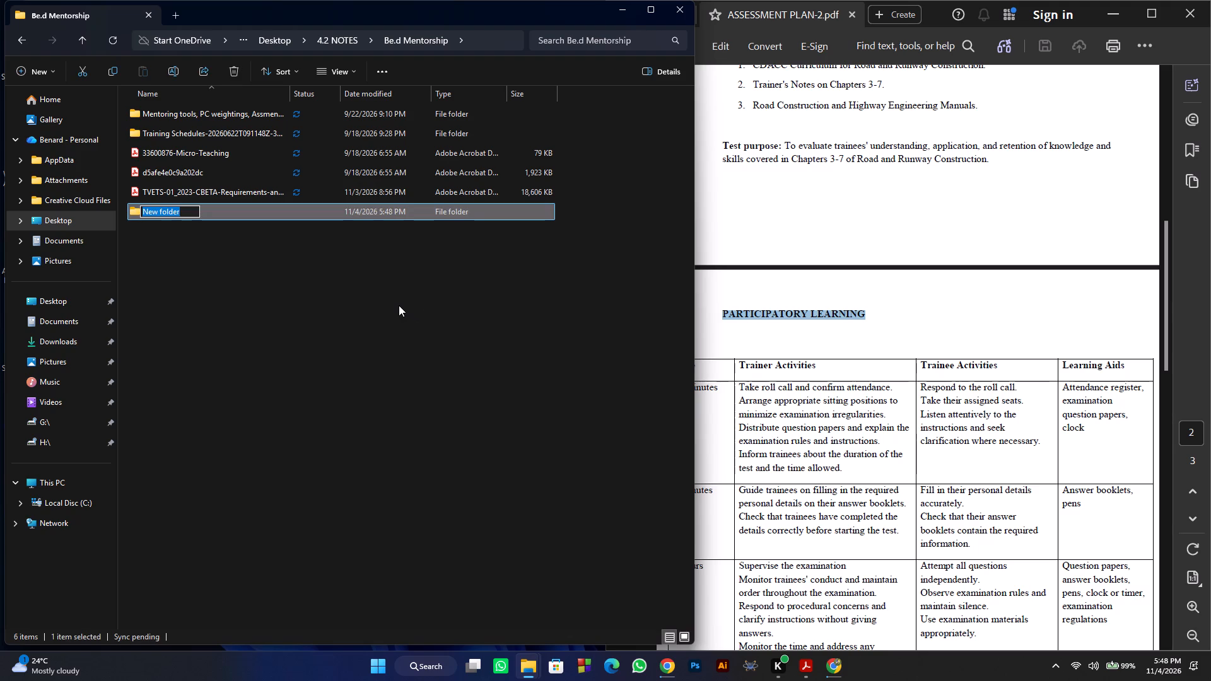
type("MY")
key("space")
key("BackSpace")
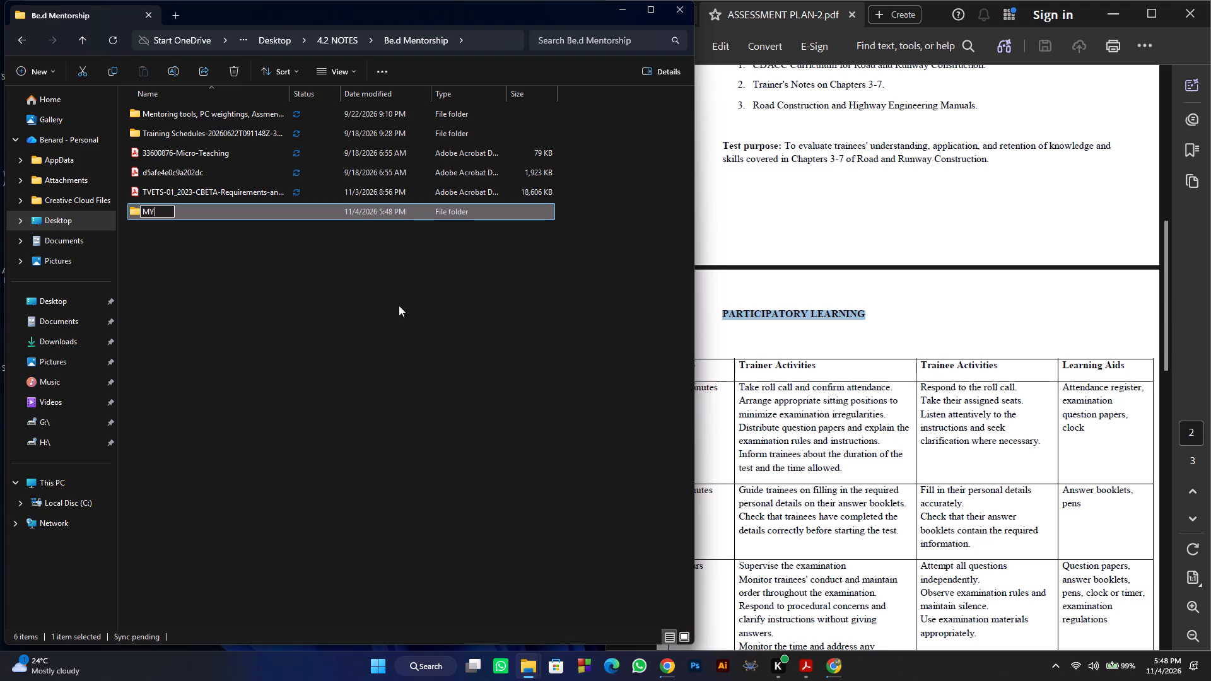
key("BackSpace")
type("ork")
type("/")
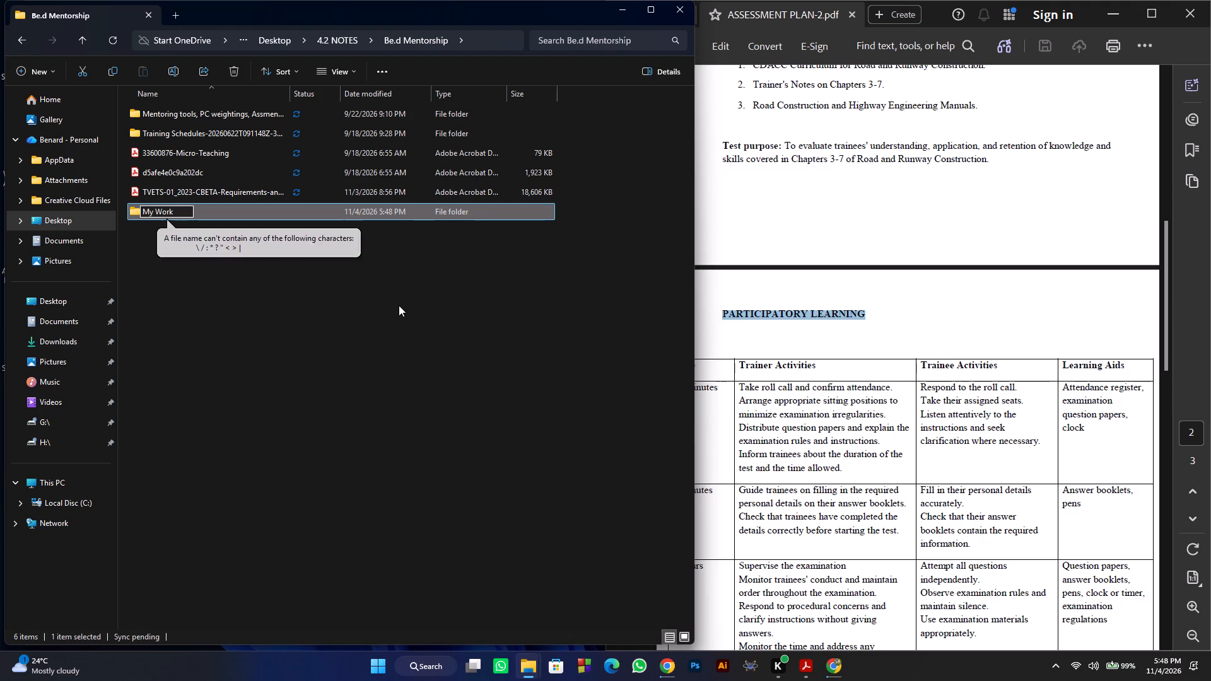
key("space")
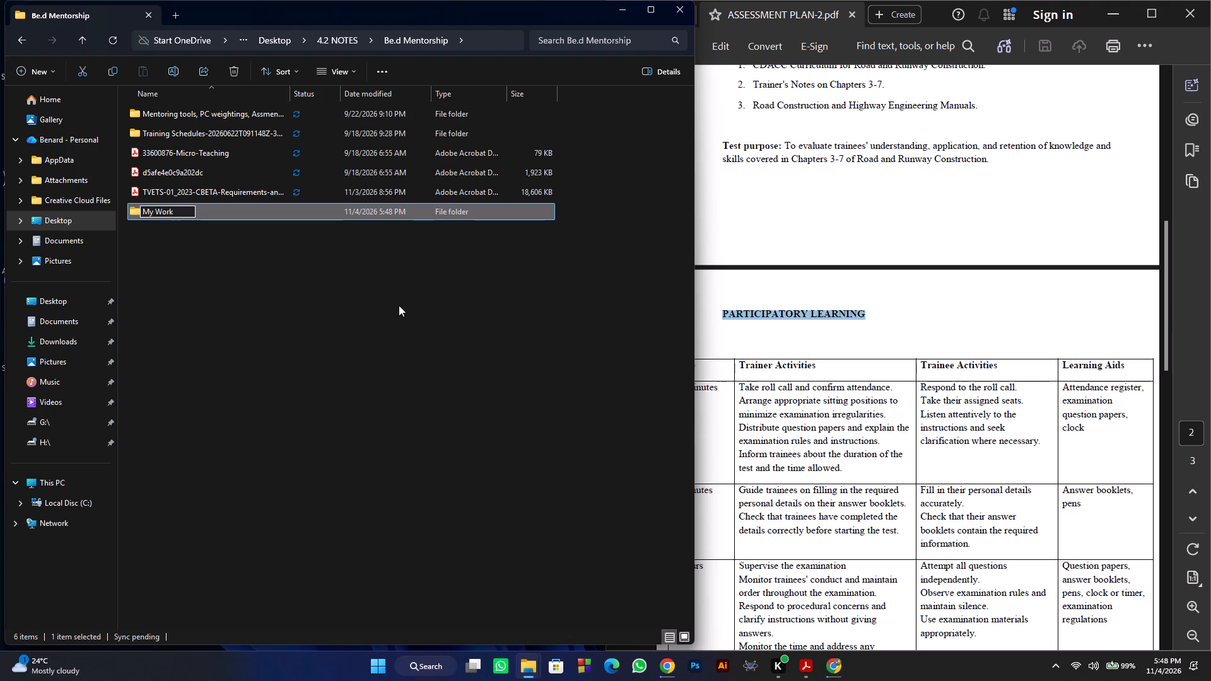
key("BackSpace")
key("slash")
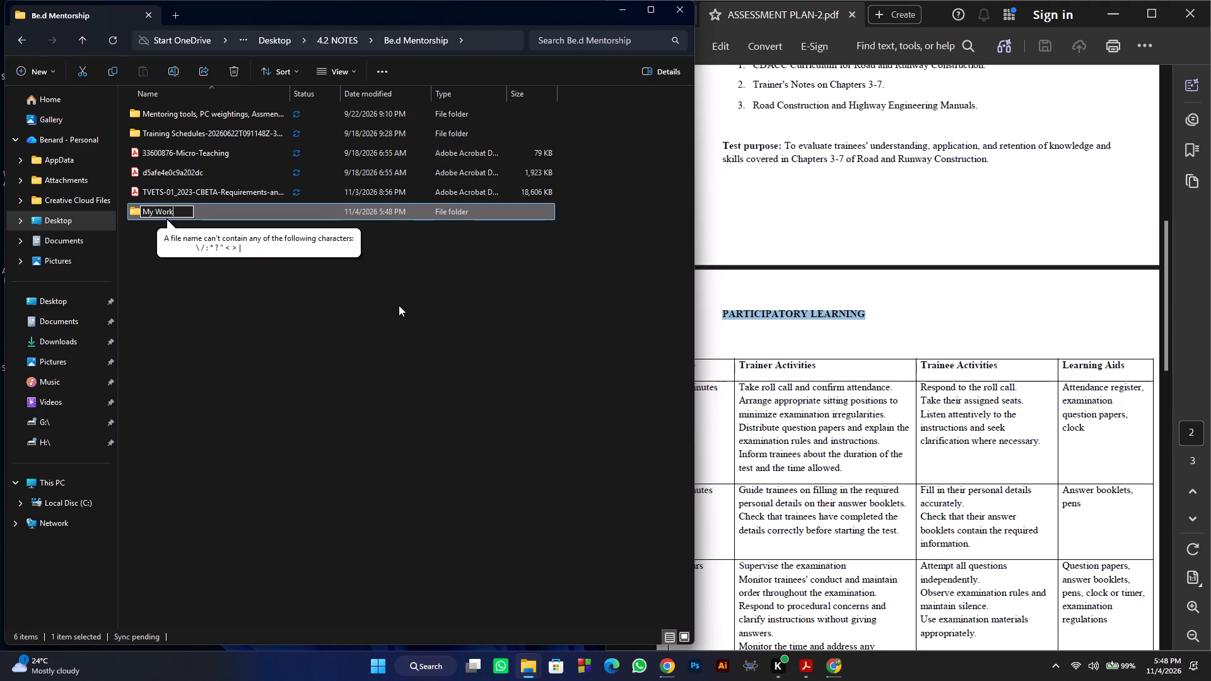
key("Return")
key("minus")
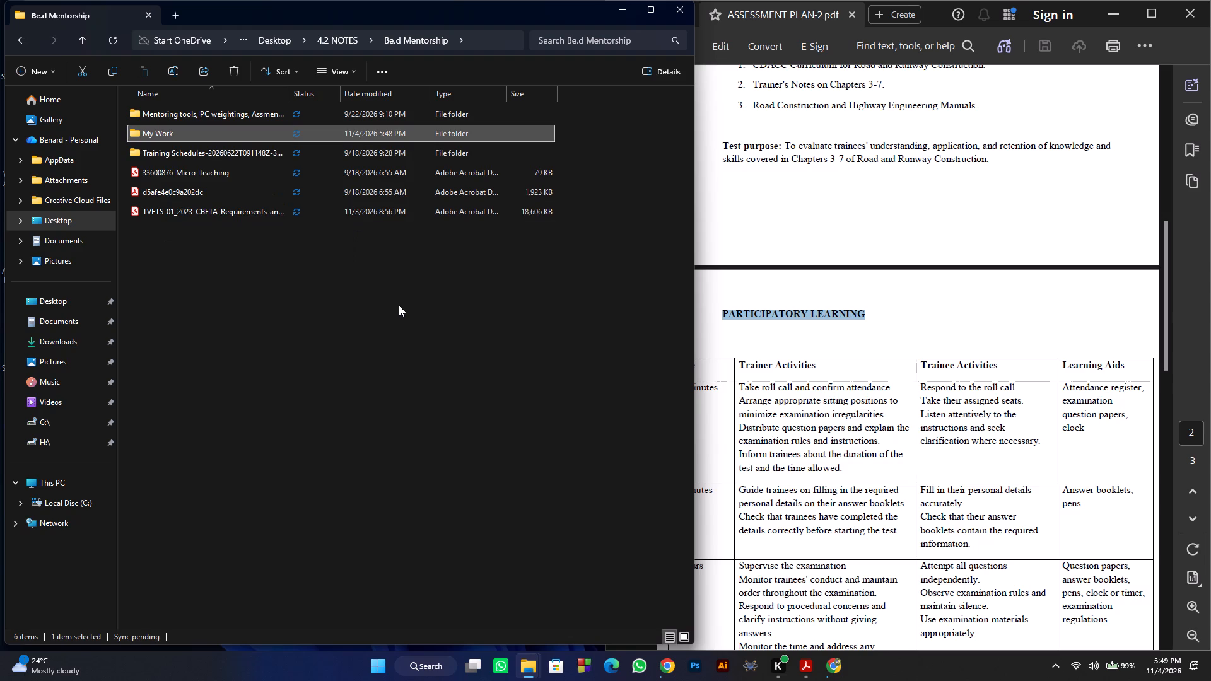
Rename the "My Work" folder as "My Work_practice".
left_click(187, 134)
left_click(187, 134)
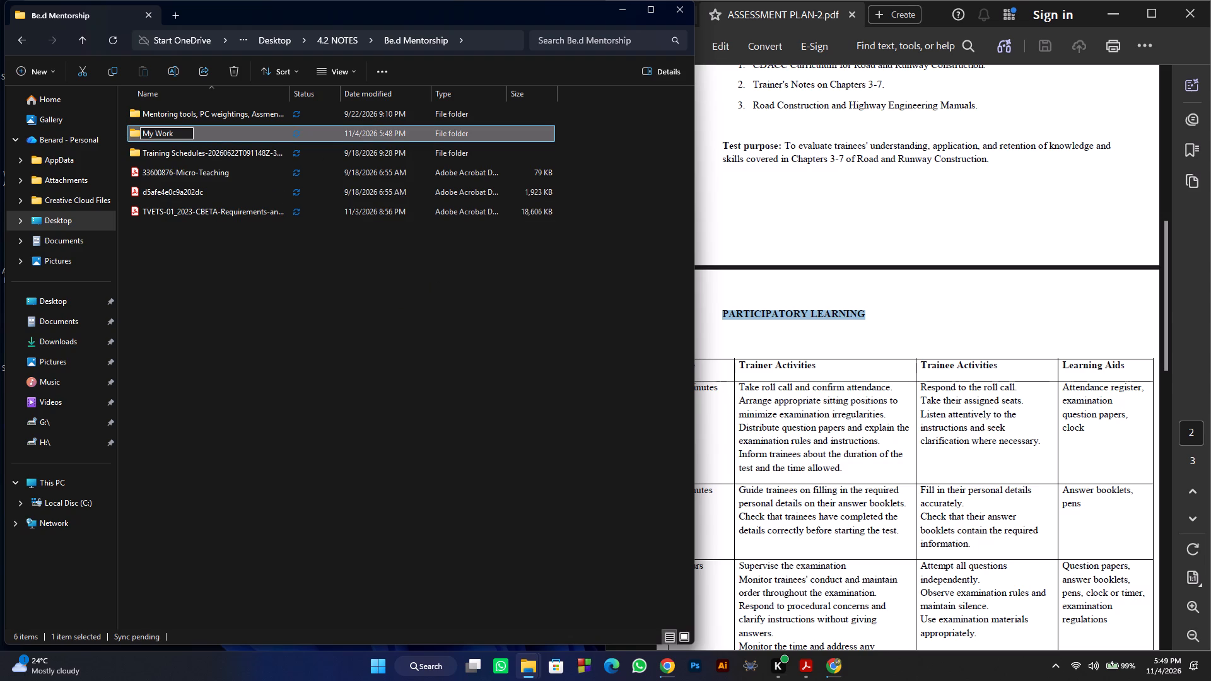
key("shift+underscore")
type("practice")
key("Return")
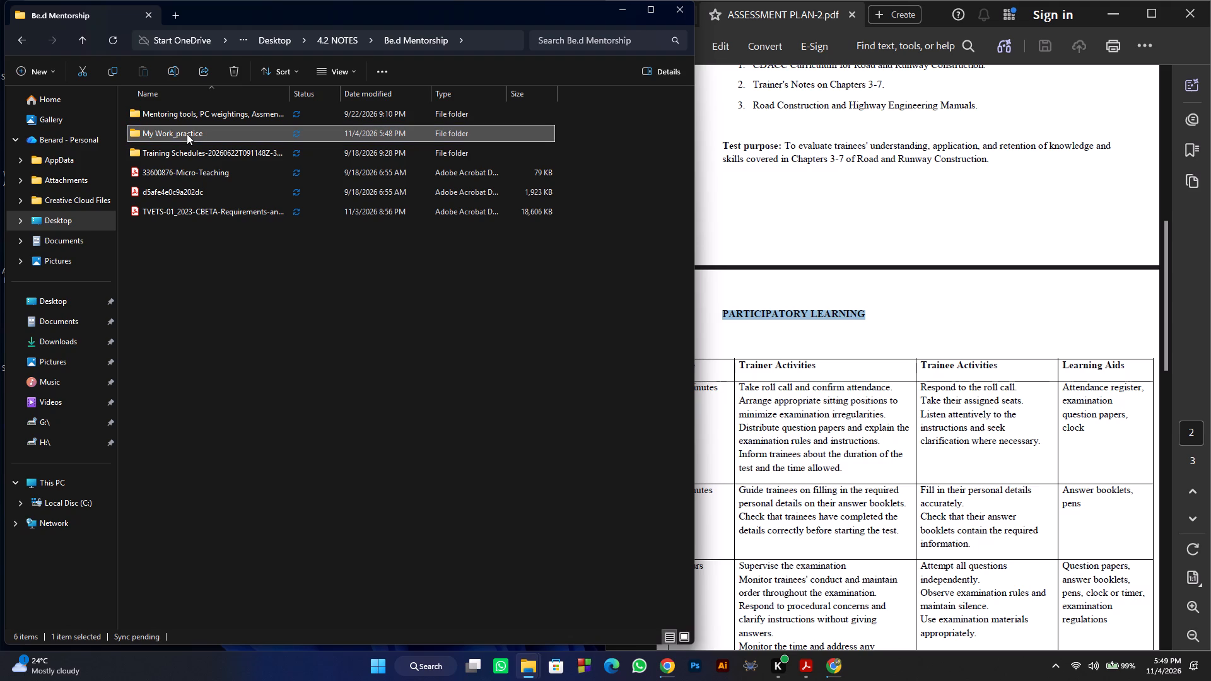
Move "WORKSHOP ASSESSMENT plan 17.07.26" from the Desktop into the My Work_practice folder, and return to Be.d Mentorship.
double_click(190, 137)
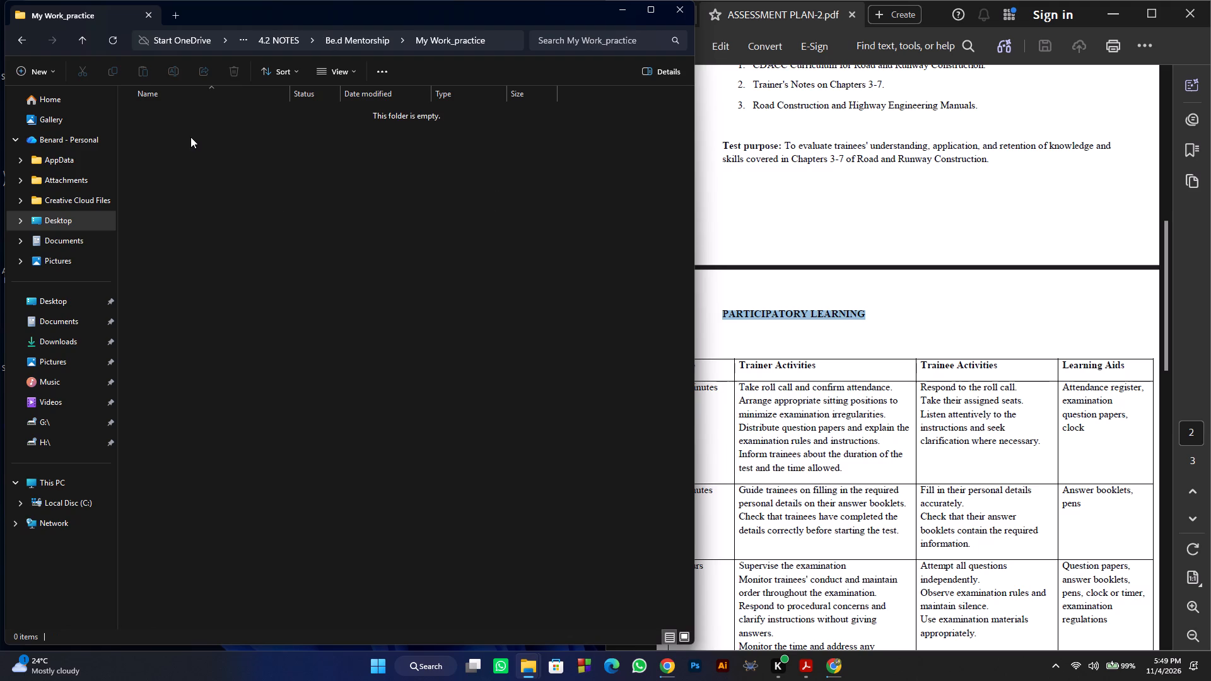
left_click(170, 7)
left_click(174, 9)
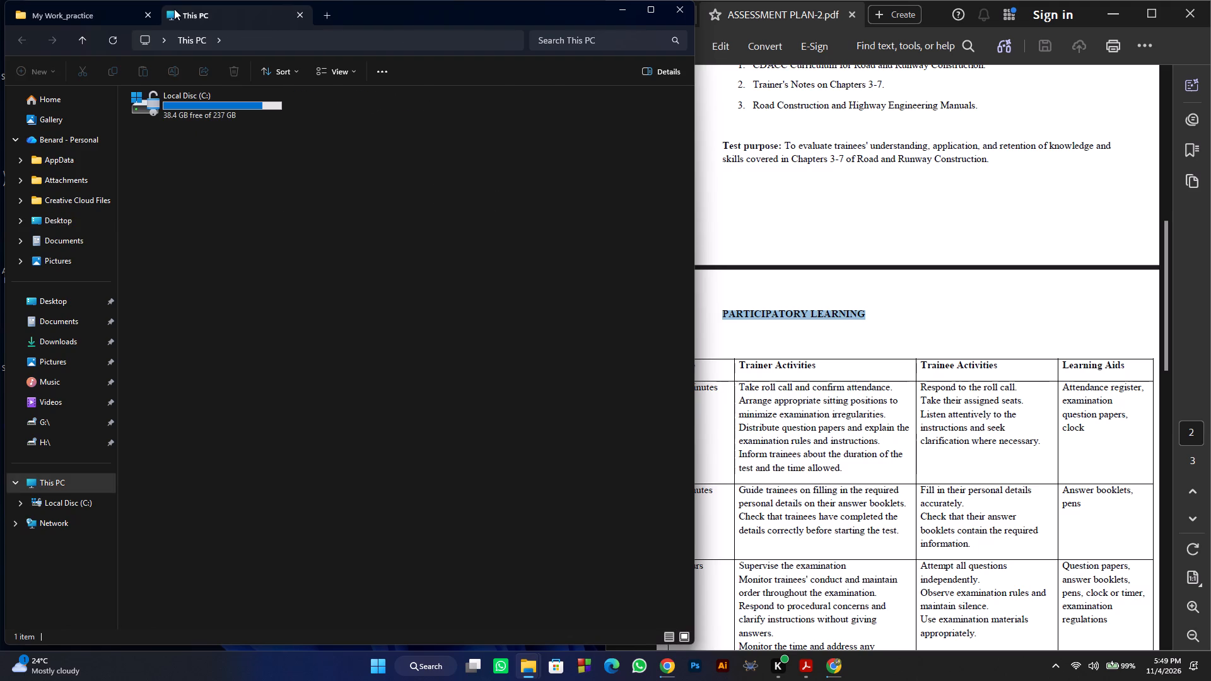
left_click(66, 338)
left_click(59, 293)
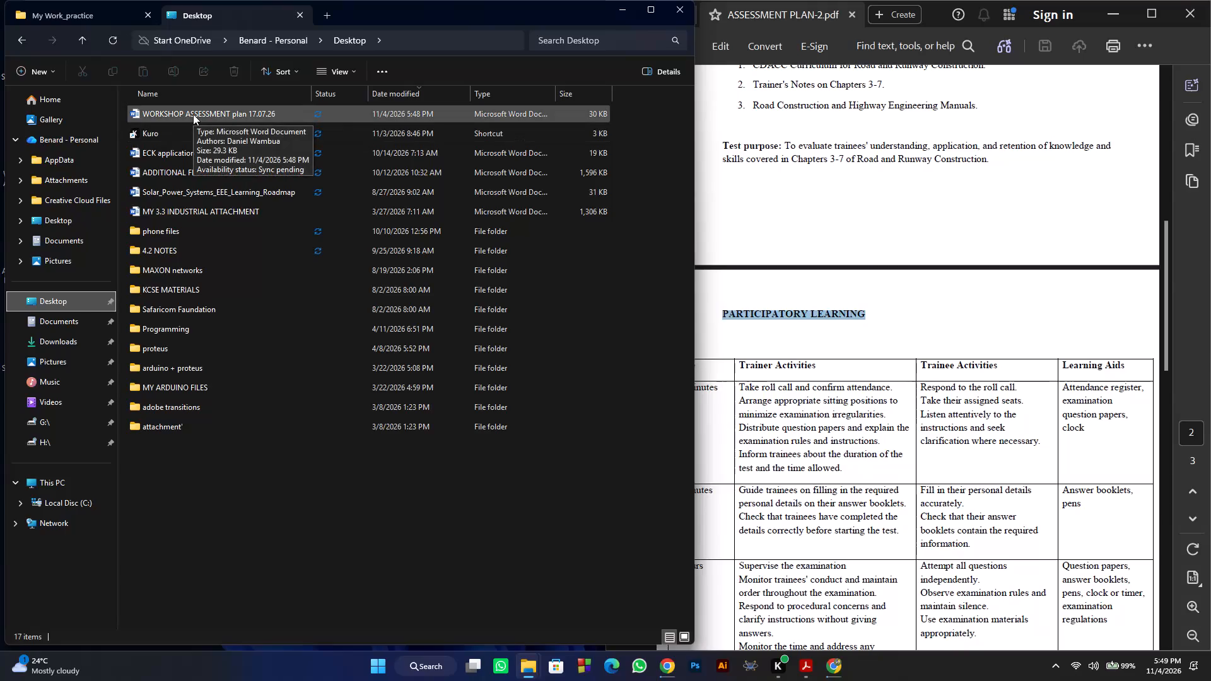
left_click_drag(190, 112, 110, 27)
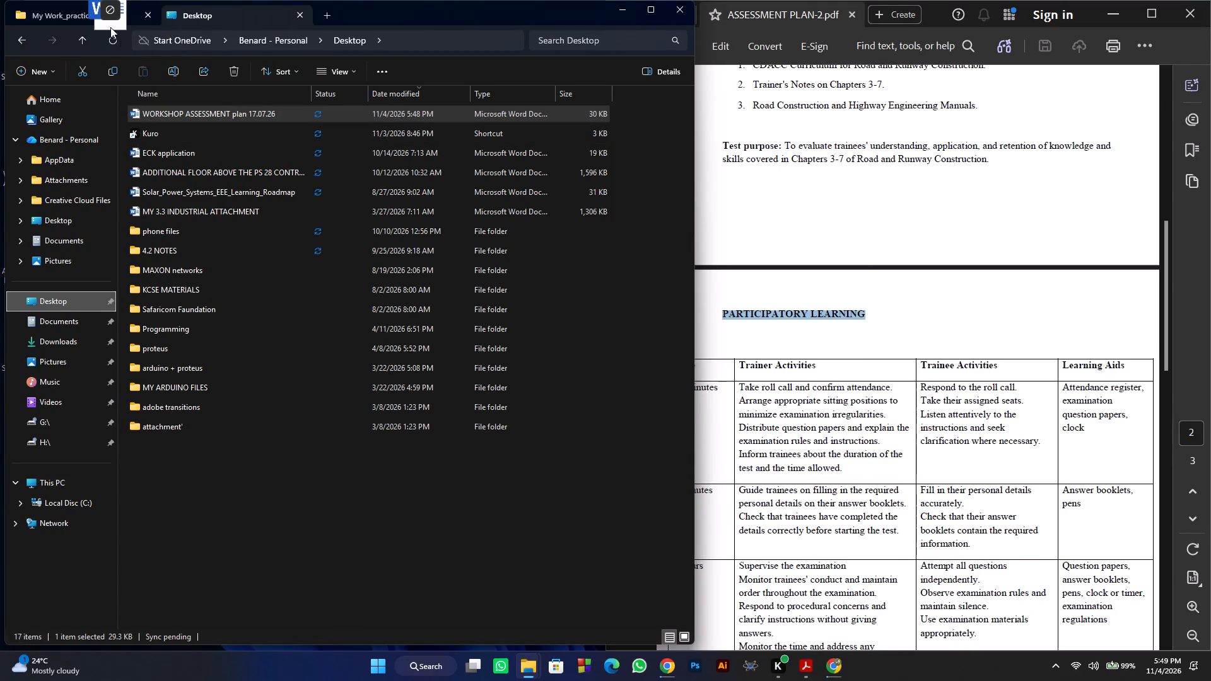
left_click_drag(110, 27, 230, 219)
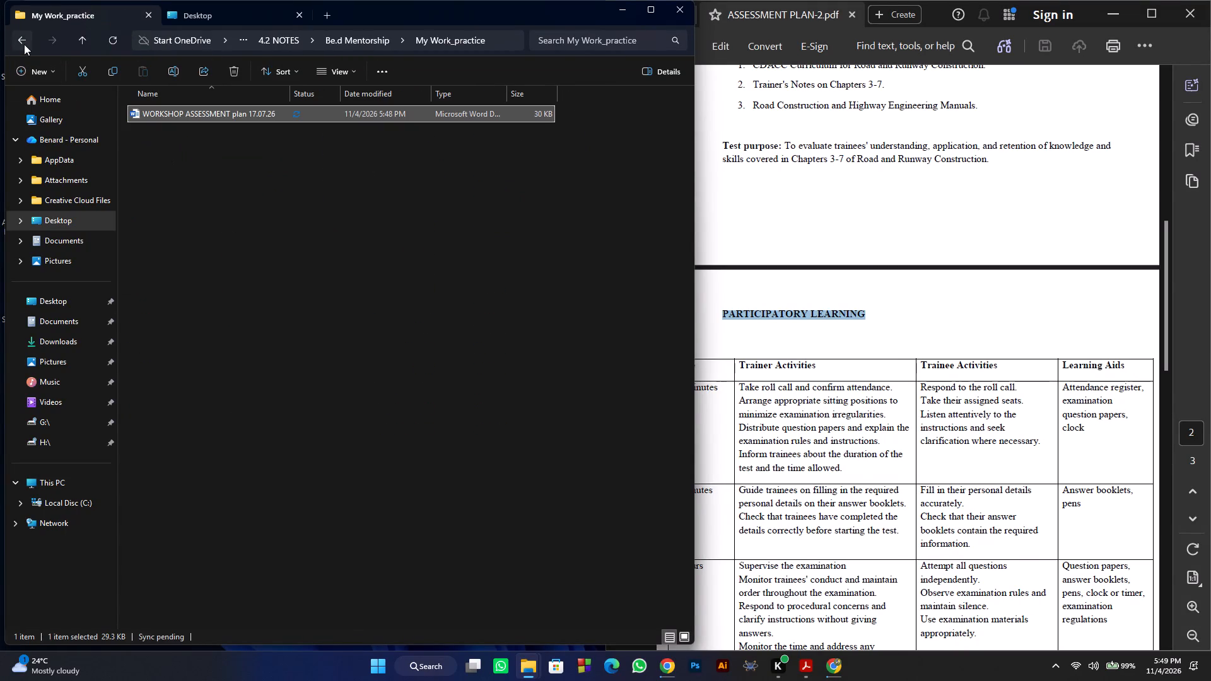
left_click(24, 44)
Delete the "ECK application" and "ADDITIONAL FLOOR ABOVE THE PS 28" Word documents from the Desktop folder.
left_click(206, 18)
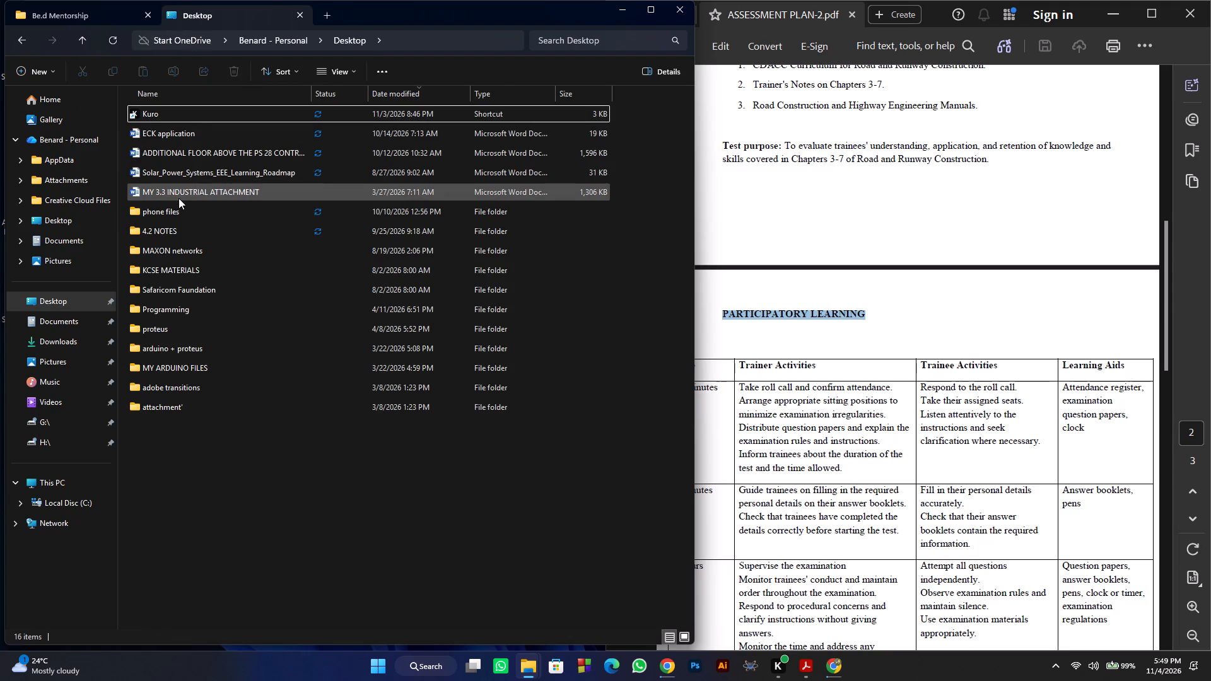
left_click(176, 161)
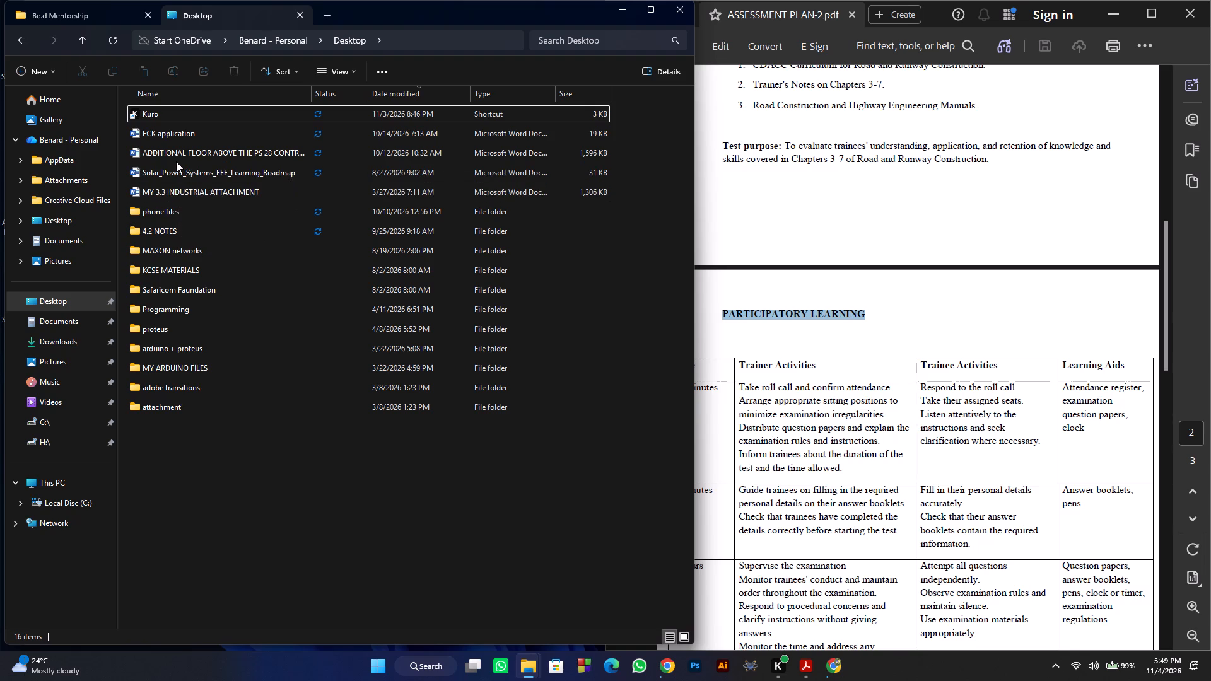
left_click(178, 156)
left_click_drag(121, 152, 123, 151)
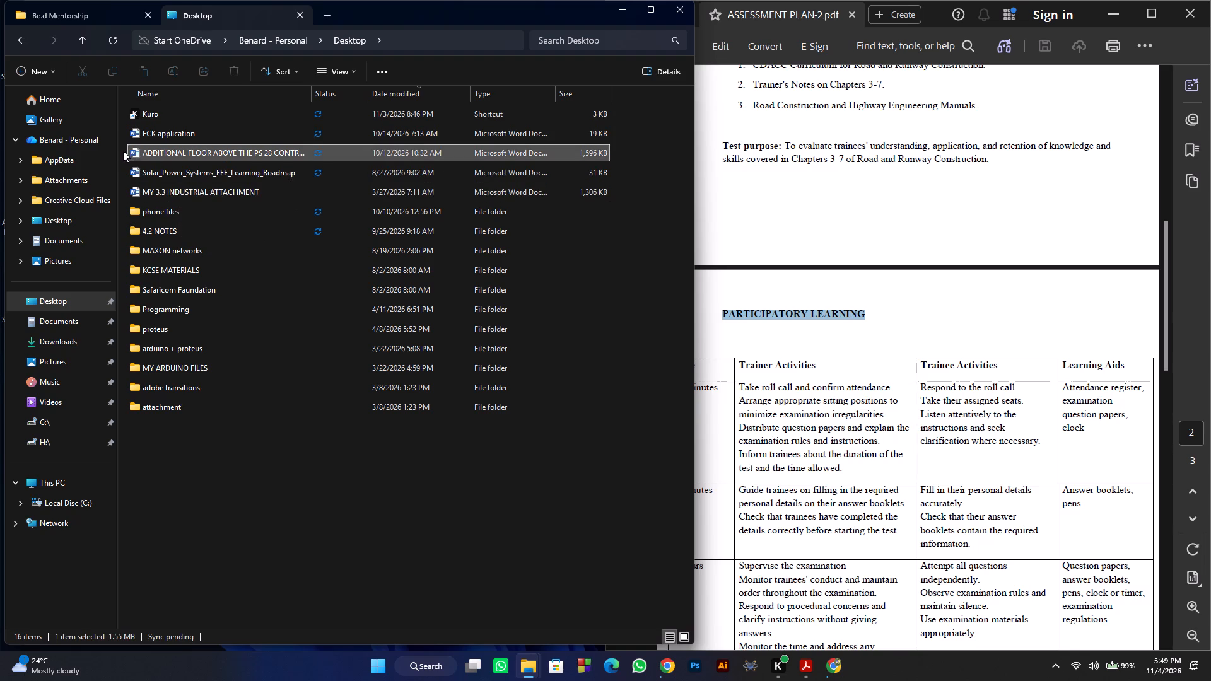
left_click_drag(123, 151, 155, 103)
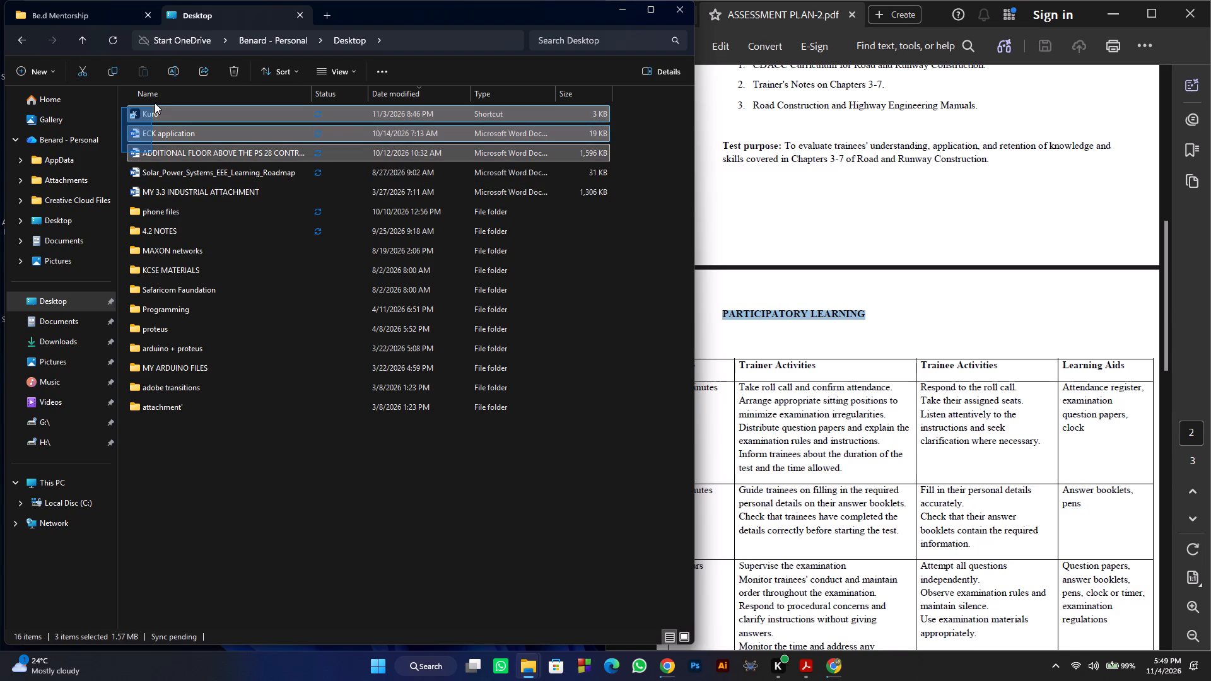
left_click_drag(155, 103, 156, 128)
left_click(233, 66)
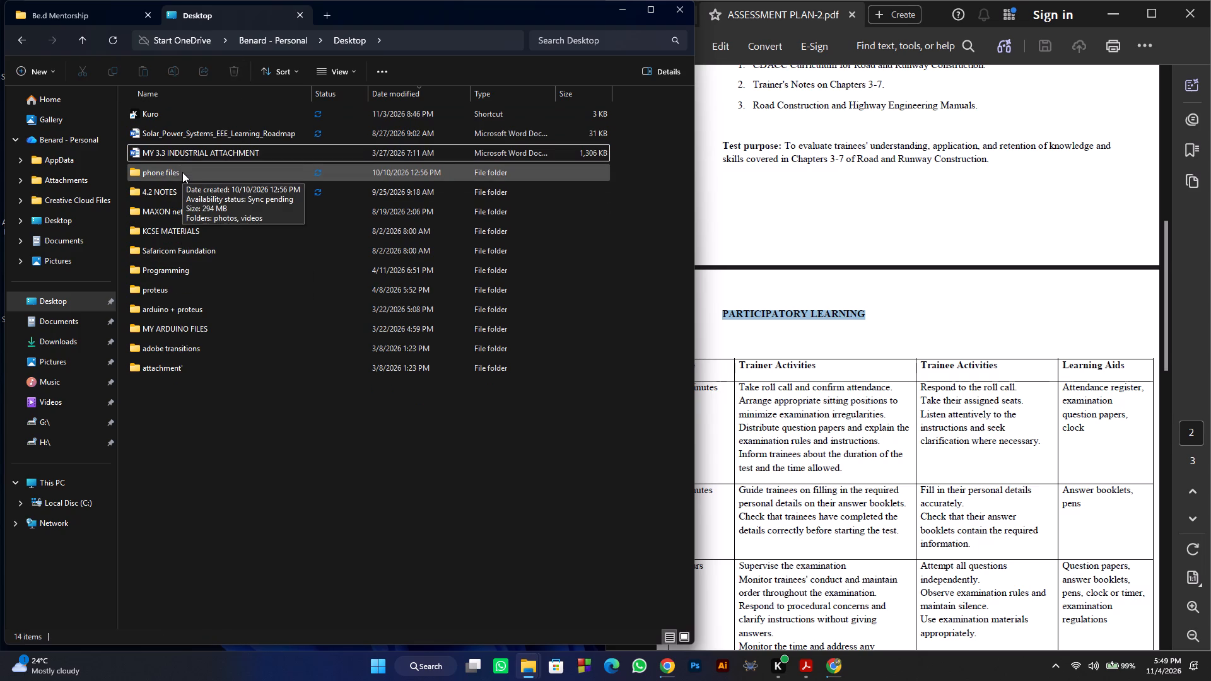
Check the contents of the Safaricom Foundation folder on the Desktop and delete the whole folder.
double_click(185, 252)
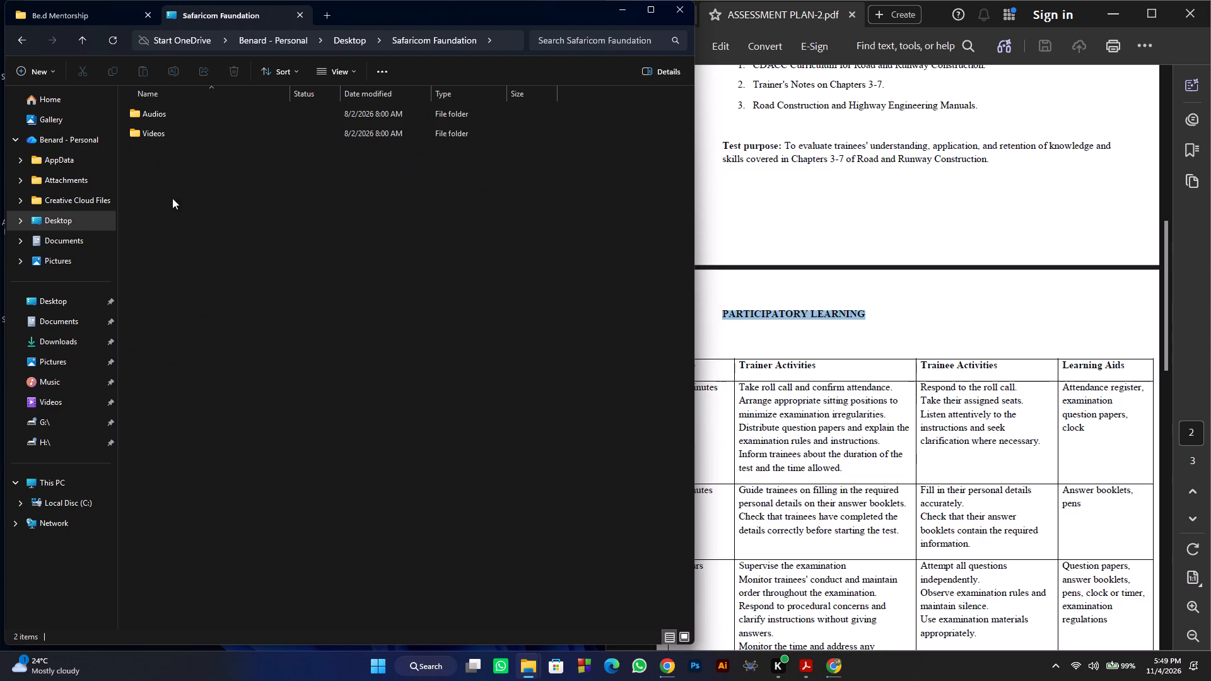
left_click_drag(160, 156, 153, 101)
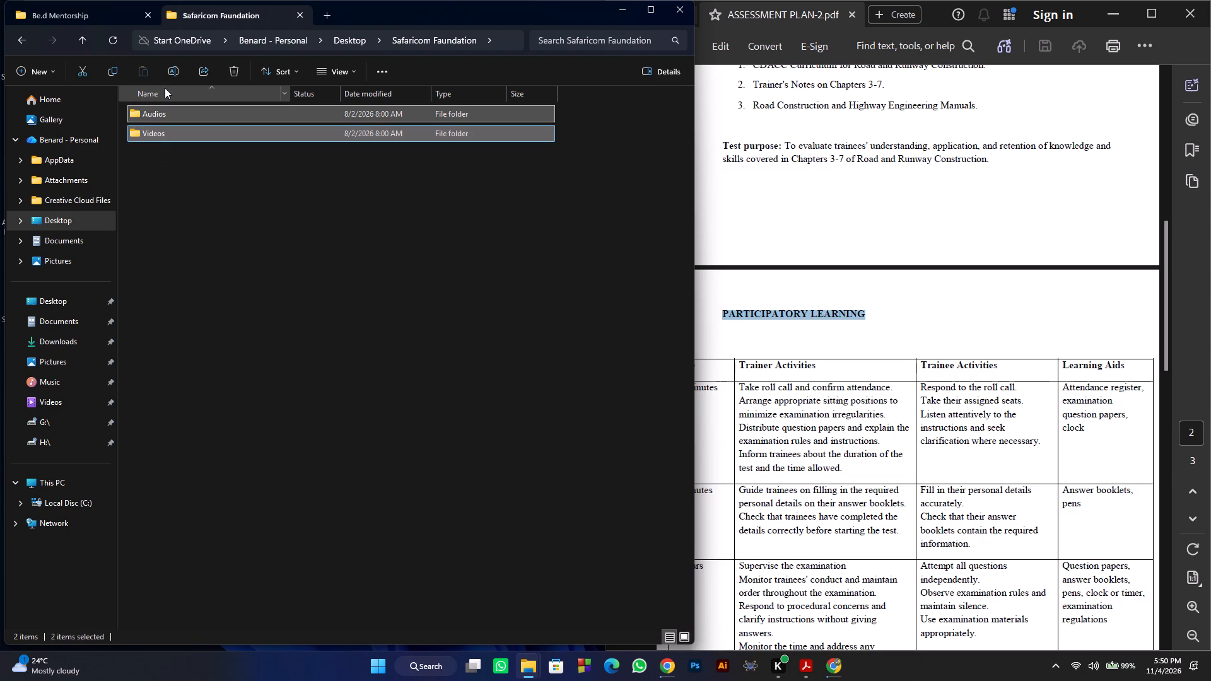
left_click(22, 41)
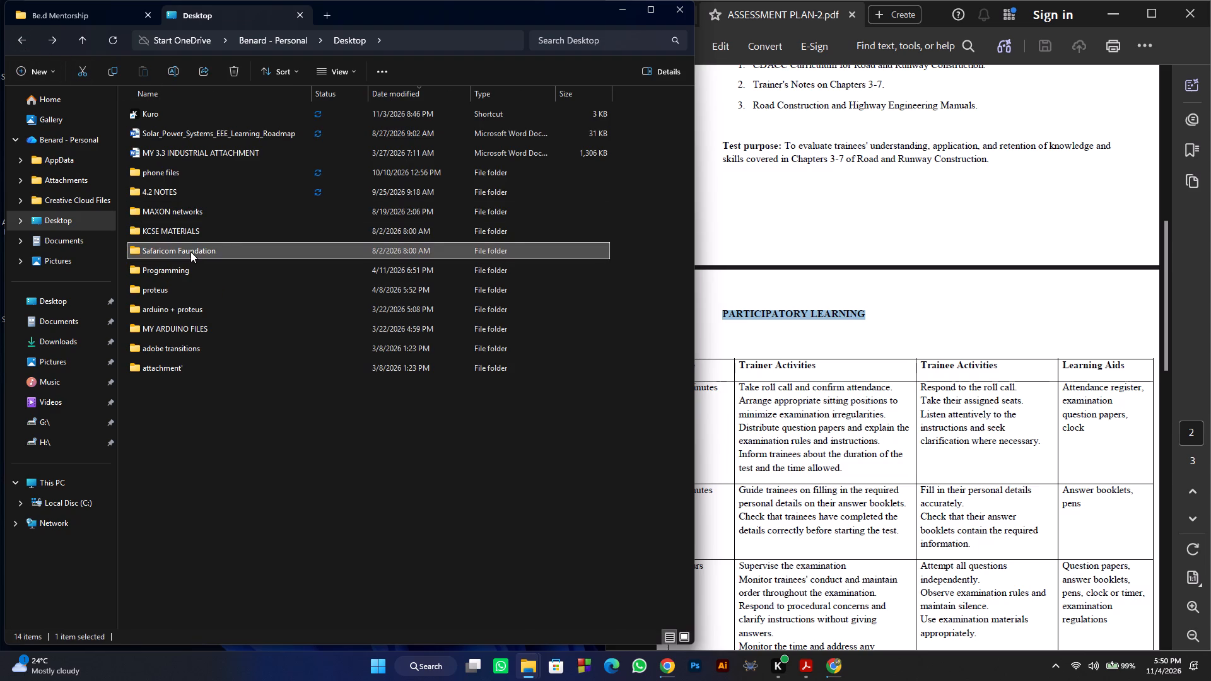
left_click(190, 252)
left_click(239, 71)
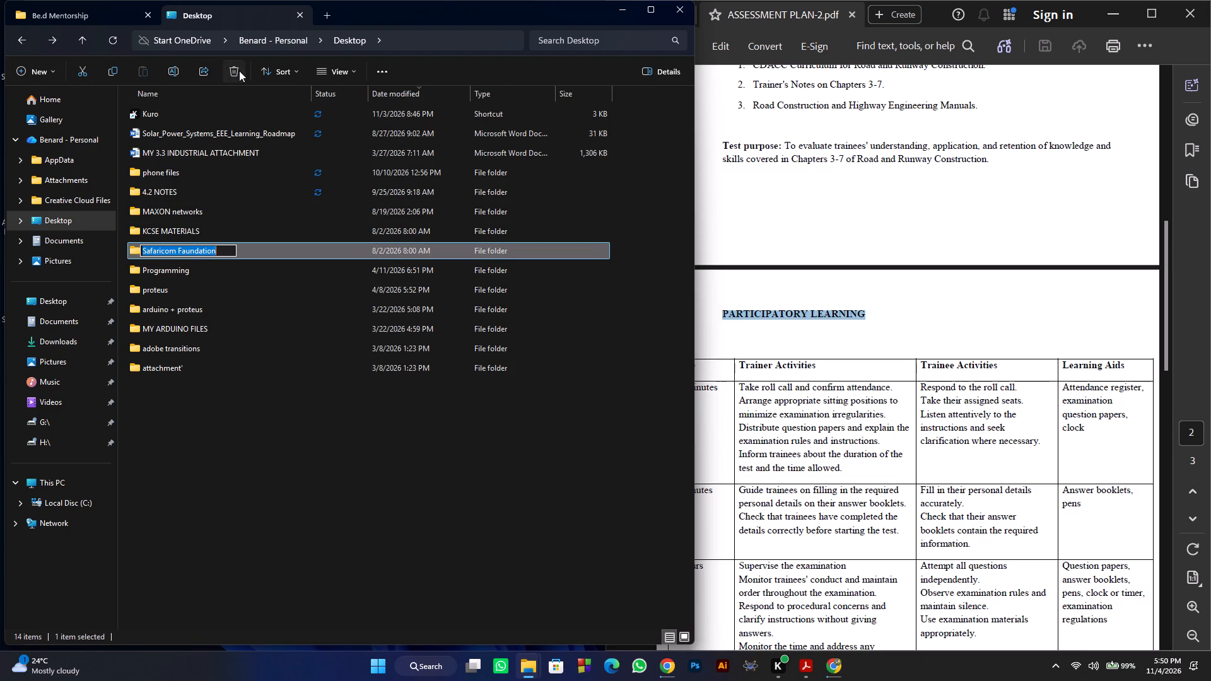
left_click(625, 352)
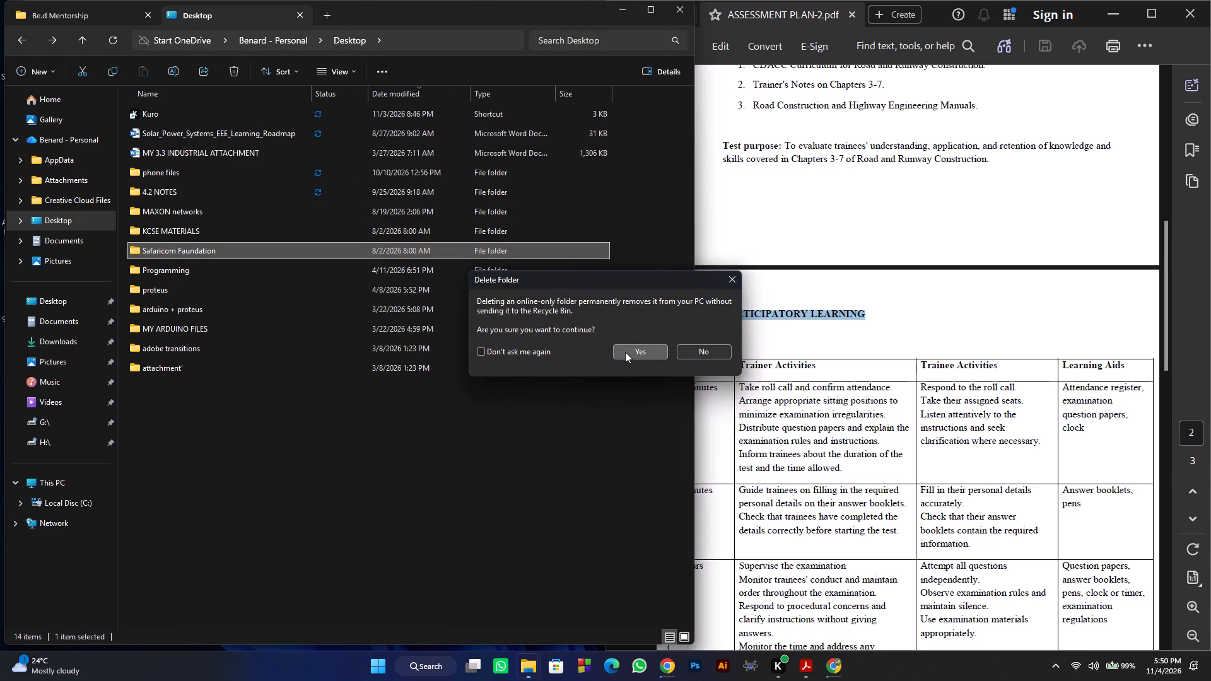
Permanently delete the KCSE MATERIALS folder from the Desktop folder.
left_click(201, 238)
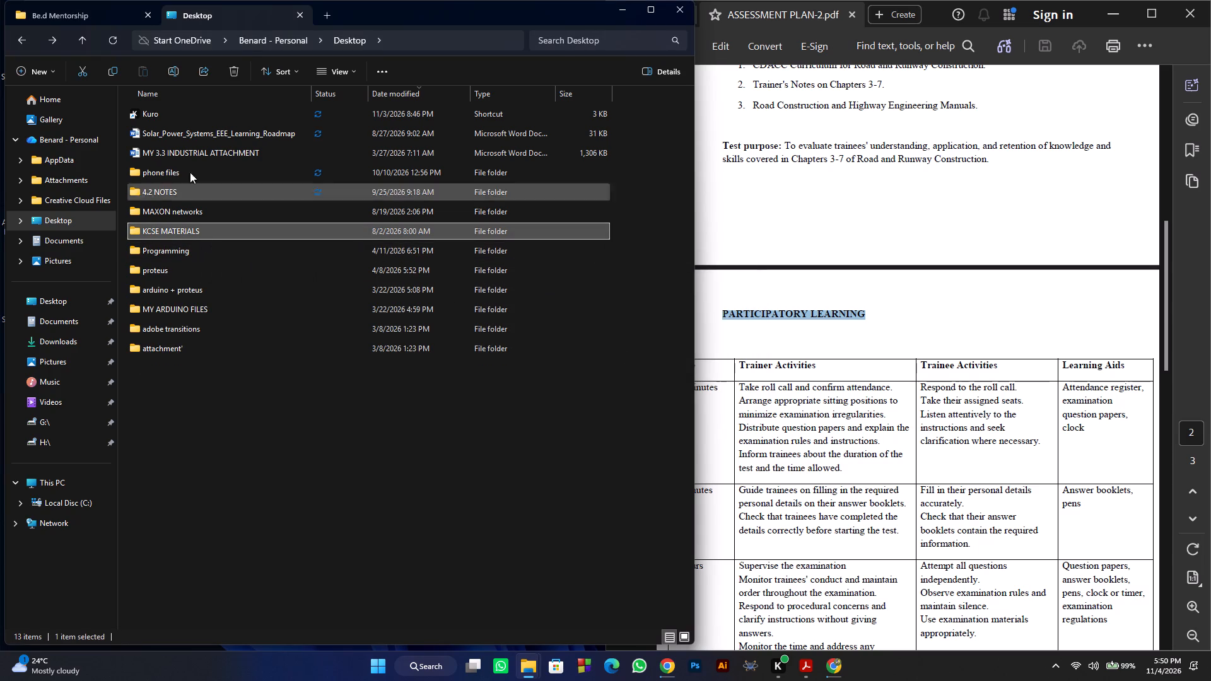
left_click(233, 79)
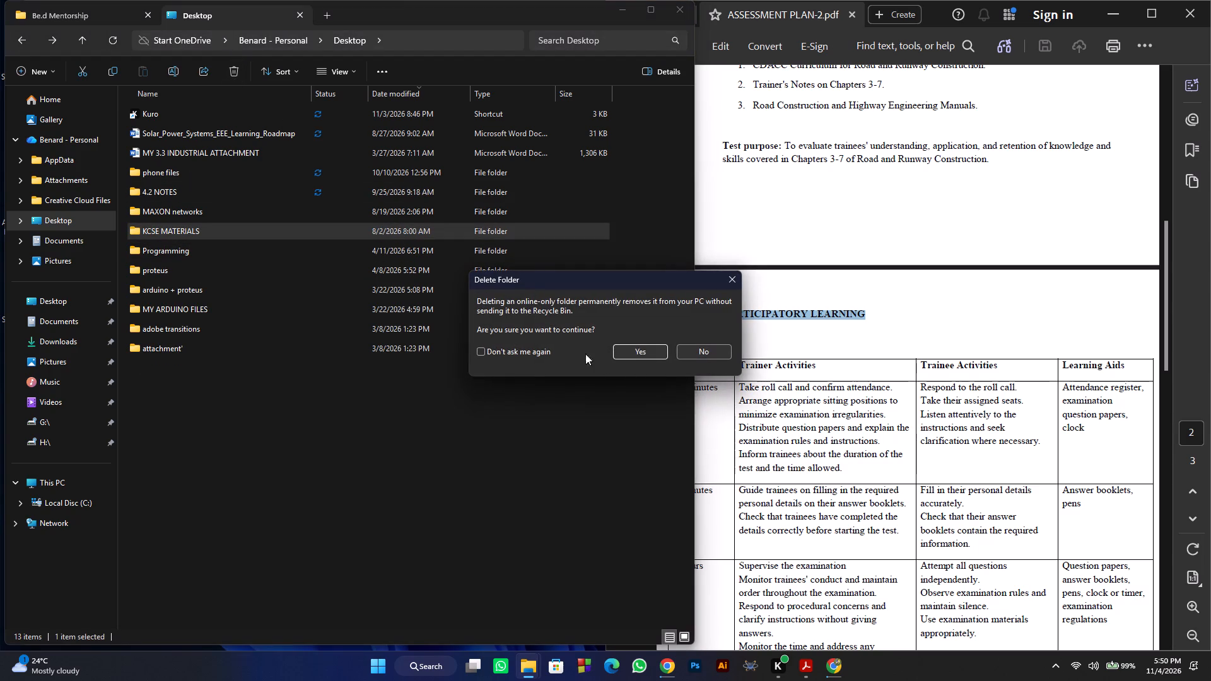
left_click(624, 347)
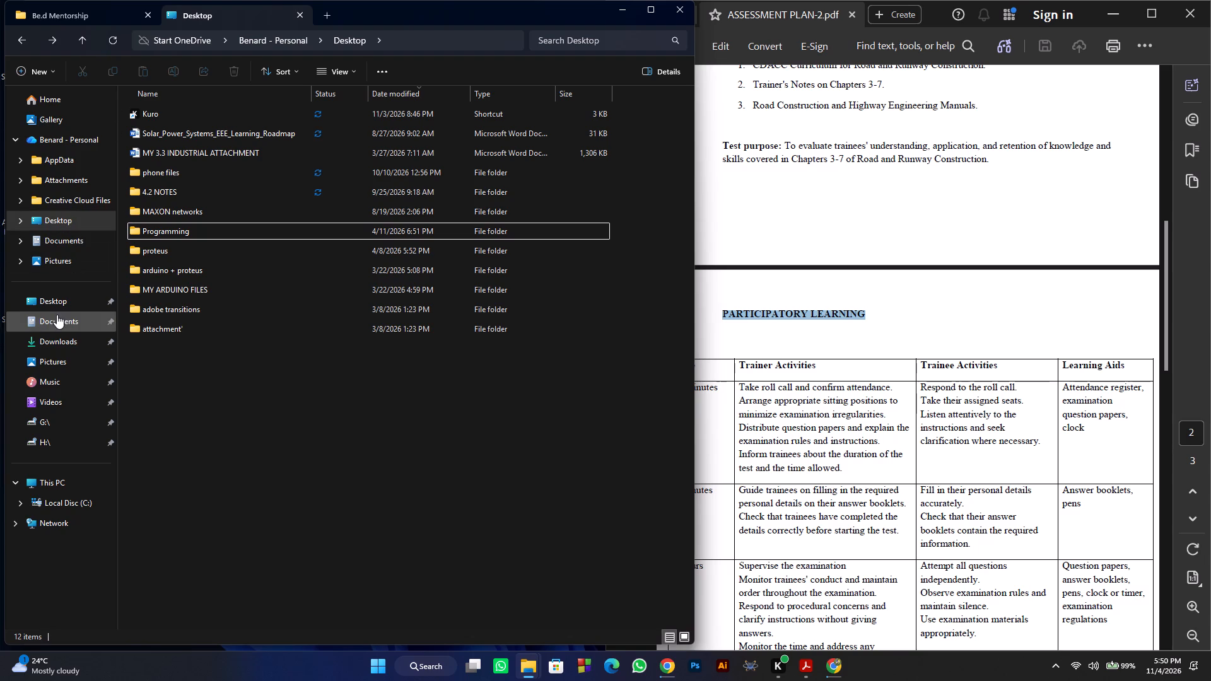
In Downloads, examine the "ASSESMENT SESSION PLAN" Word document and the "ASSESSMENT PLAN-2" PDF.
left_click(61, 339)
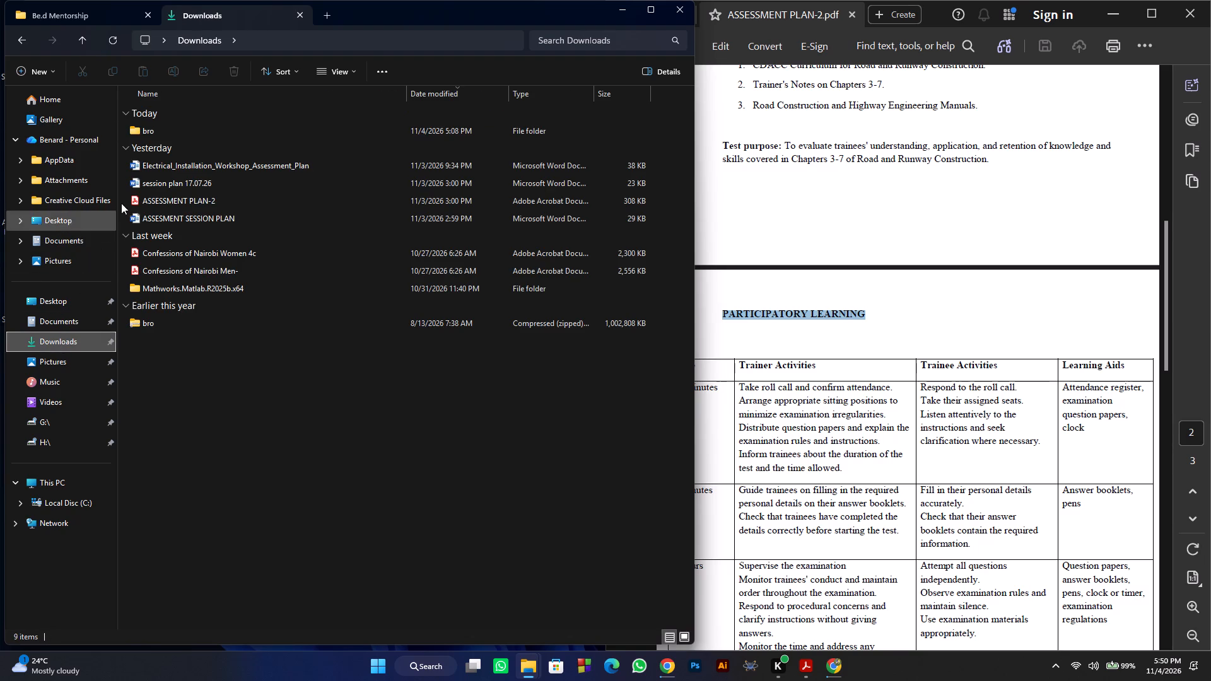
left_click(184, 201)
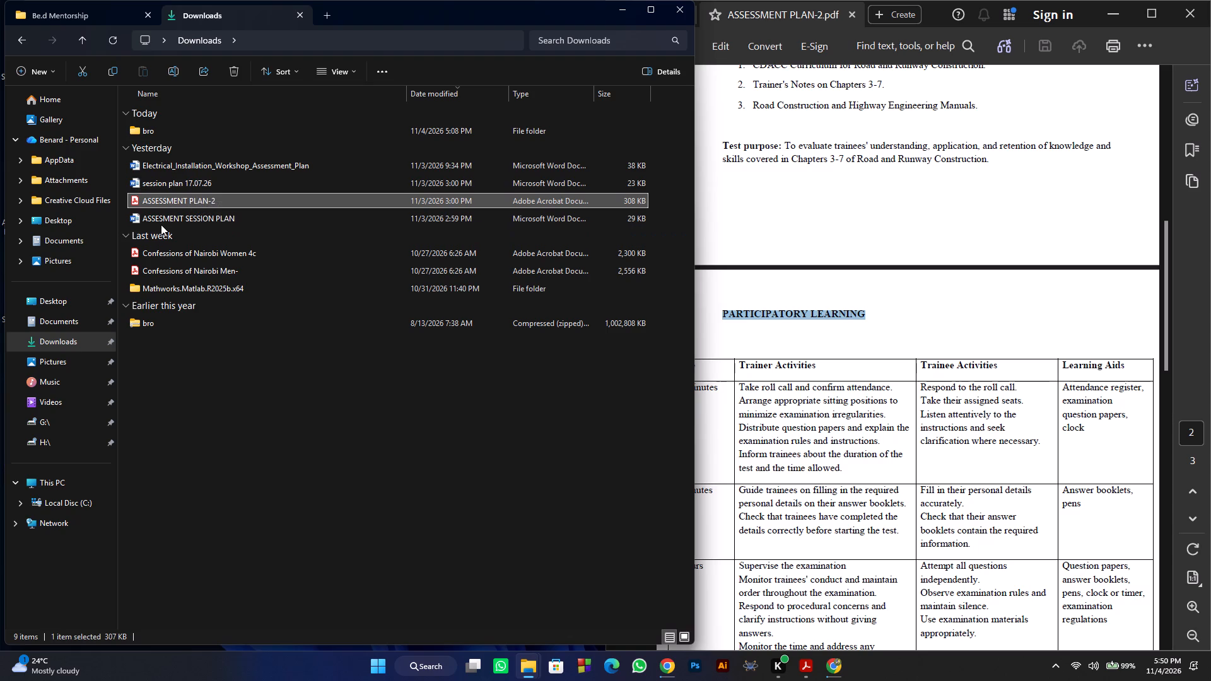
left_click(161, 224)
left_click(171, 186, "shift")
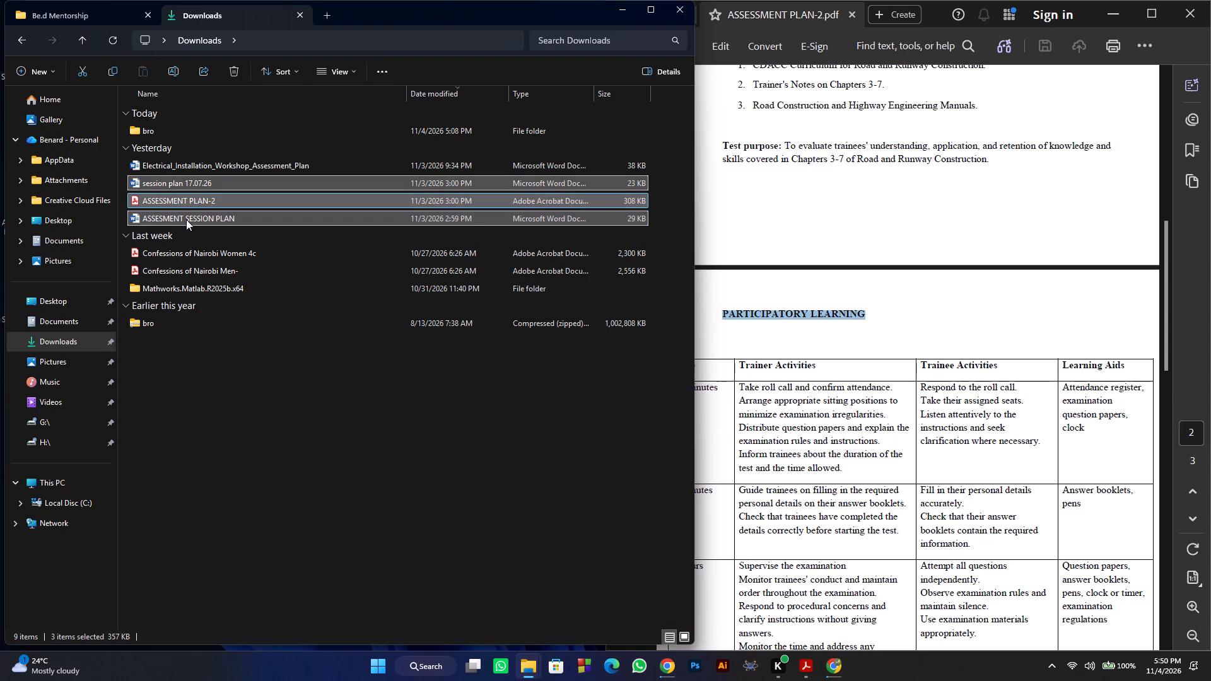
left_click(186, 219)
double_click(186, 219)
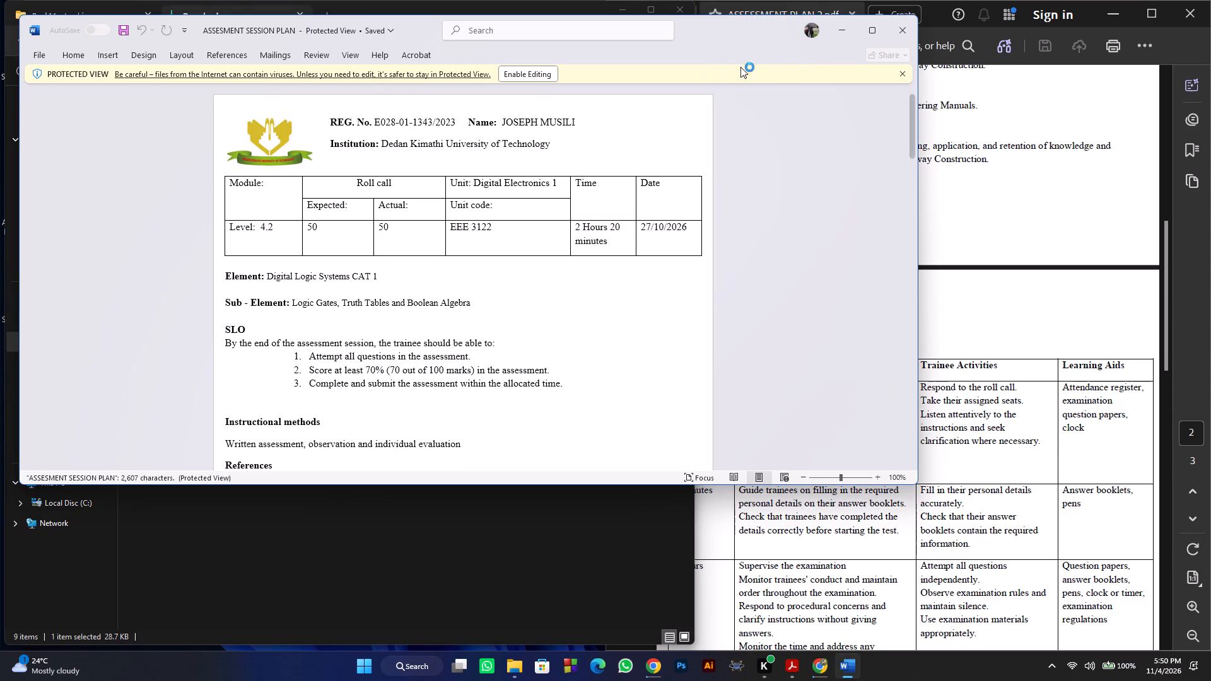
left_click(900, 32)
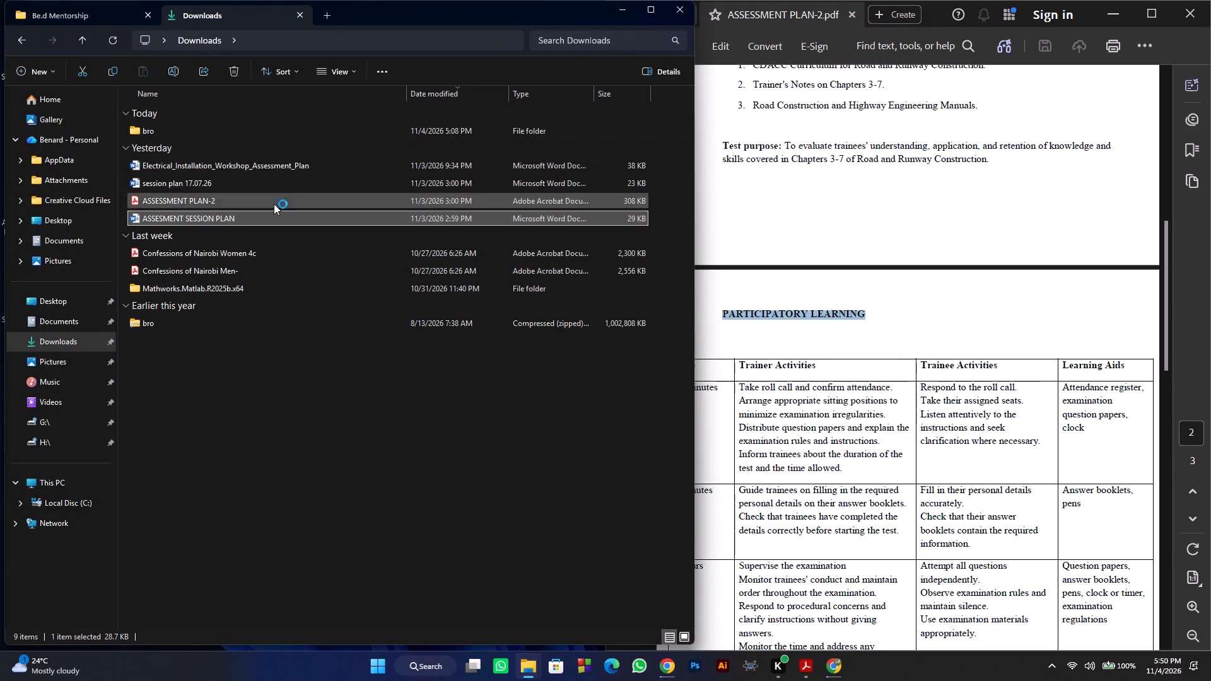
double_click(217, 200)
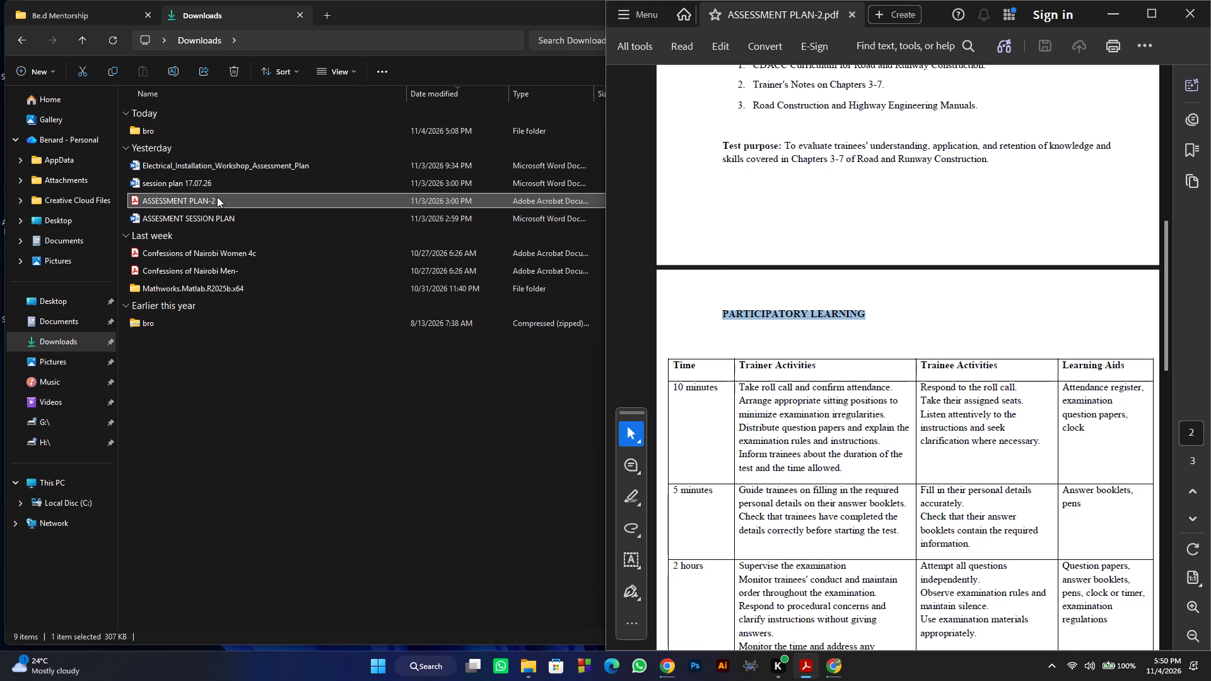
double_click(208, 199)
scroll(869, 370, "up", 8)
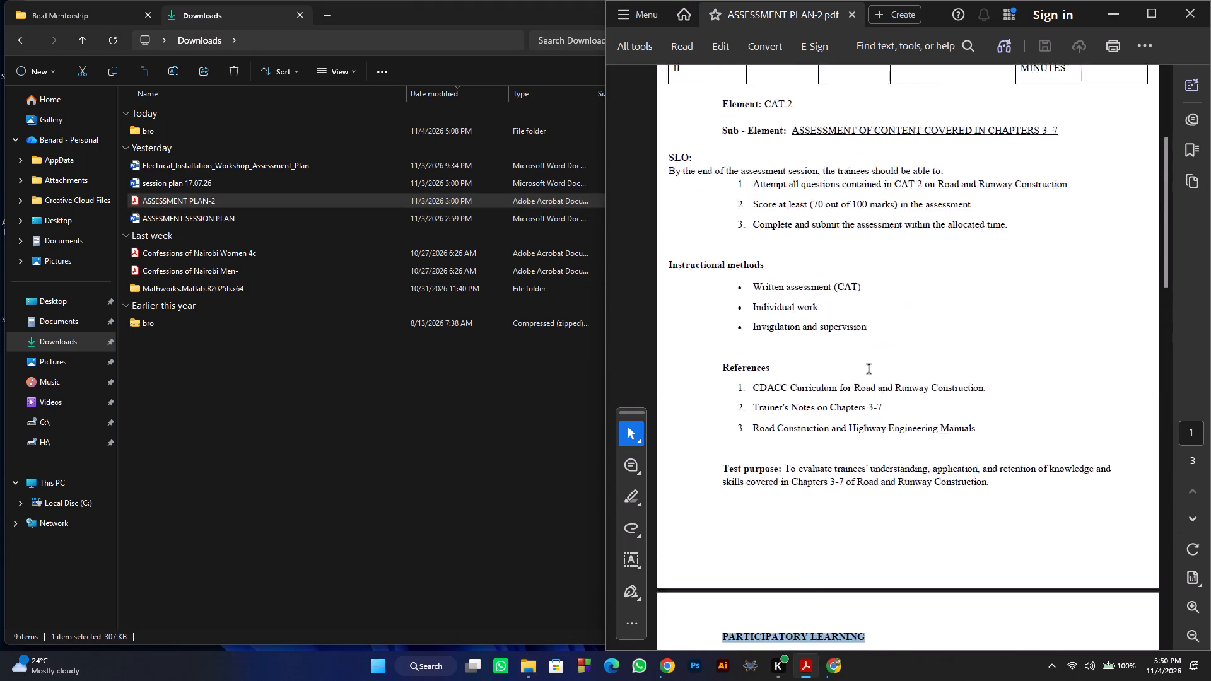
scroll(869, 370, "up", 6)
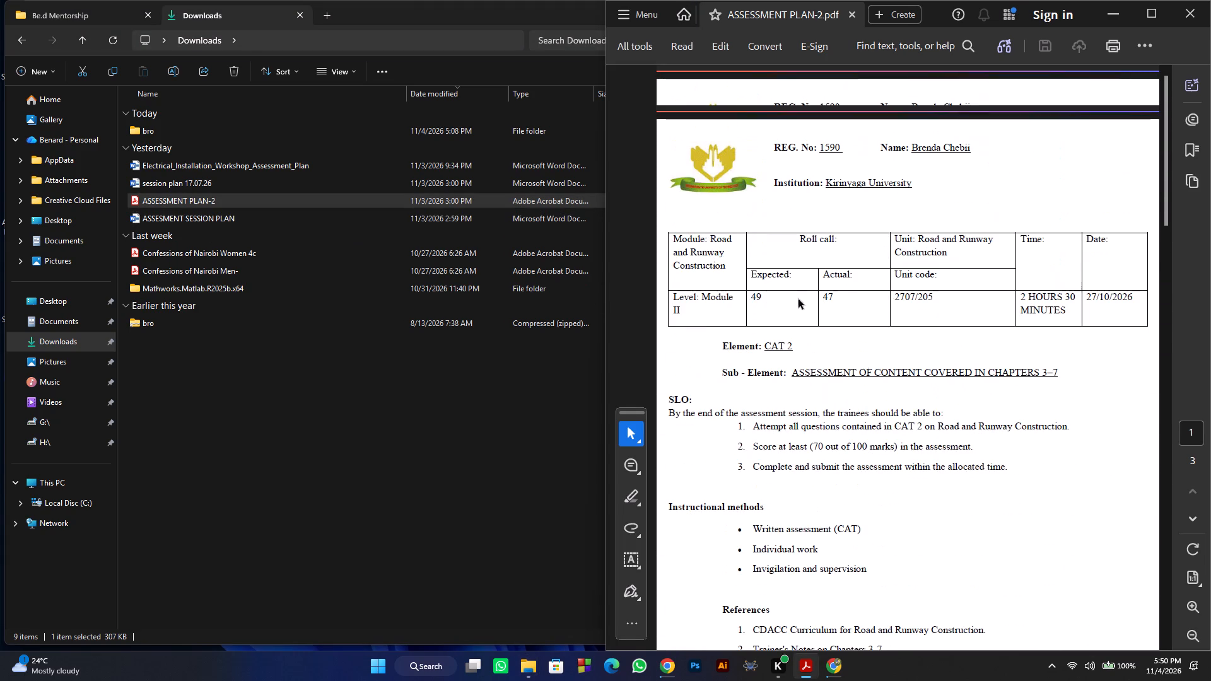
Look through the "session plan 17.07.26" Word document from Downloads and close it.
double_click(199, 185)
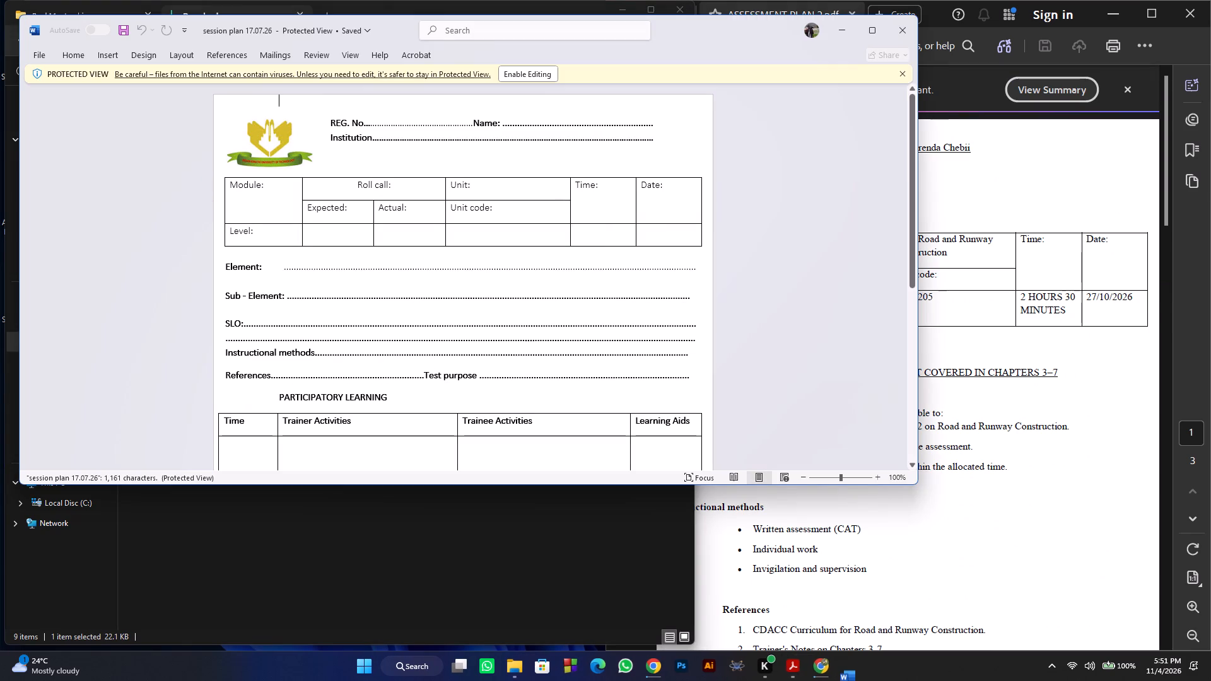
scroll(366, 358, "down", 12)
scroll(366, 358, "down", 11)
scroll(366, 358, "up", 7)
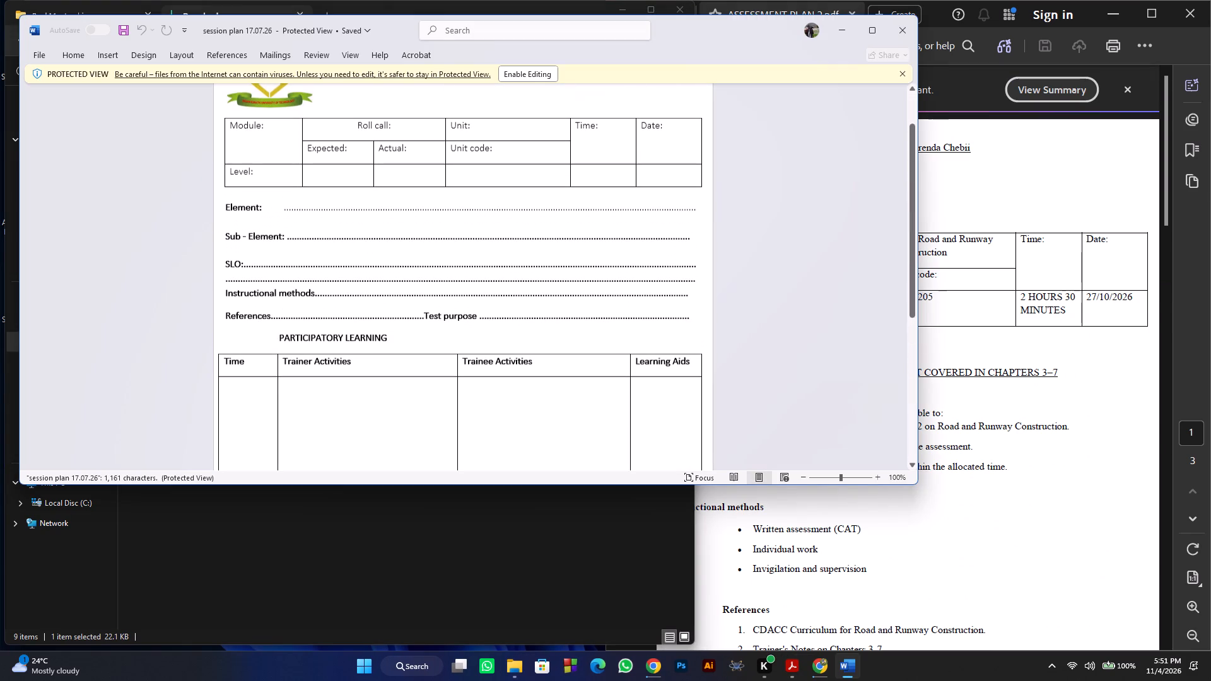
scroll(366, 358, "up", 4)
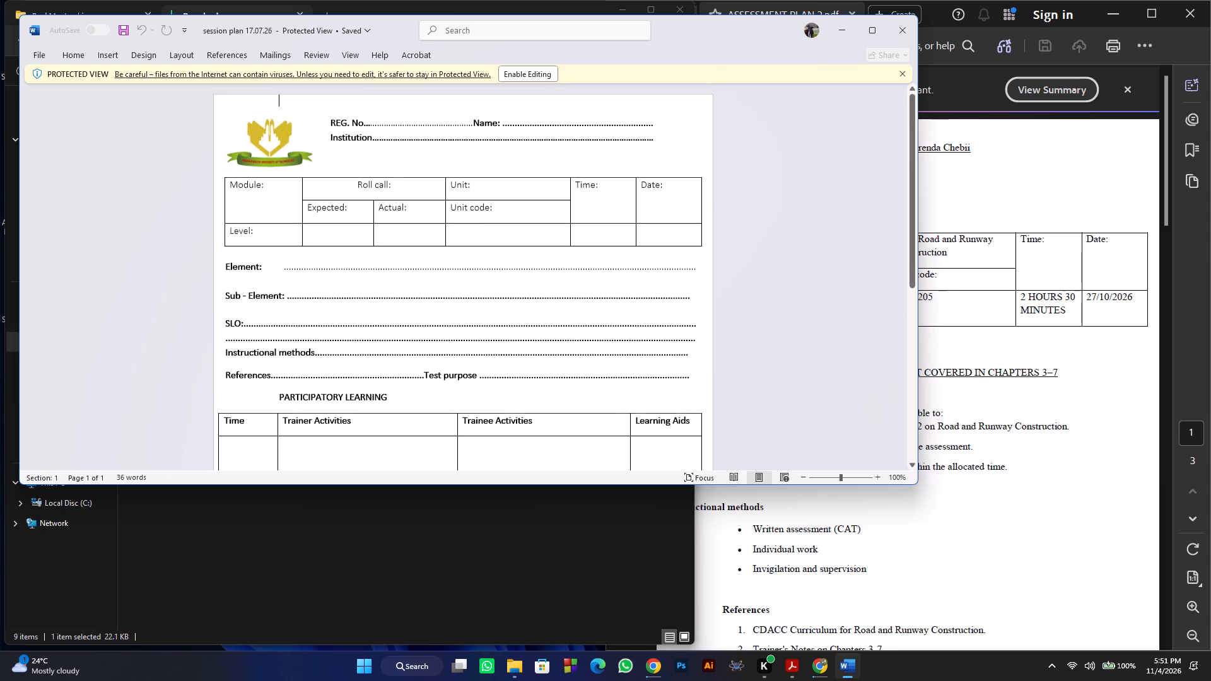
scroll(365, 358, "up", 1)
left_click(894, 30)
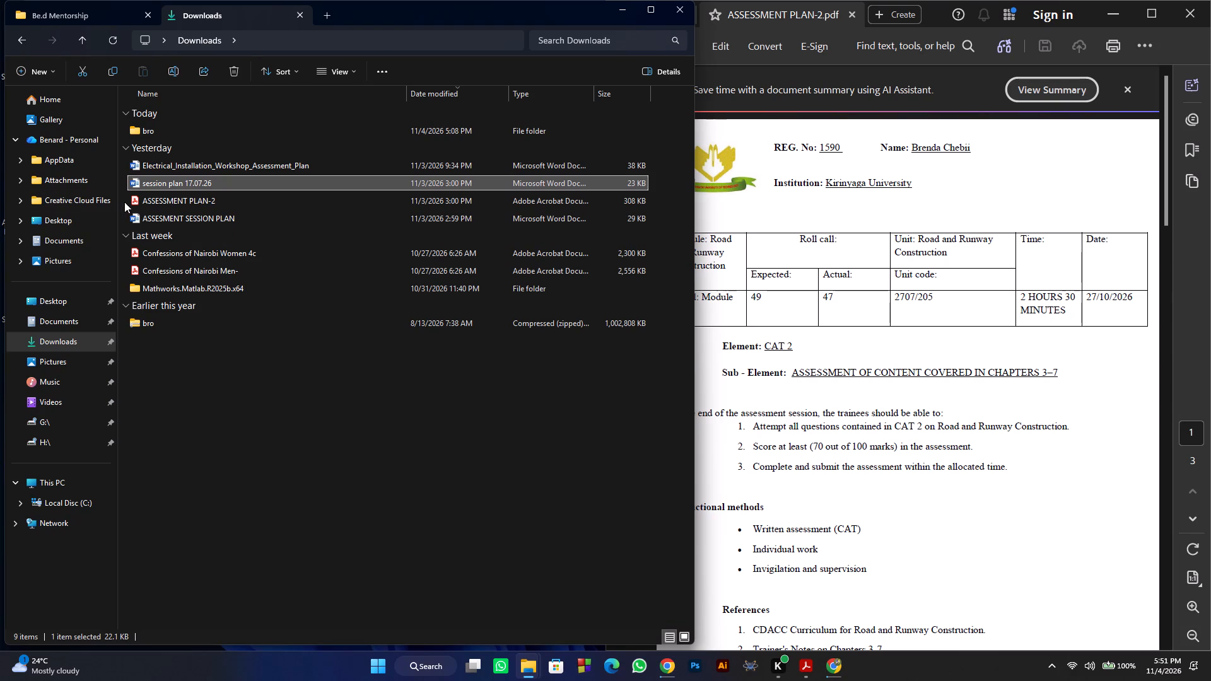
Move Electrical_Installation_Workshop_Assessment_Plan, session plan 17.07.26 and ASSESSMENT PLAN-2 from Downloads into My Work_practice, closing the open PDF to release it.
left_click_drag(124, 202, 156, 158)
left_click_drag(156, 180, 139, 79)
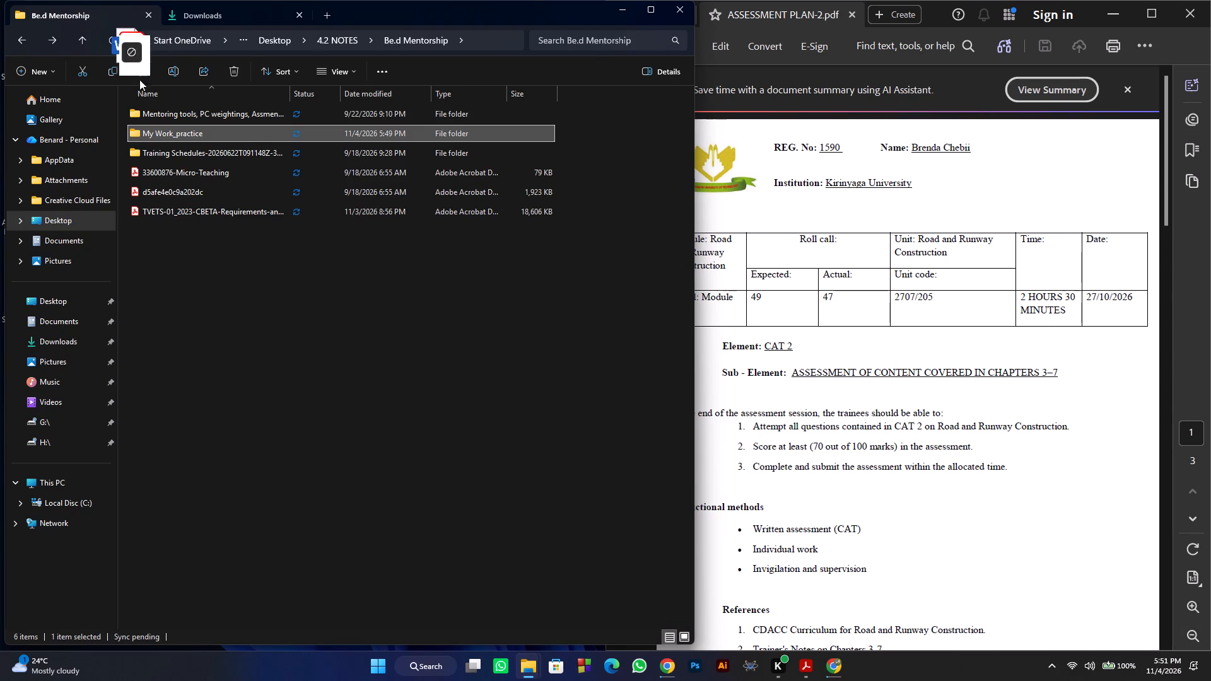
left_click_drag(139, 79, 226, 141)
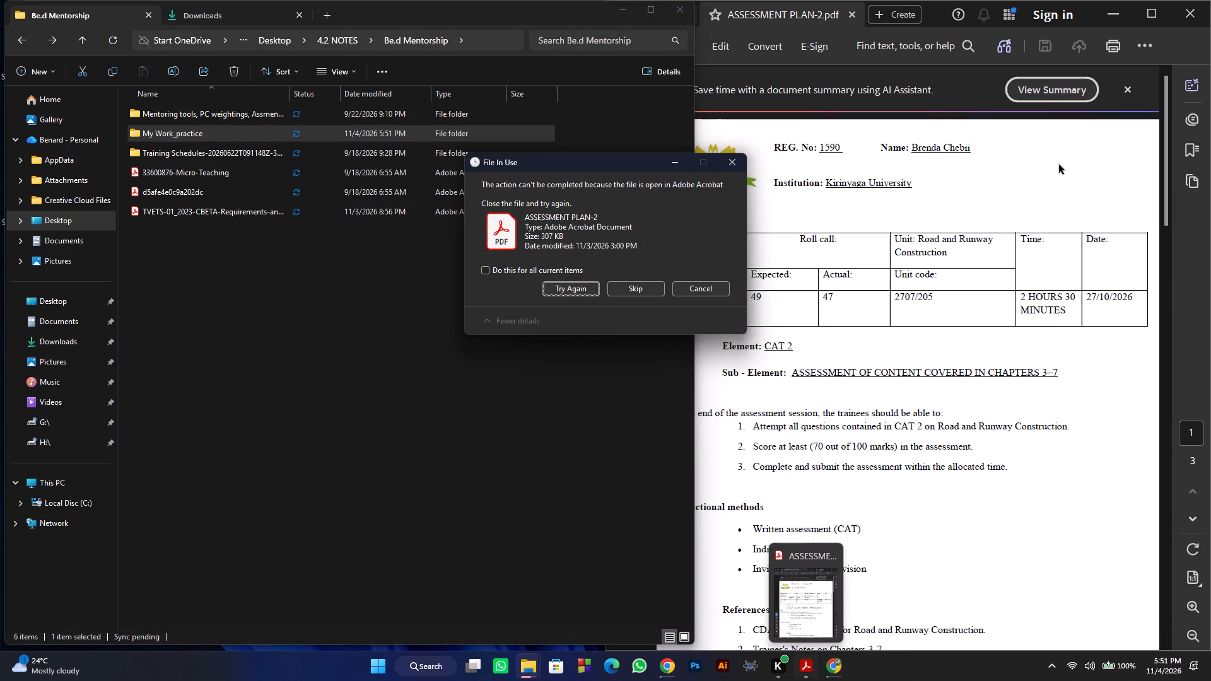
left_click(1192, 13)
left_click(563, 293)
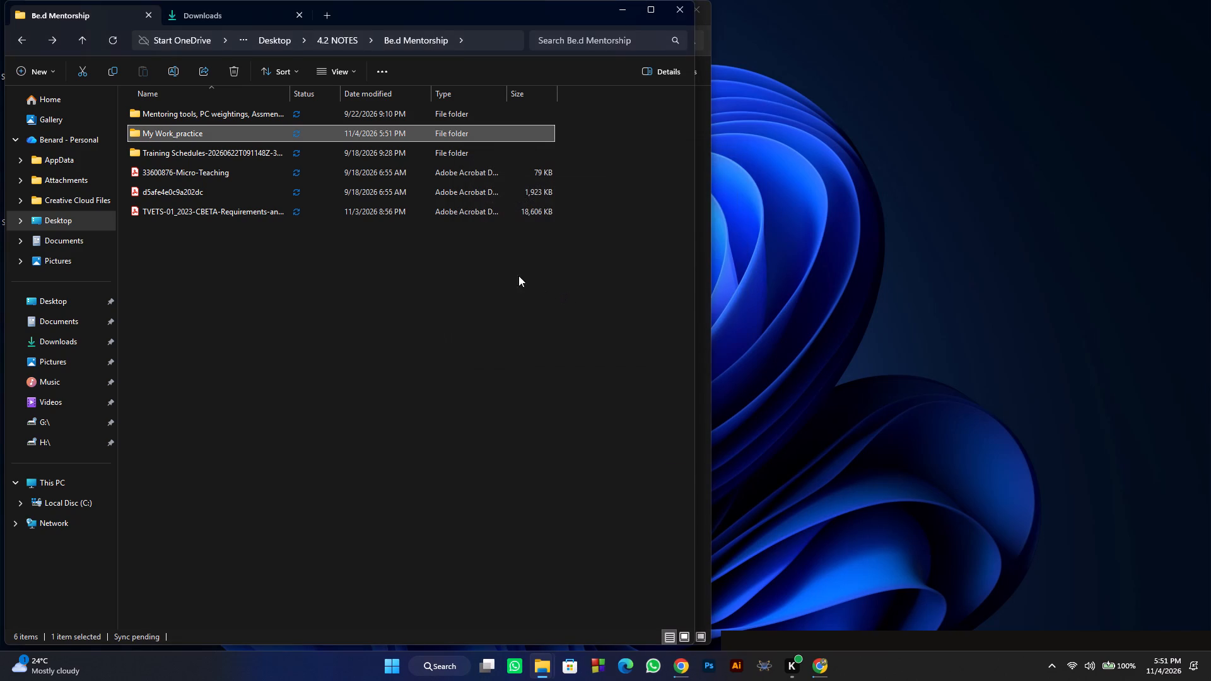
Check the files in the My Work_practice folder and return to Be.d Mentorship in a maximized window.
double_click(209, 139)
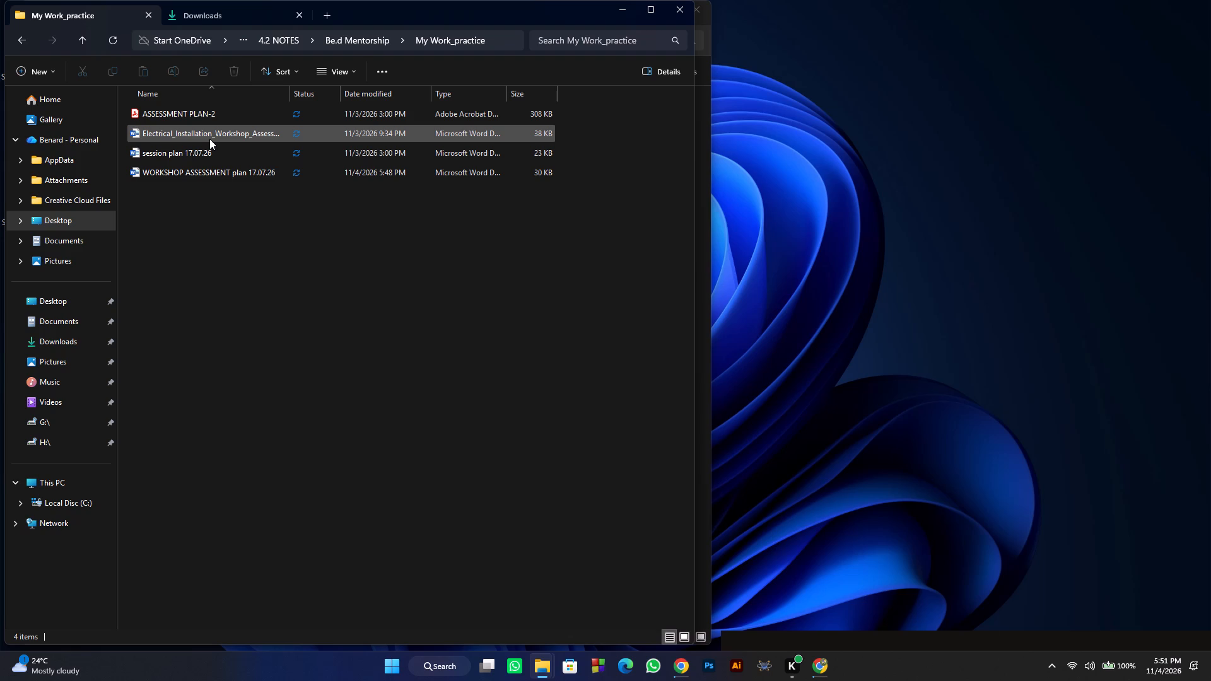
left_click(340, 35)
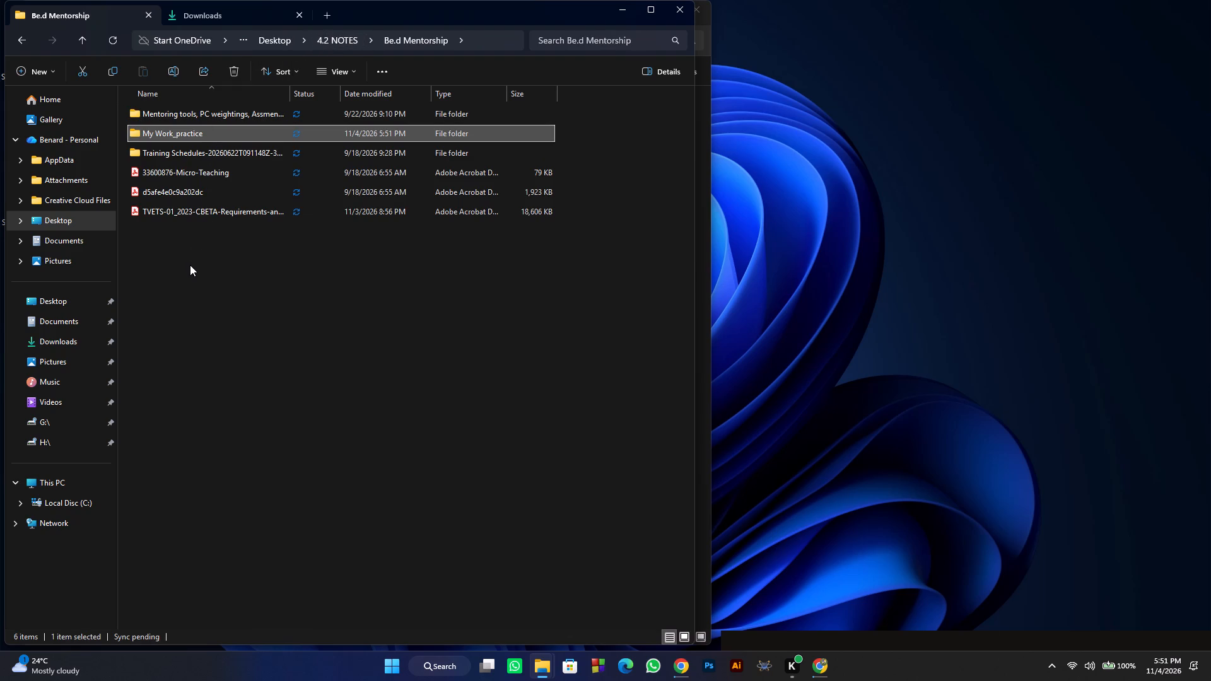
left_click(653, 10)
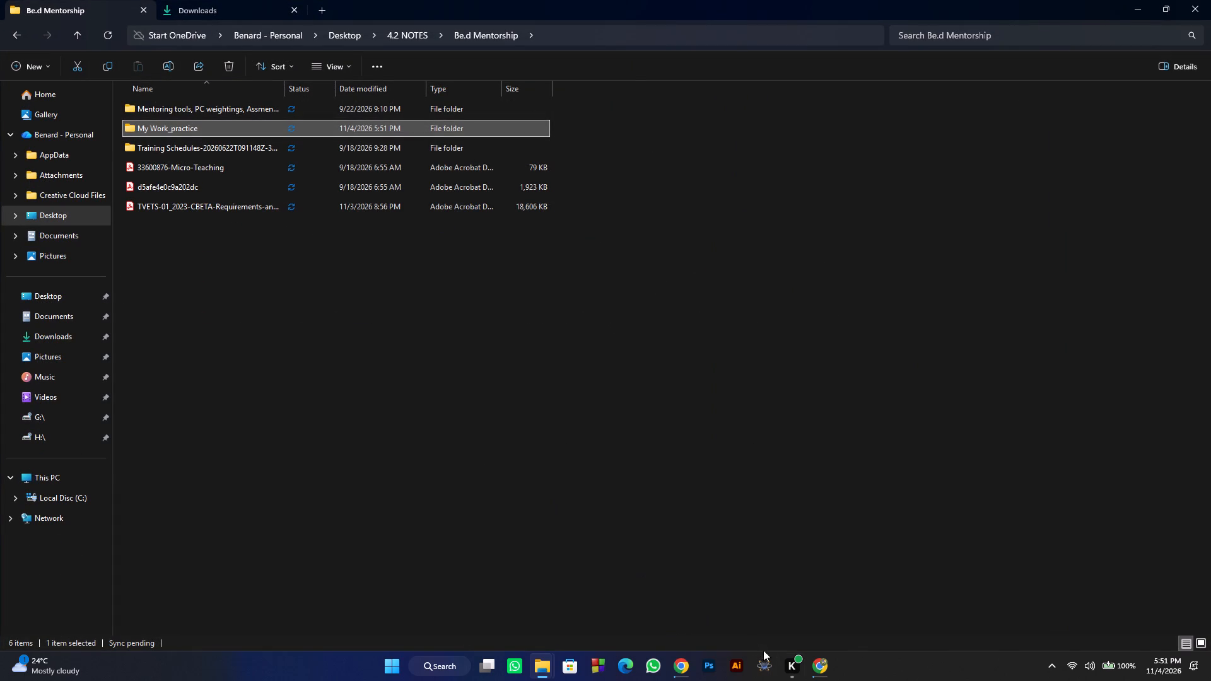
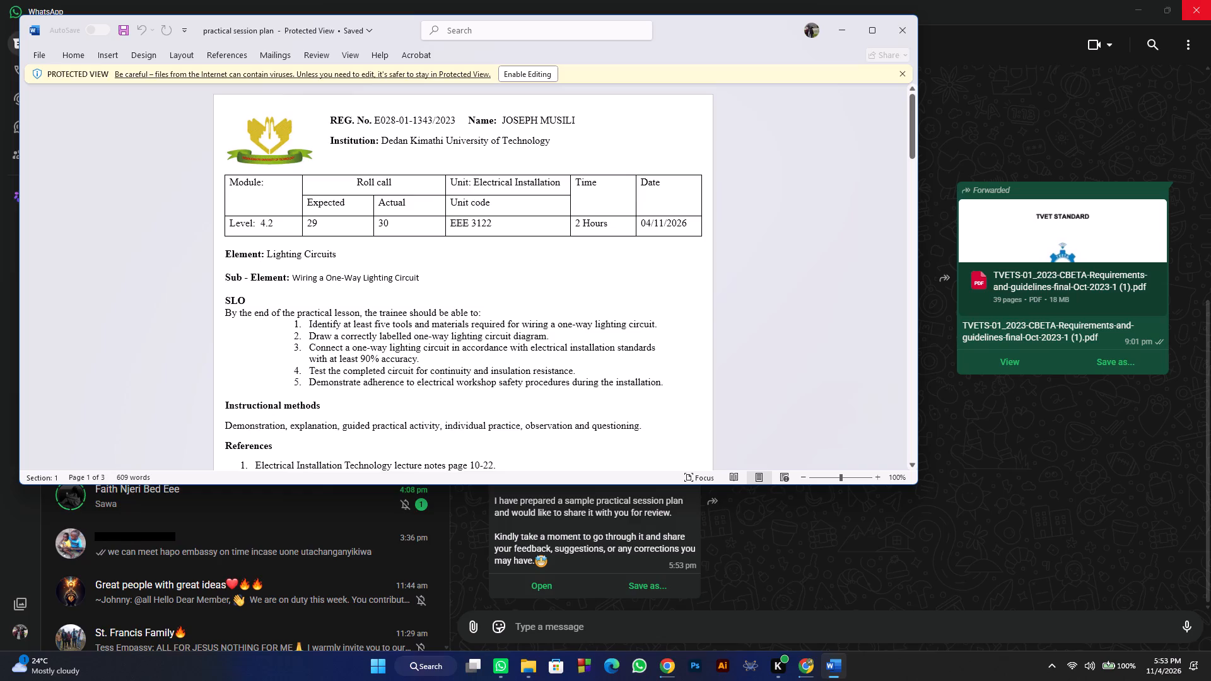
Look through the "practical session plan" Word document, from the lesson details and participatory learning table to the self evaluation section.
scroll(392, 361, "down", 3)
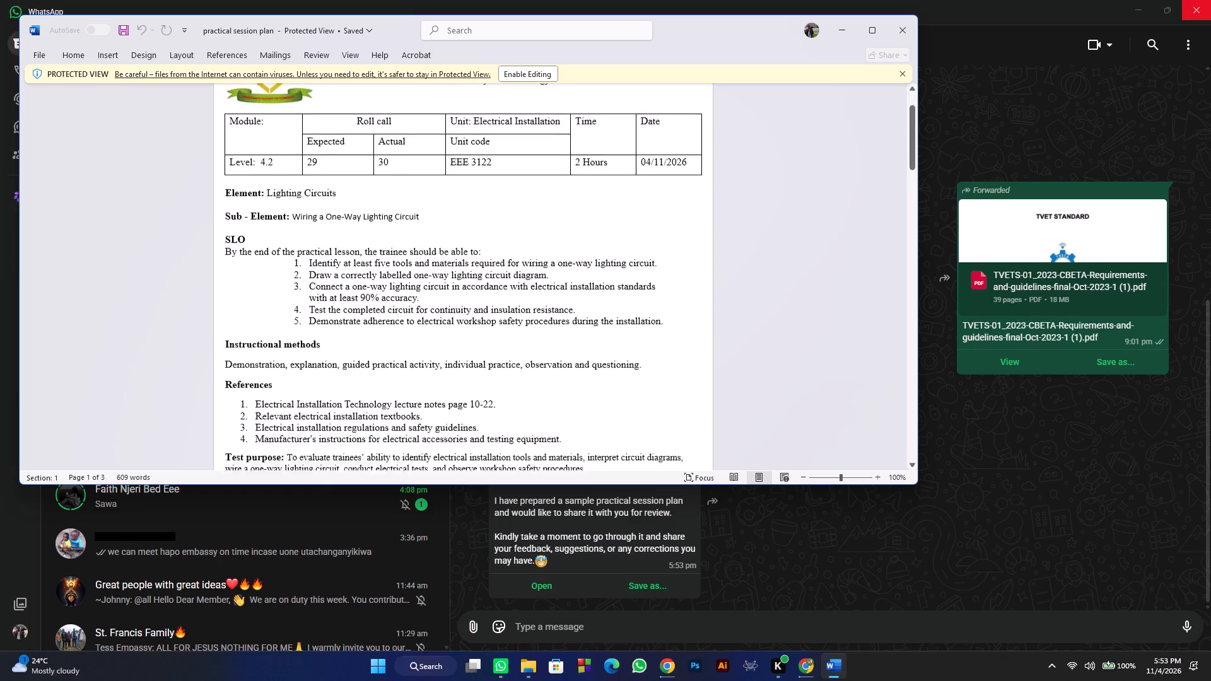
scroll(392, 361, "down", 14)
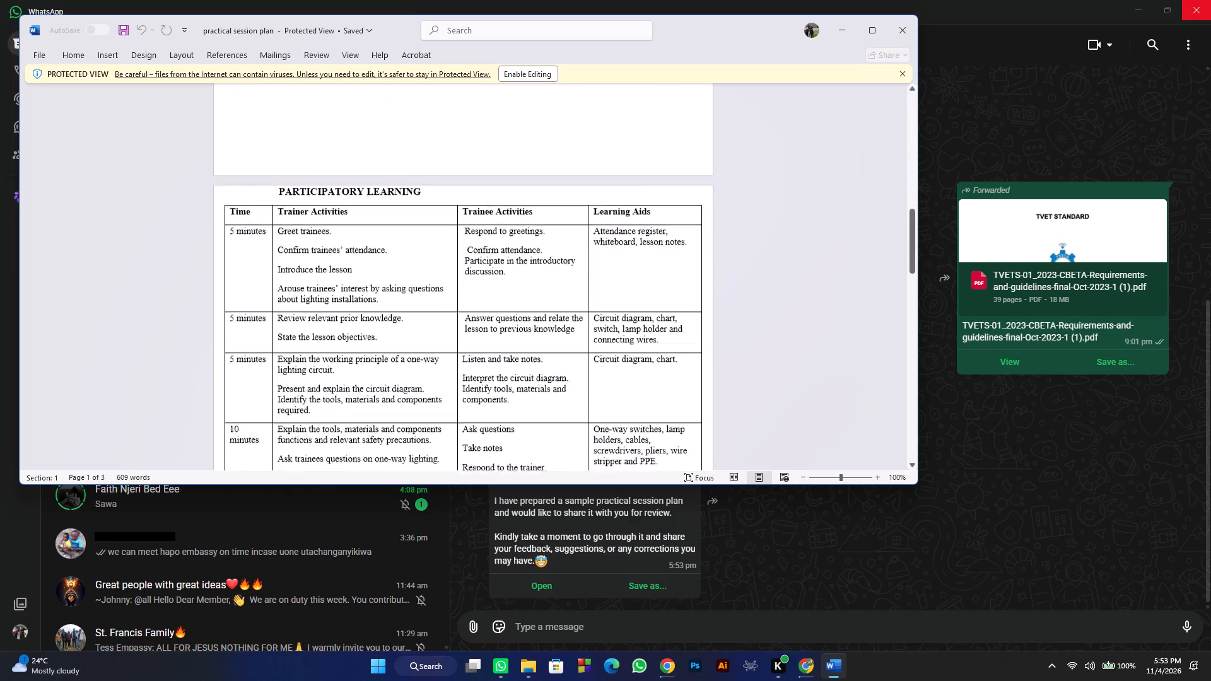
scroll(395, 367, "down", 6)
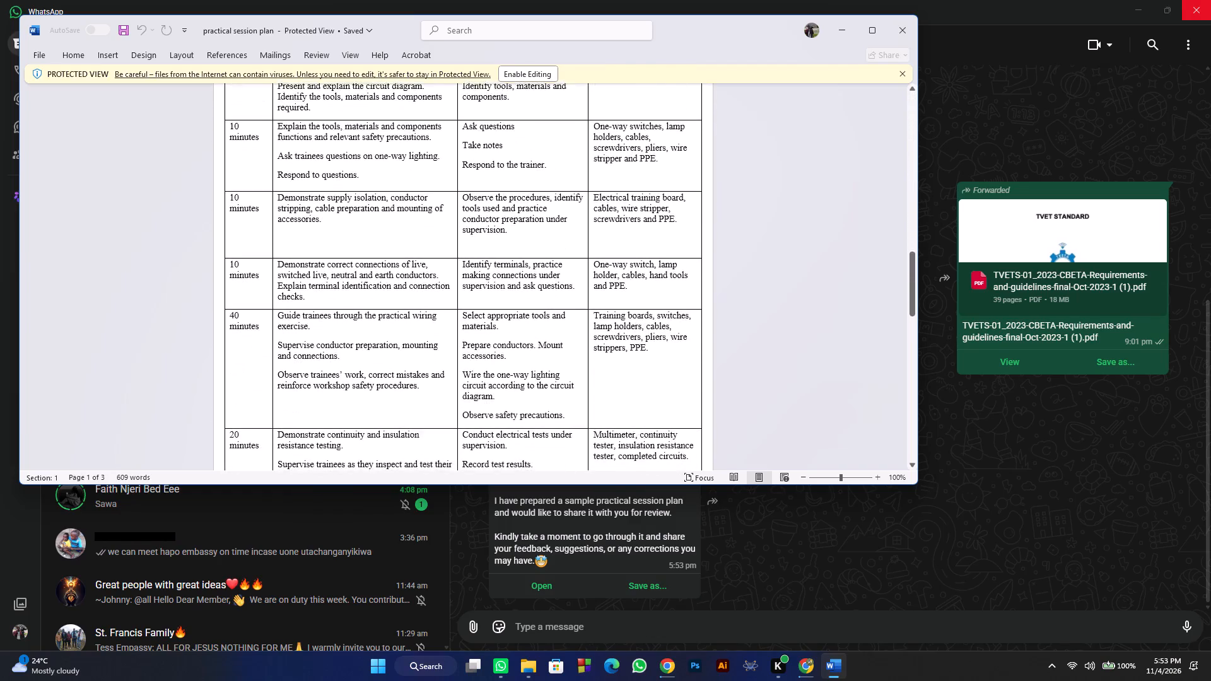
scroll(395, 367, "down", 13)
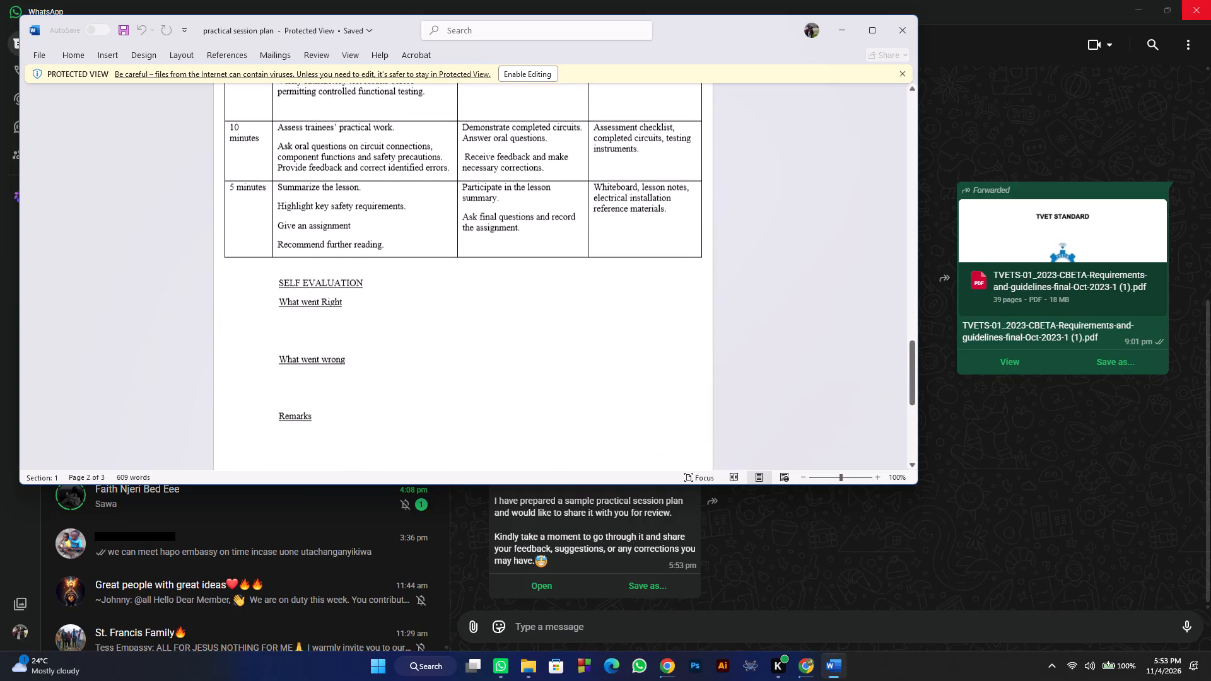
scroll(395, 367, "up", 4)
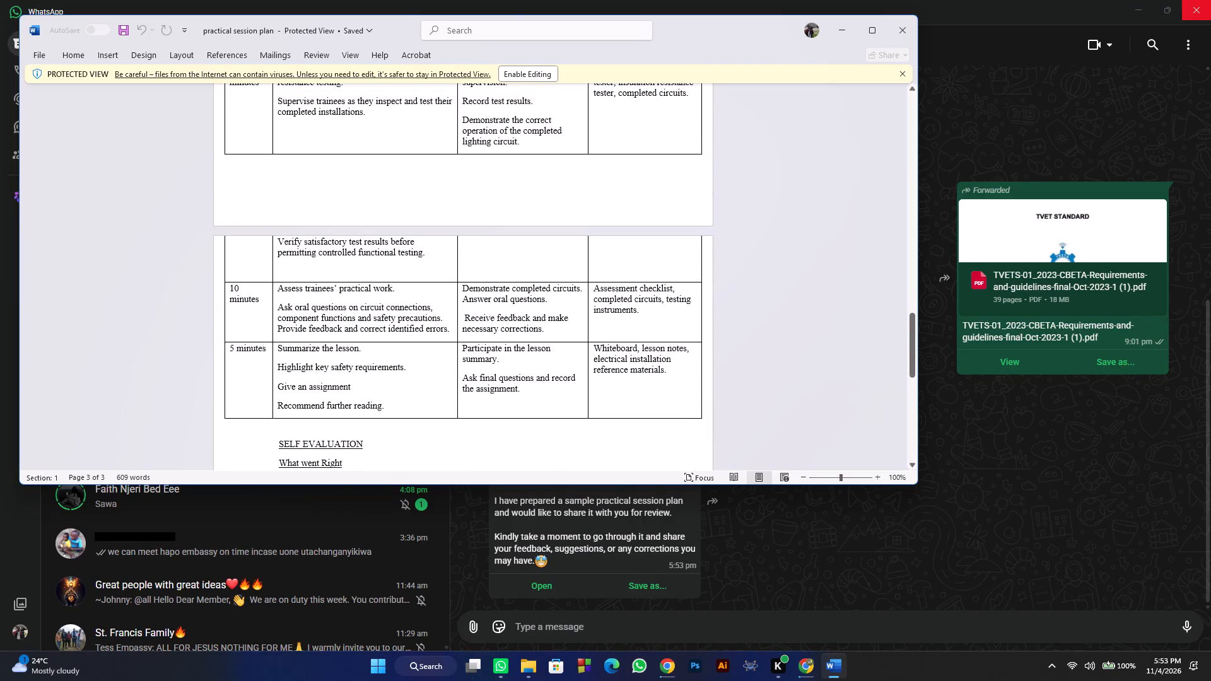
scroll(395, 367, "up", 6)
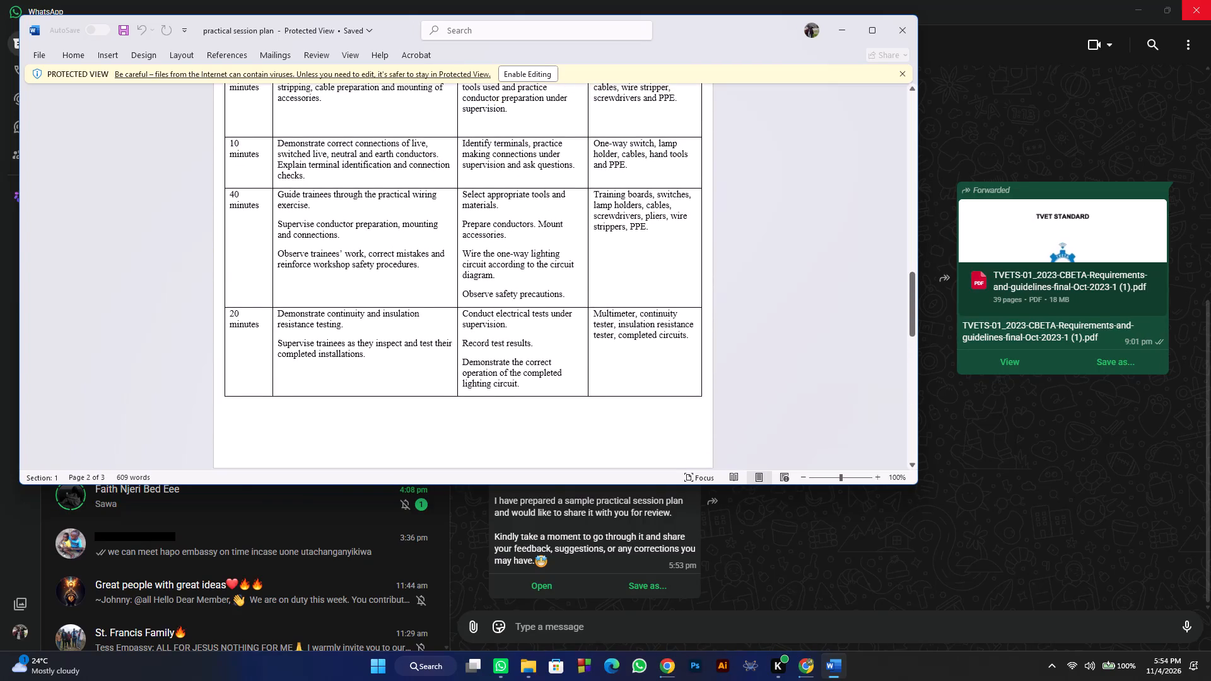
scroll(395, 367, "up", 6)
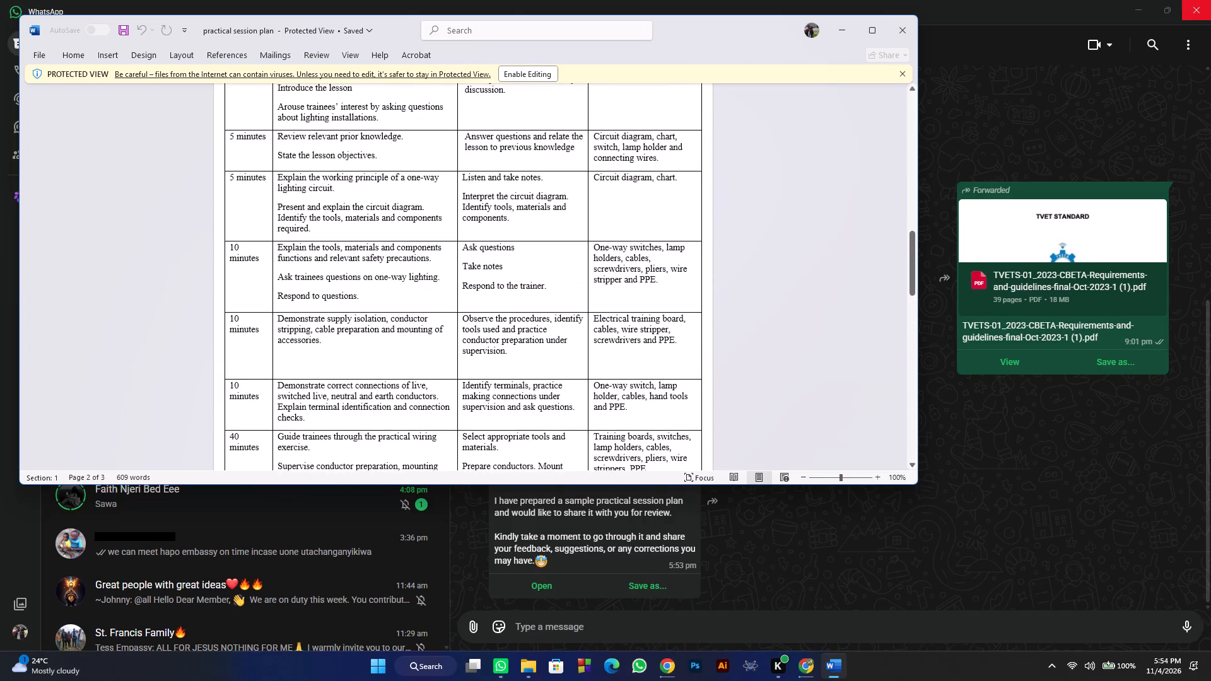
scroll(395, 367, "down", 4)
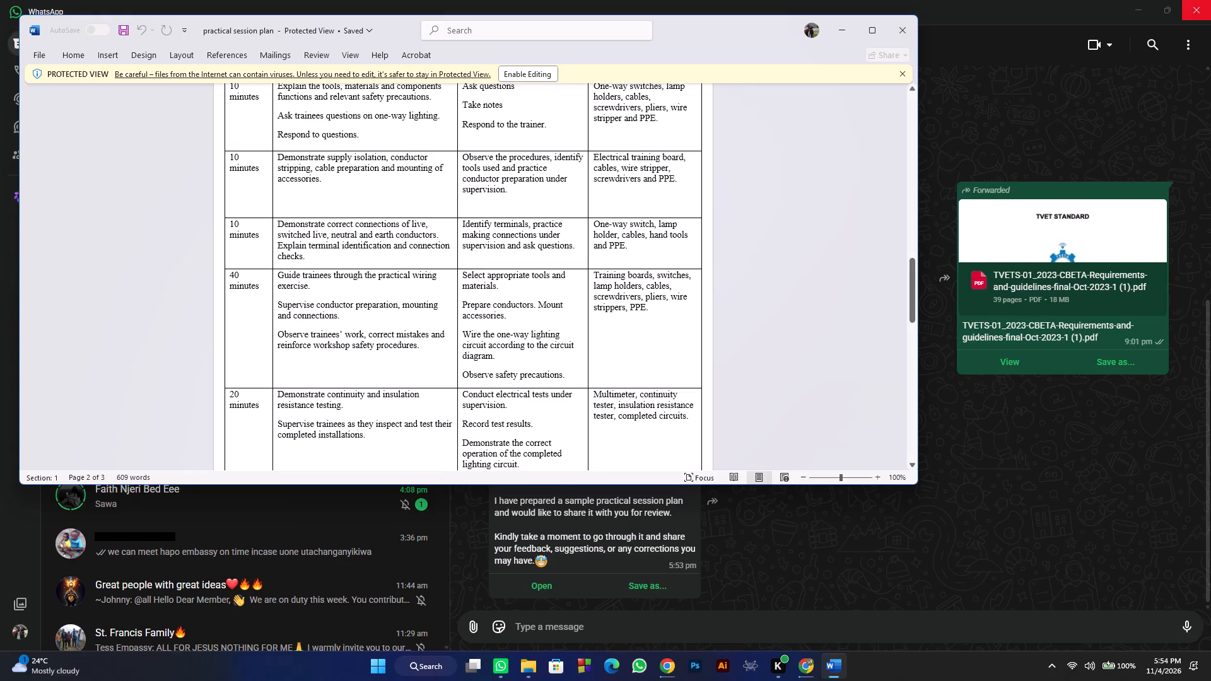
scroll(385, 368, "down", 14)
scroll(401, 313, "up", 5)
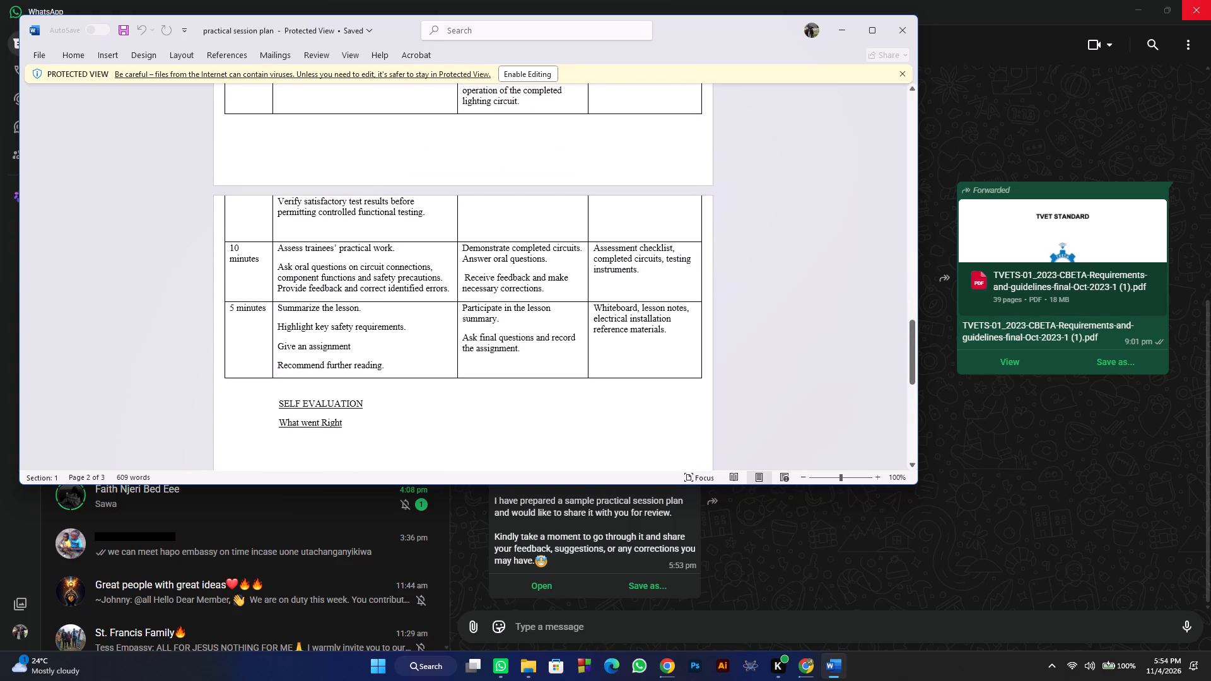
scroll(388, 317, "up", 12)
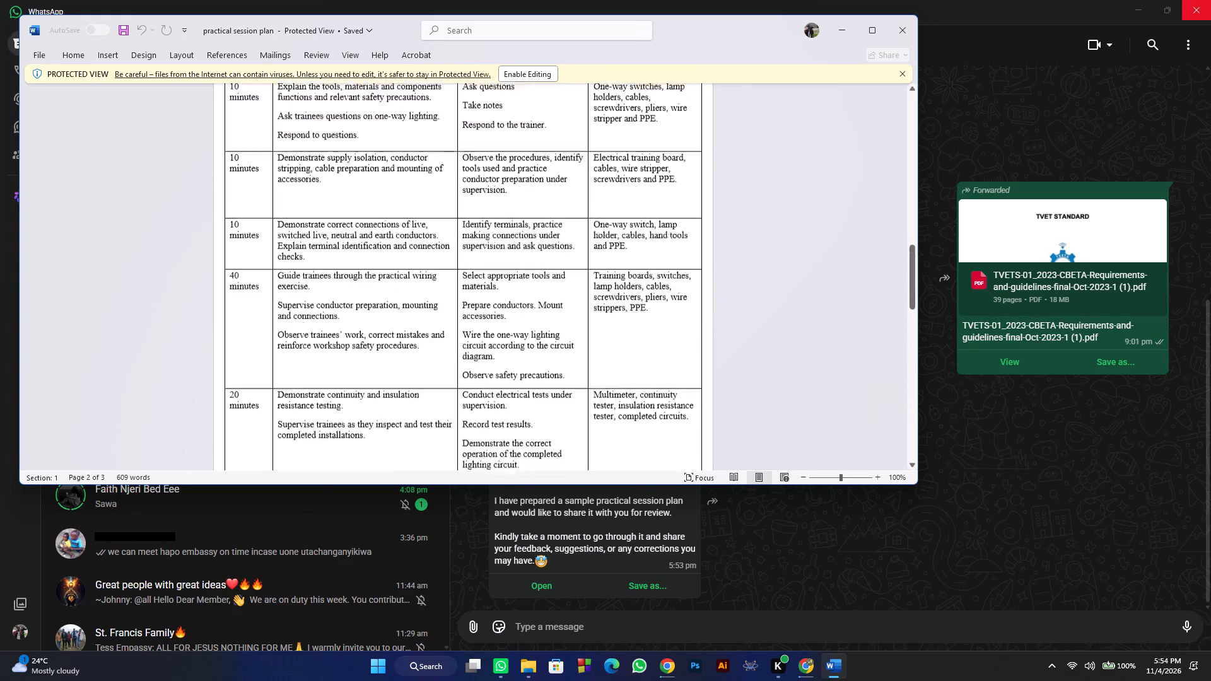
scroll(388, 317, "up", 11)
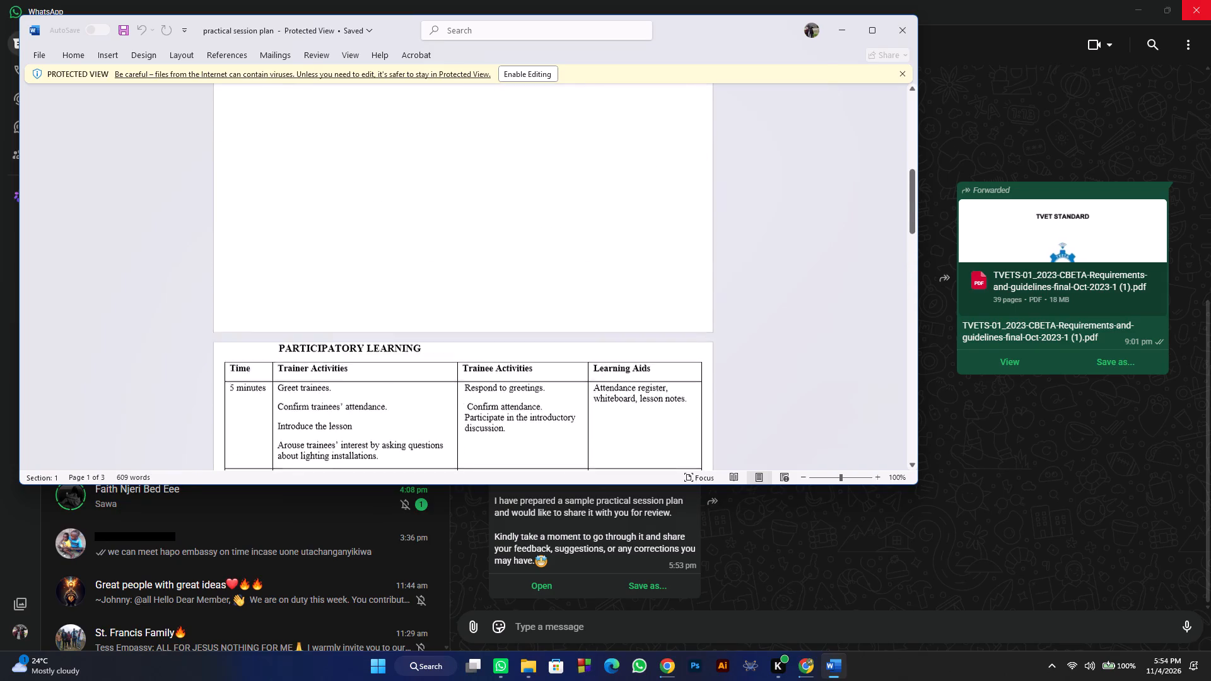
scroll(358, 313, "up", 10)
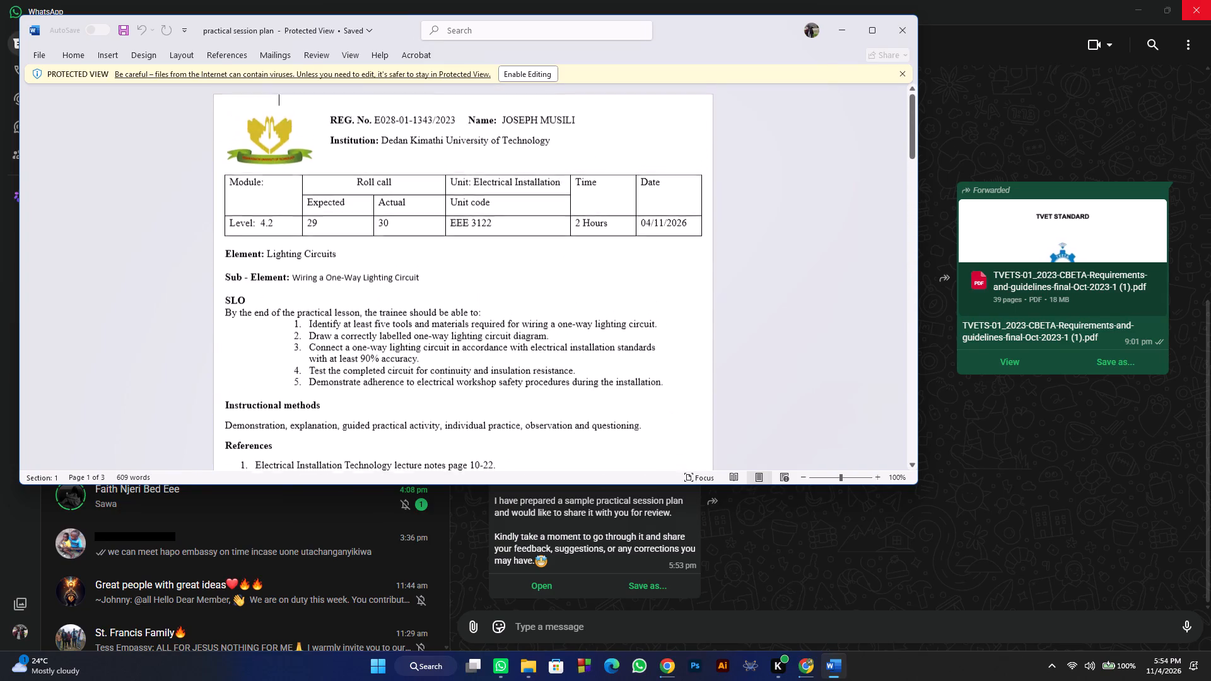
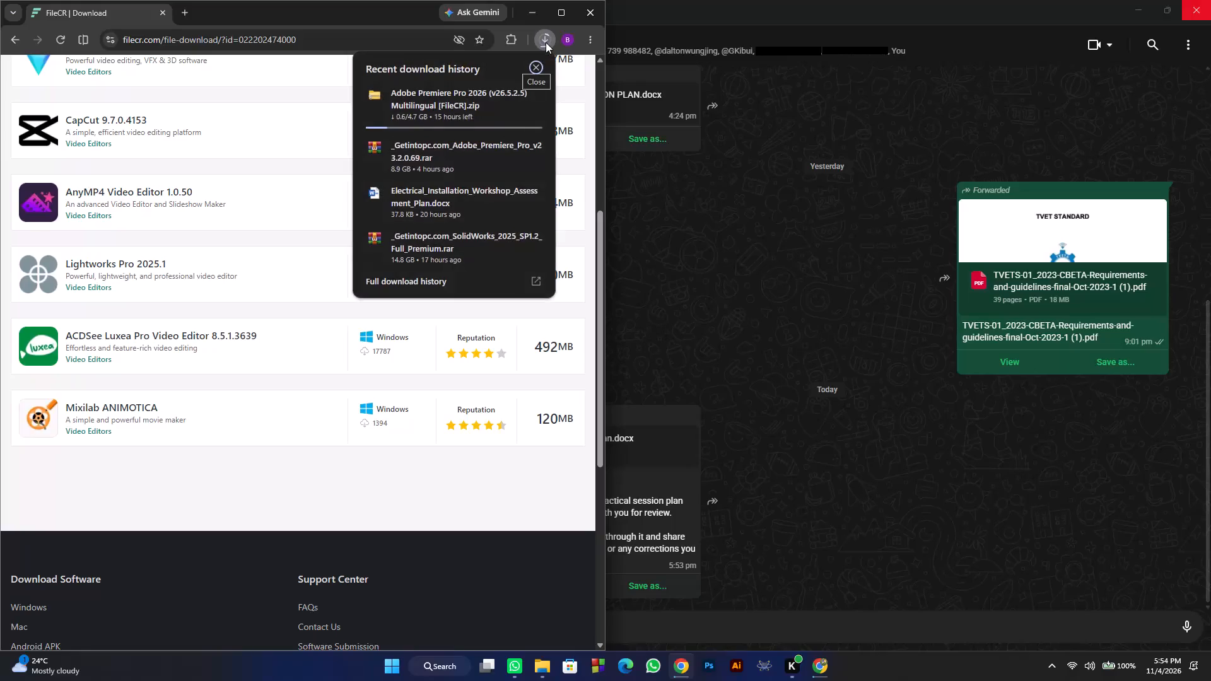
Check the Adobe Premiere Pro 2026 download in Chrome's recent download history and close the history.
left_click(546, 42)
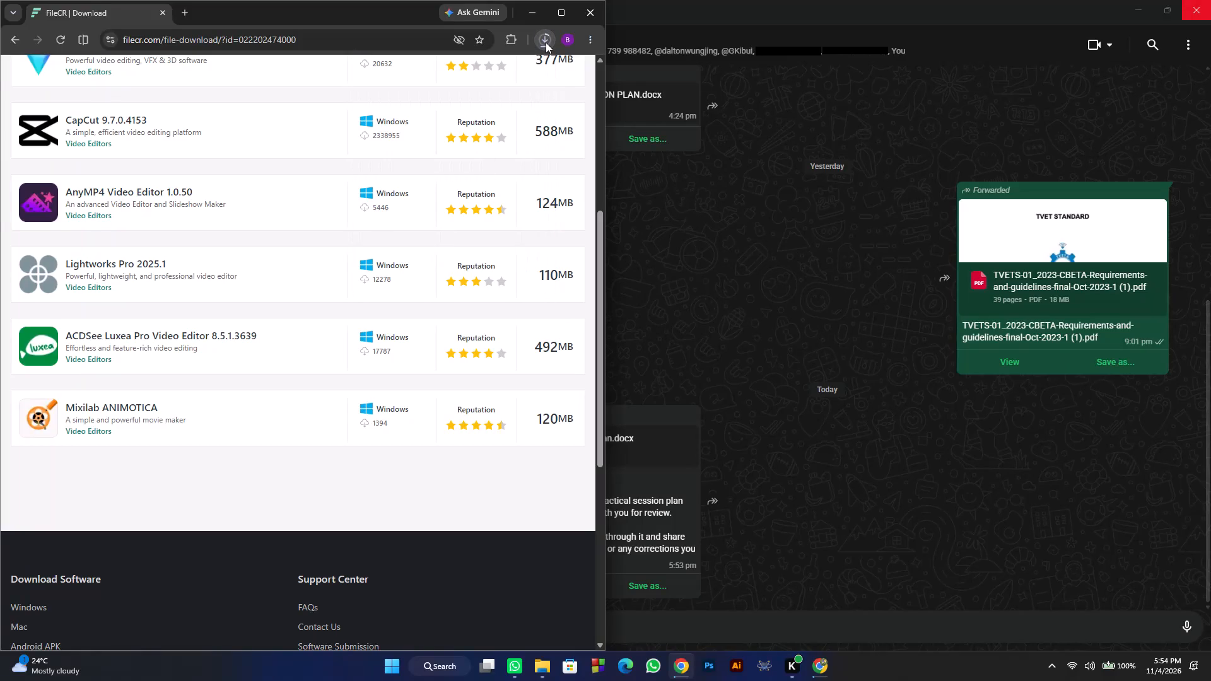
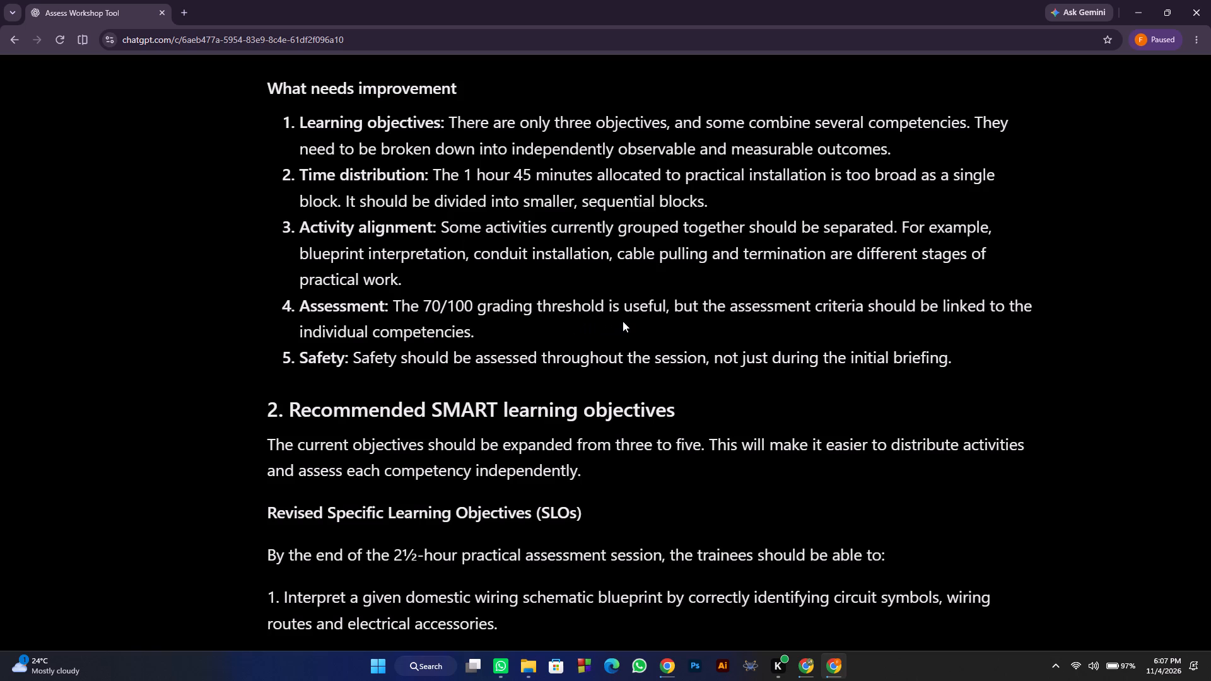
scroll(627, 317, "down", 3)
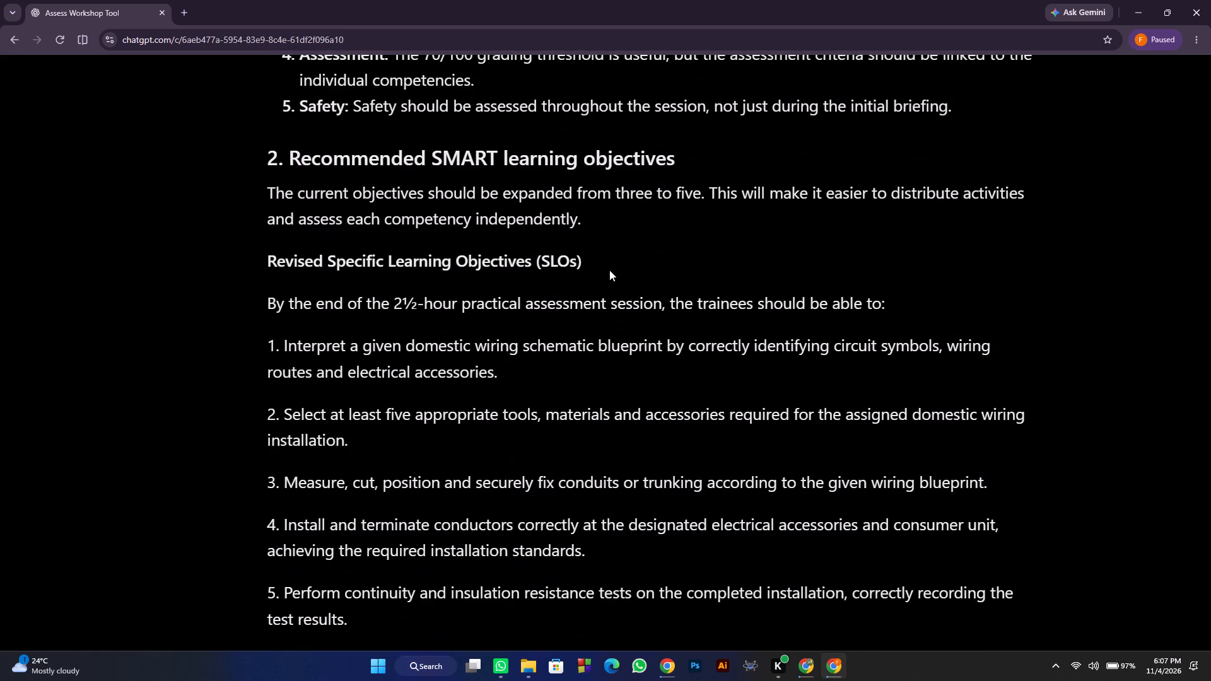
scroll(599, 259, "down", 1)
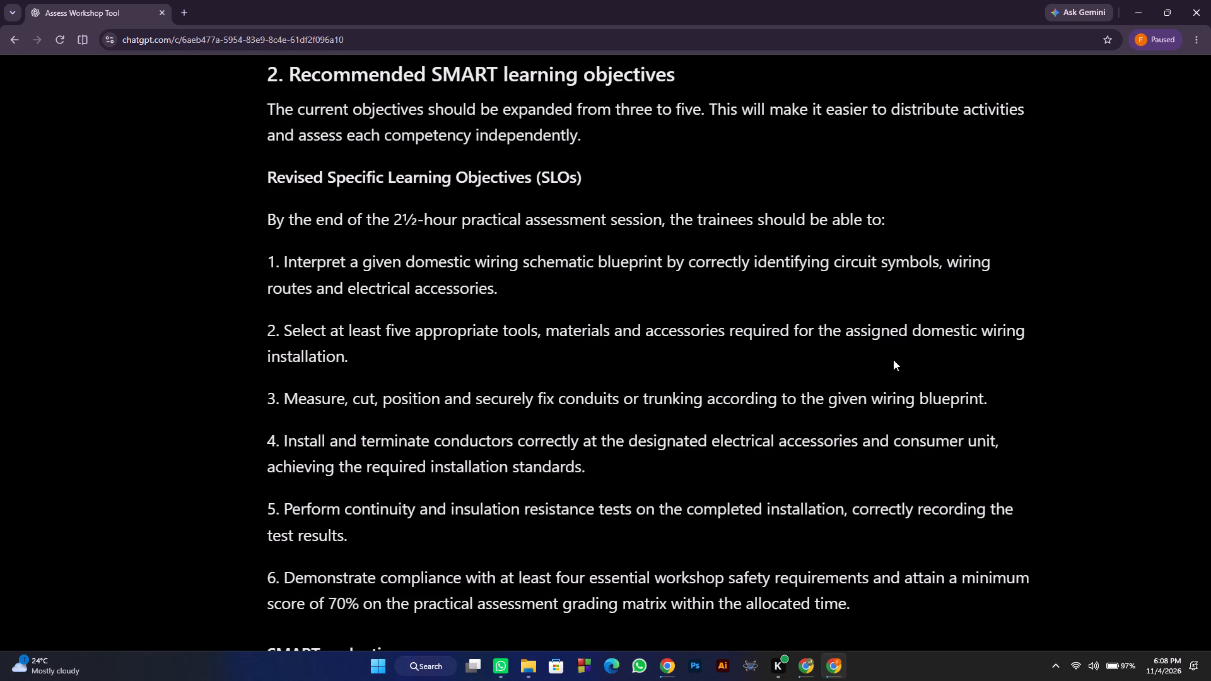
scroll(405, 353, "down", 1)
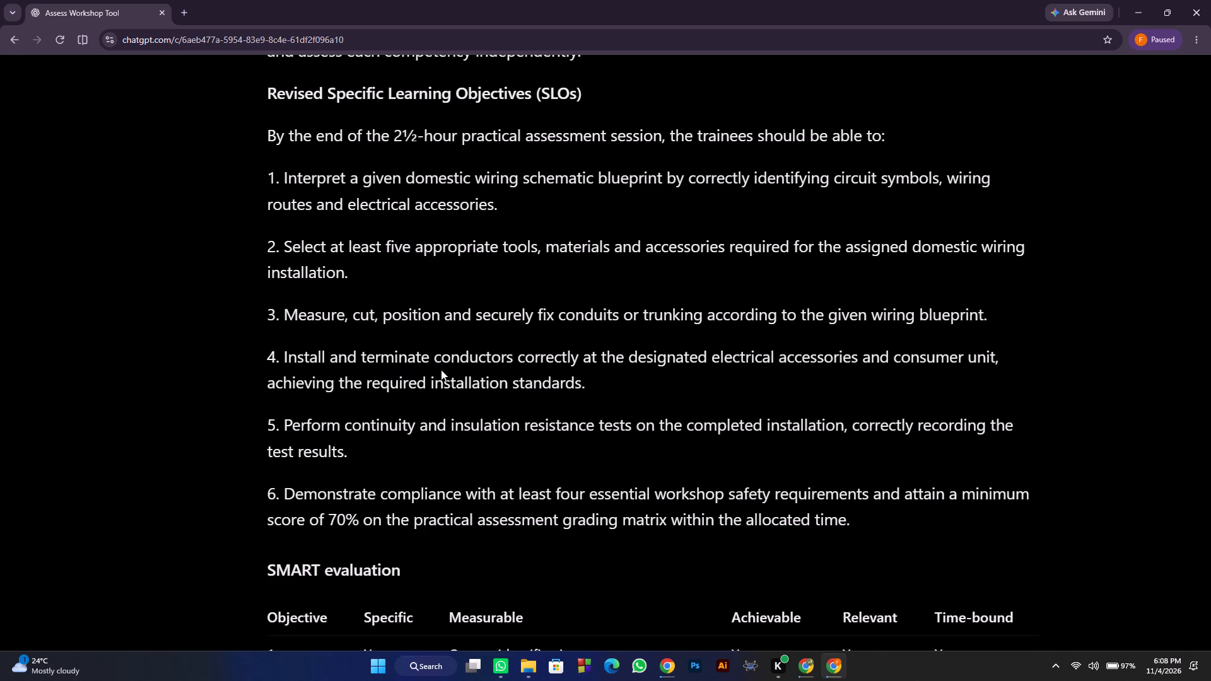
scroll(474, 392, "down", 4)
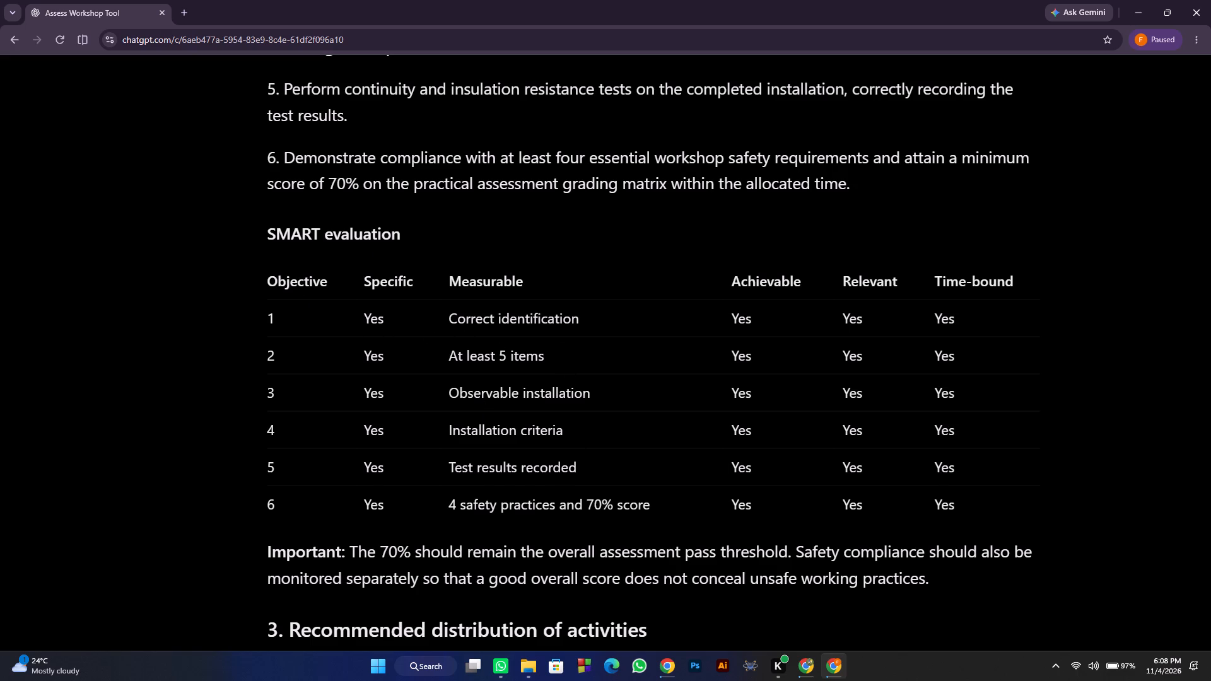
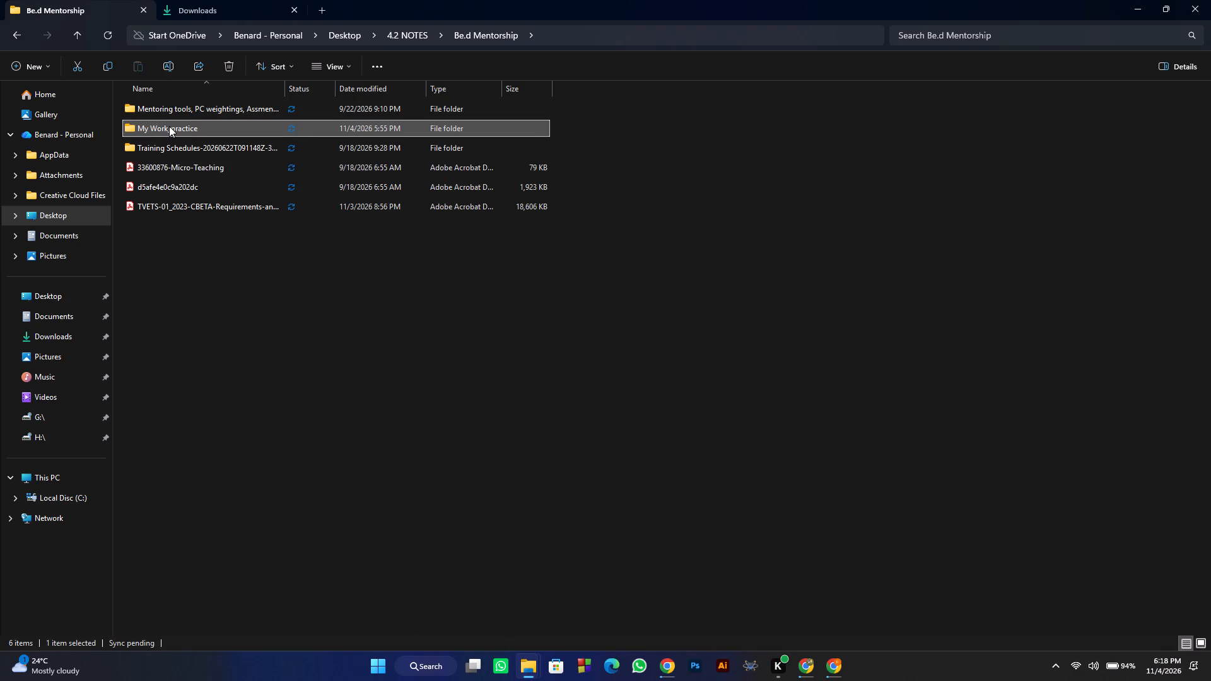
double_click(170, 127)
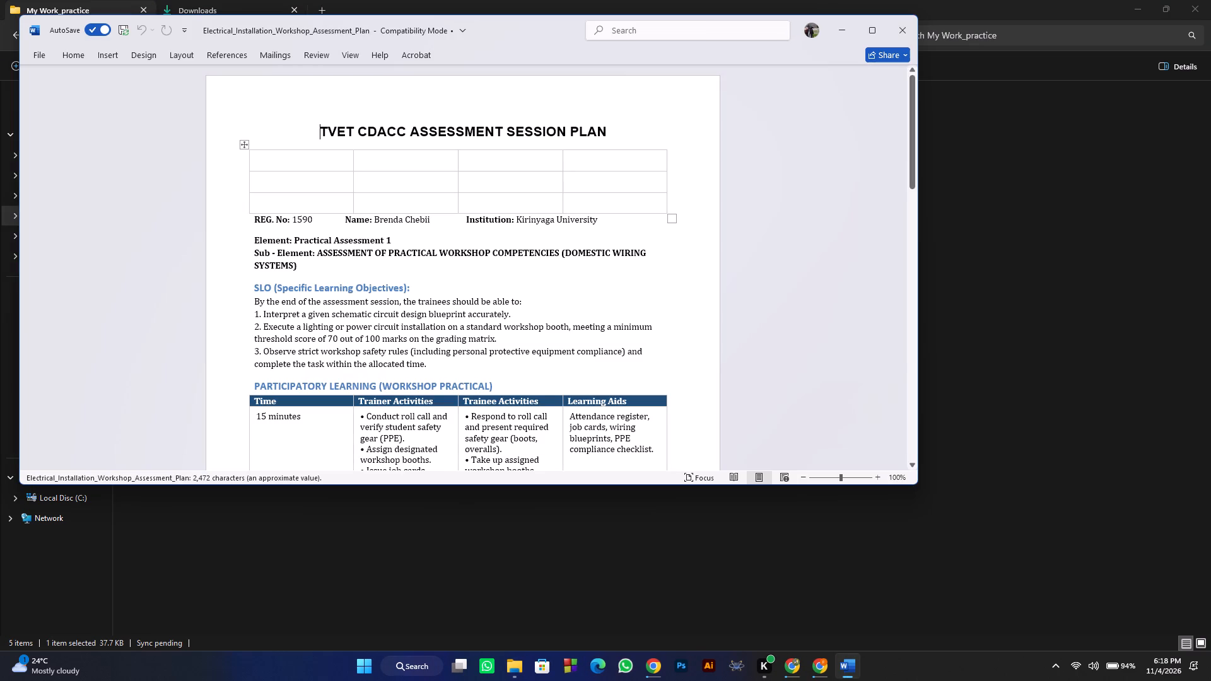
scroll(327, 211, "up", 8)
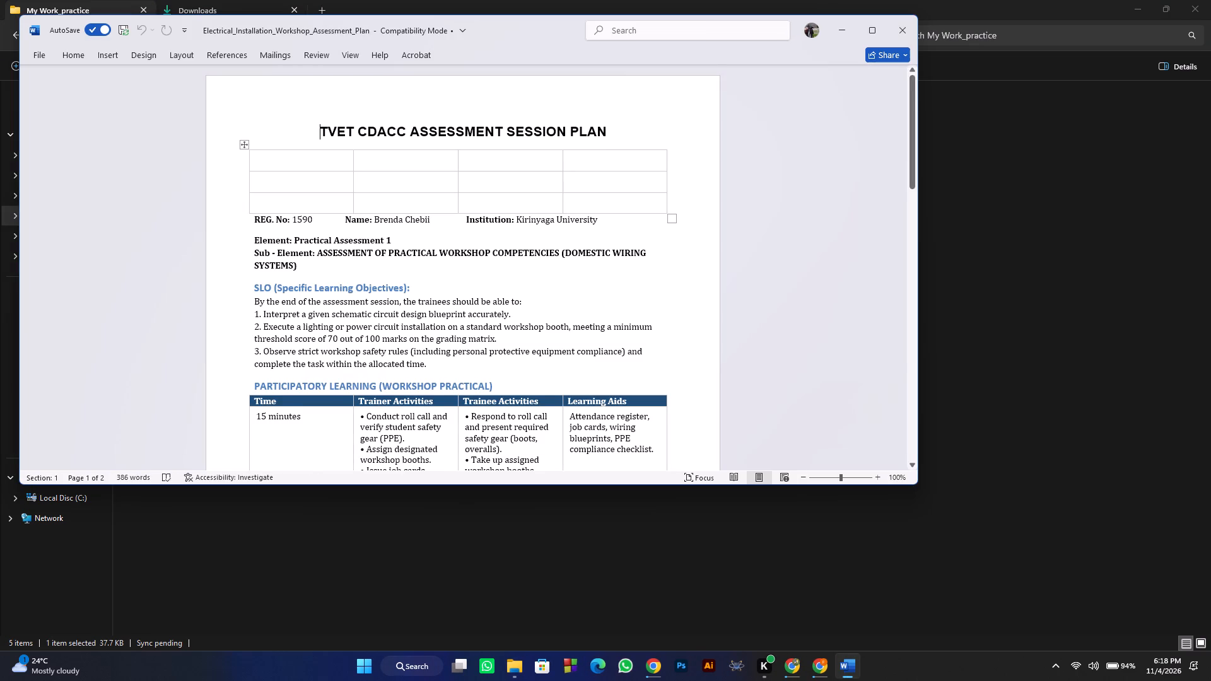
scroll(327, 211, "down", 10)
scroll(331, 207, "up", 6)
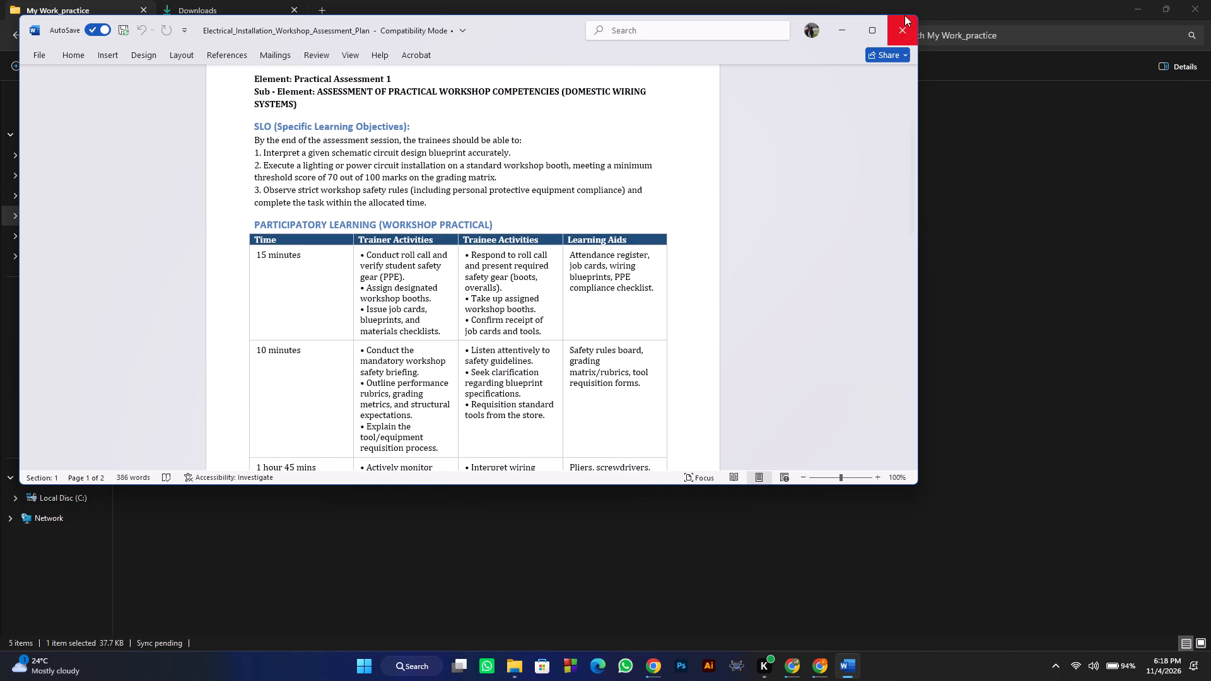
left_click(905, 25)
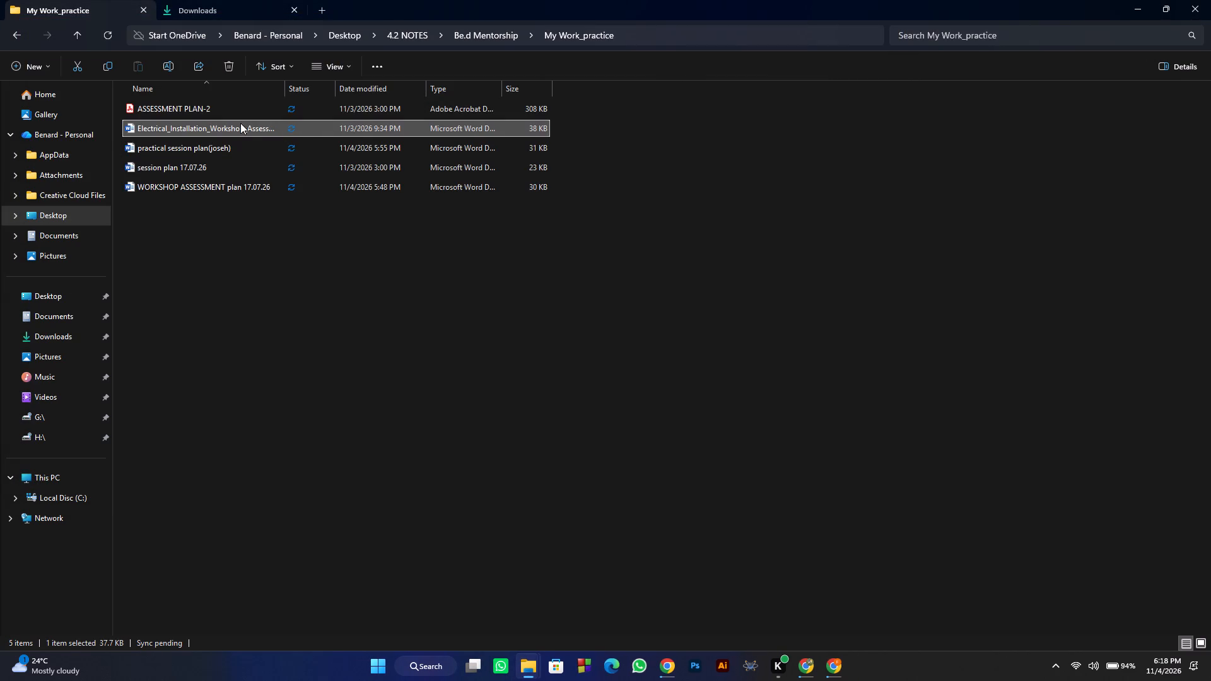
Delete the Electrical_Installation_Workshop_Assessment_Plan document from the My Work_practice folder.
left_click(229, 66)
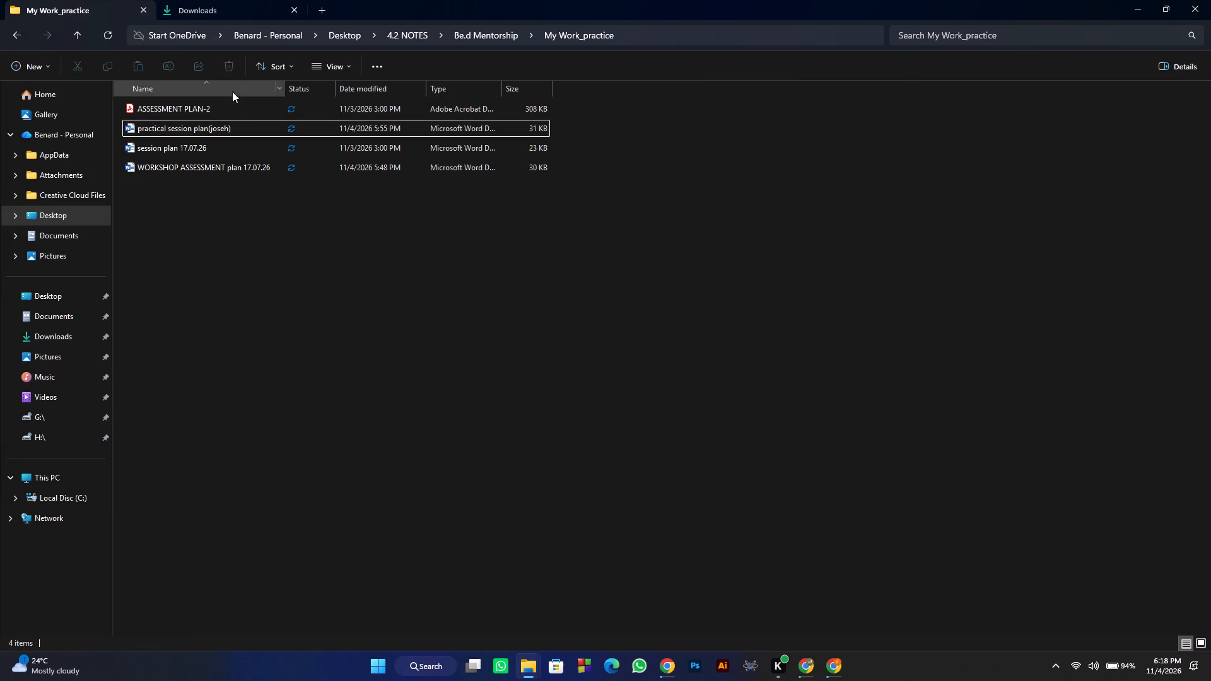
Open "WORKSHOP ASSESSMENT plan 17.07.26" and replace its three numbered learning objectives with the objectives copied from ChatGPT.
double_click(230, 168)
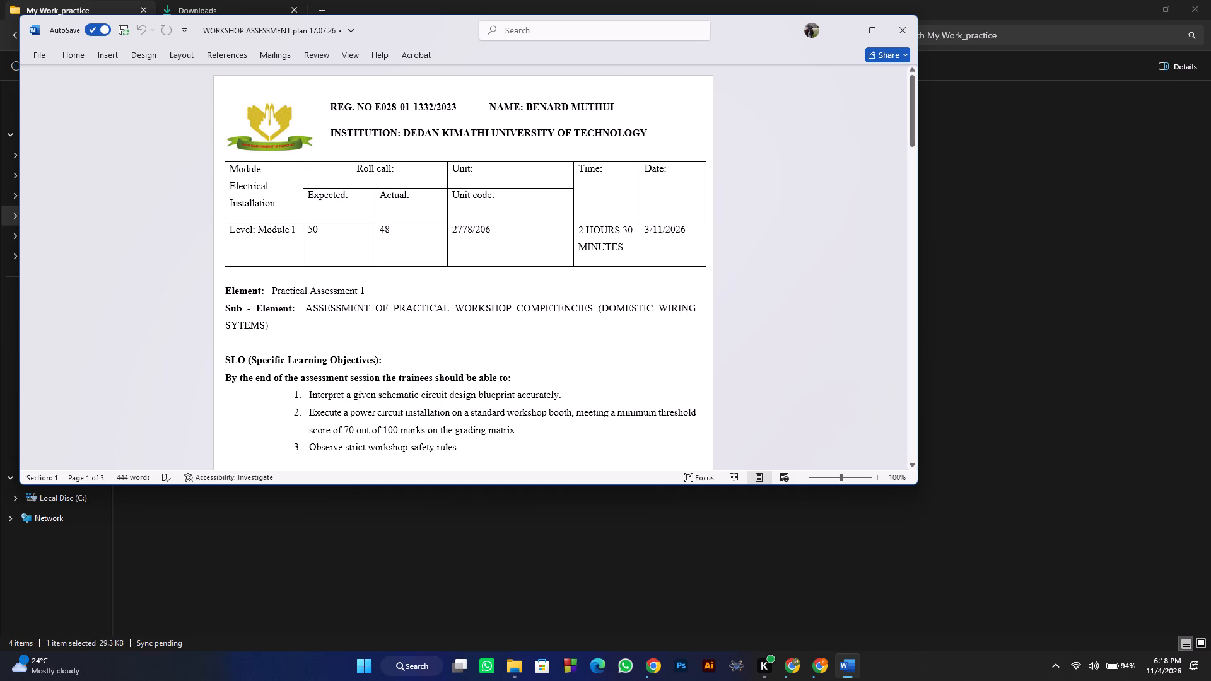
left_click_drag(283, 394, 463, 461)
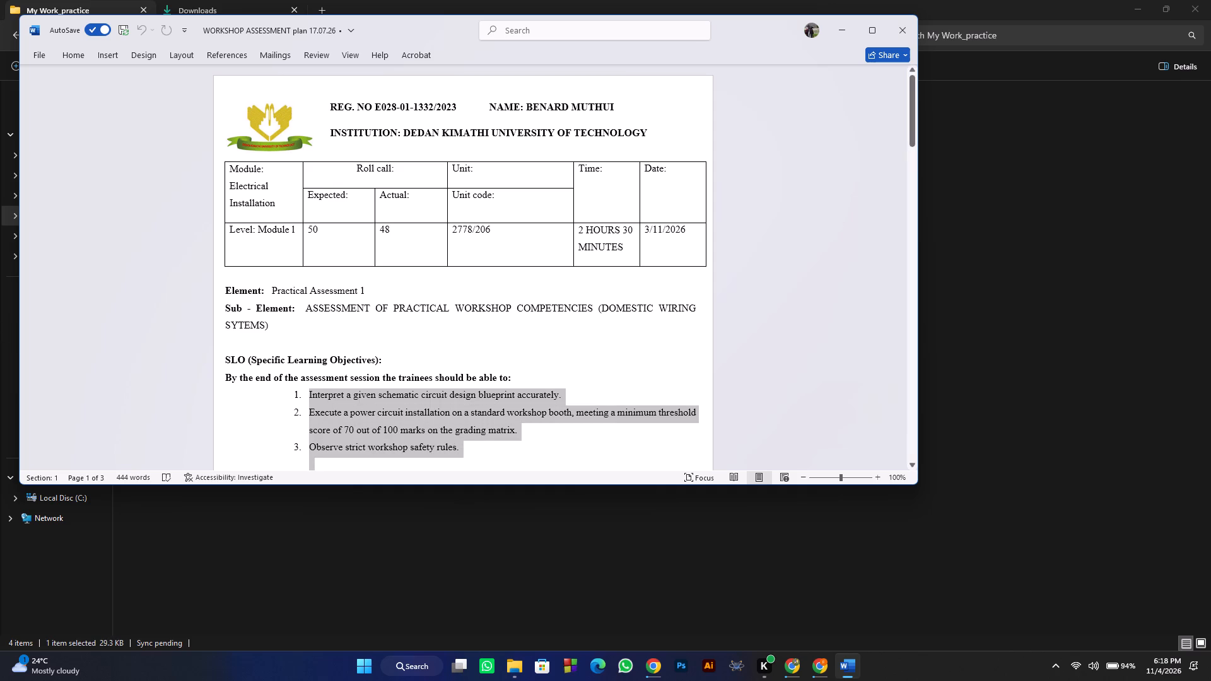
left_click_drag(463, 461, 483, 309)
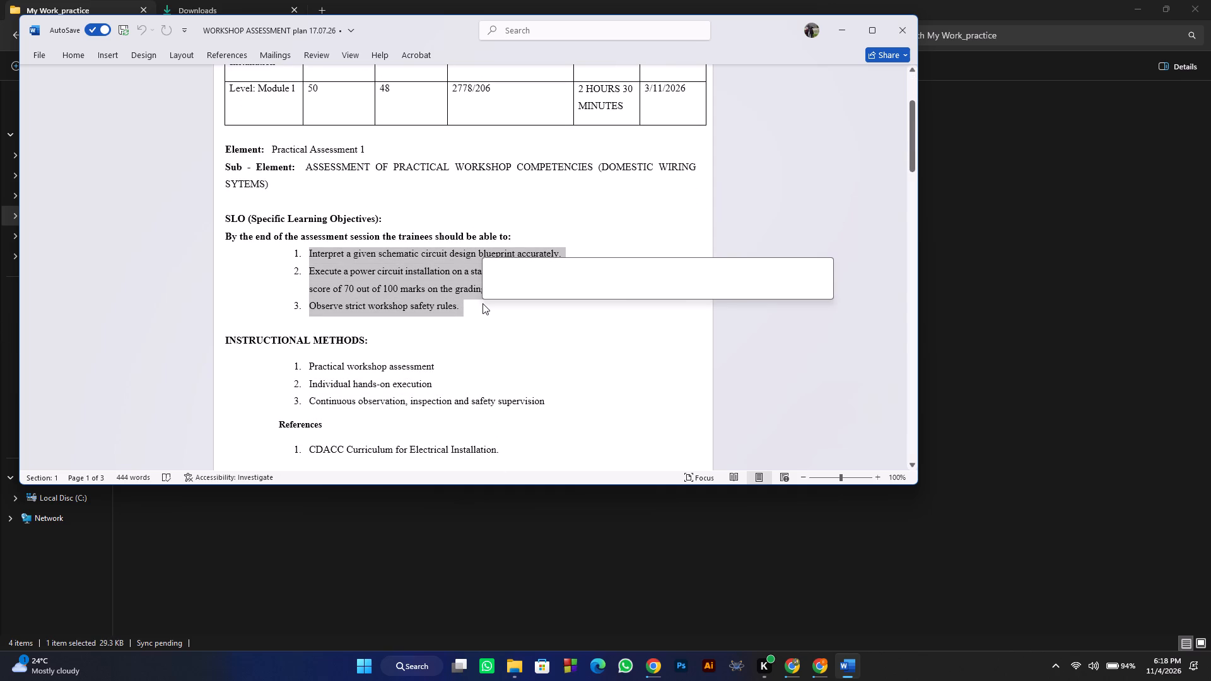
key("ctrl+v")
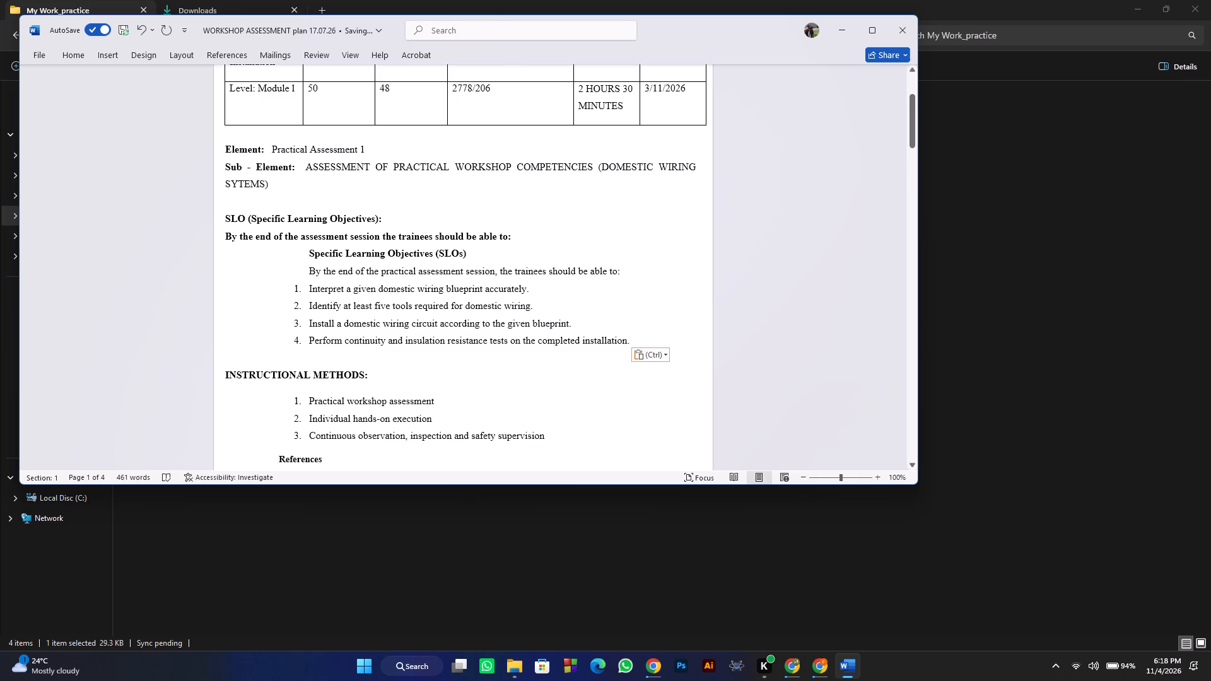
Remove the duplicate "Specific Learning Objectives (SLOs)" heading and its introductory sentence above the pasted objectives.
left_click_drag(301, 255, 306, 274)
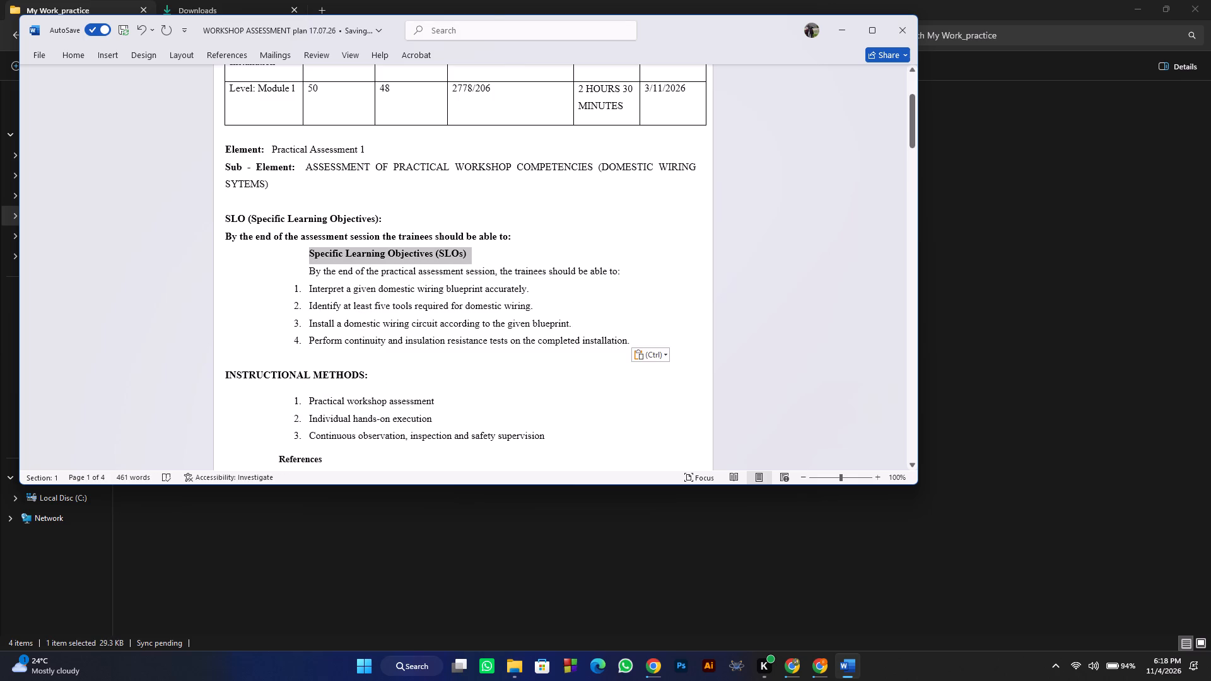
left_click_drag(306, 274, 291, 285)
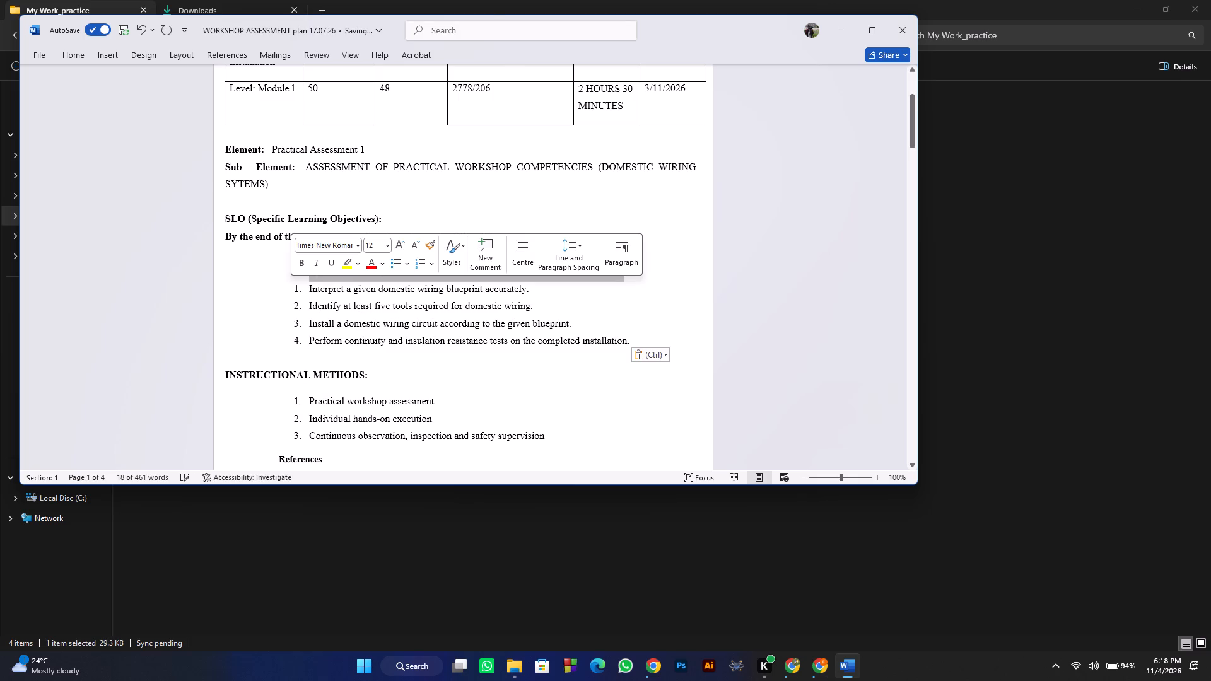
key("BackSpace")
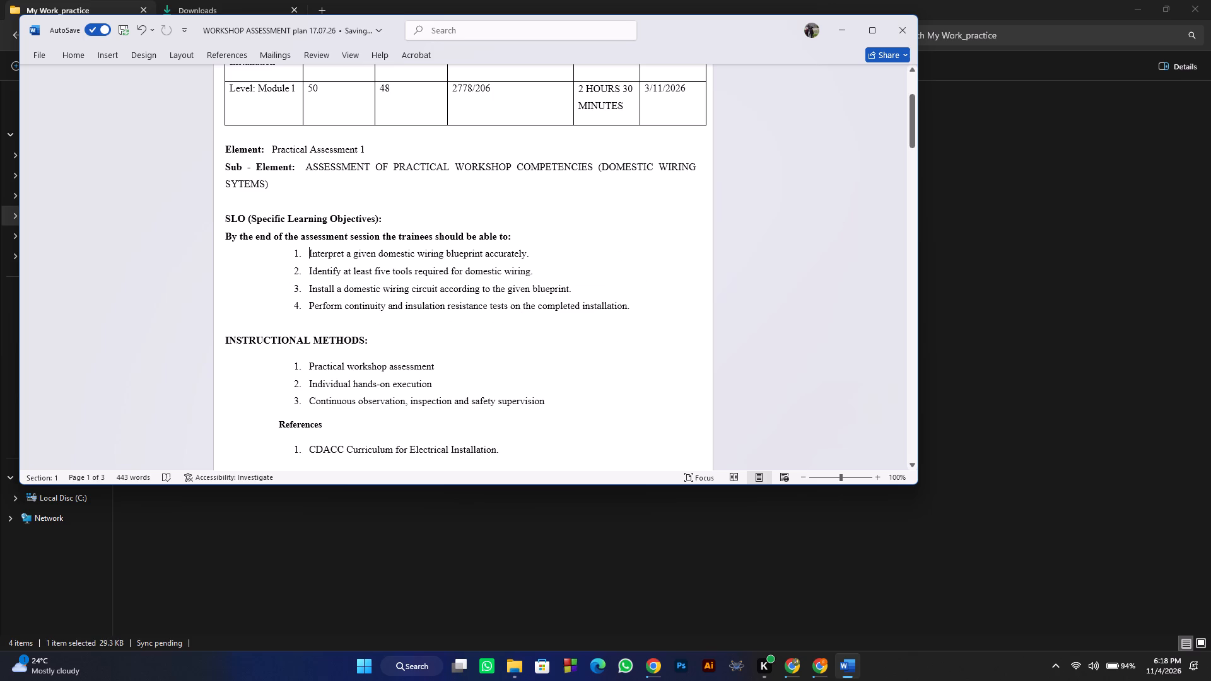
Change the all-capitals Sub - Element text to Capitalise Each Word.
left_click_drag(307, 167, 278, 183)
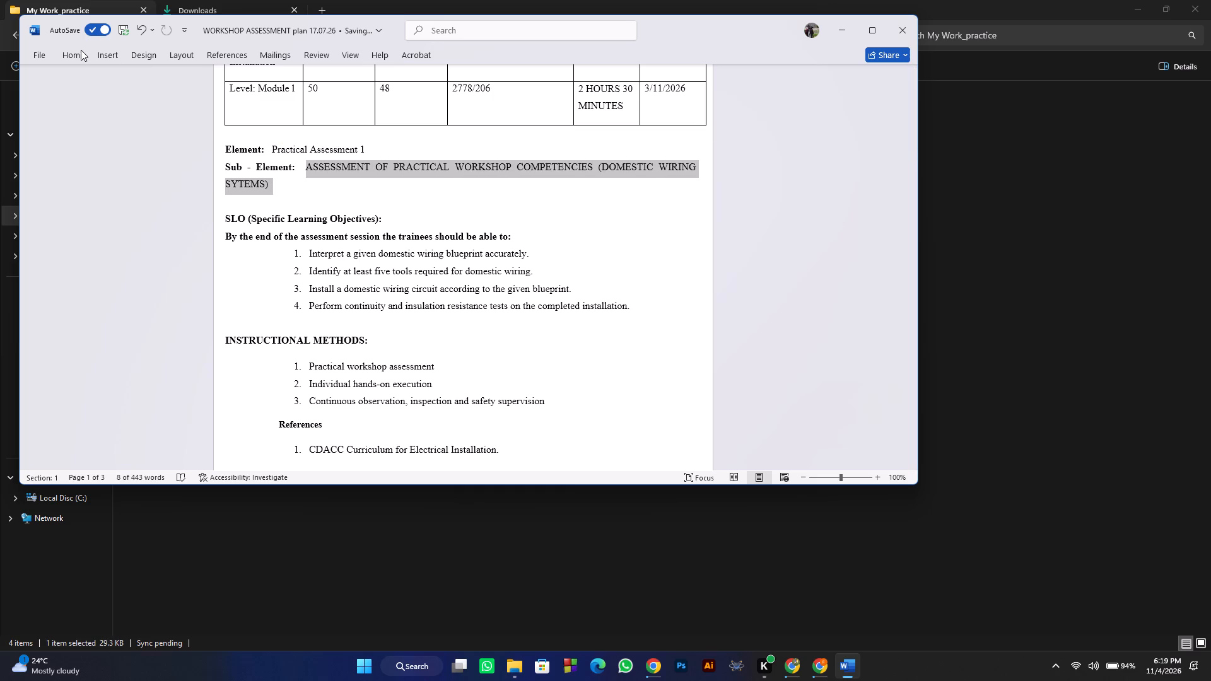
left_click(74, 52)
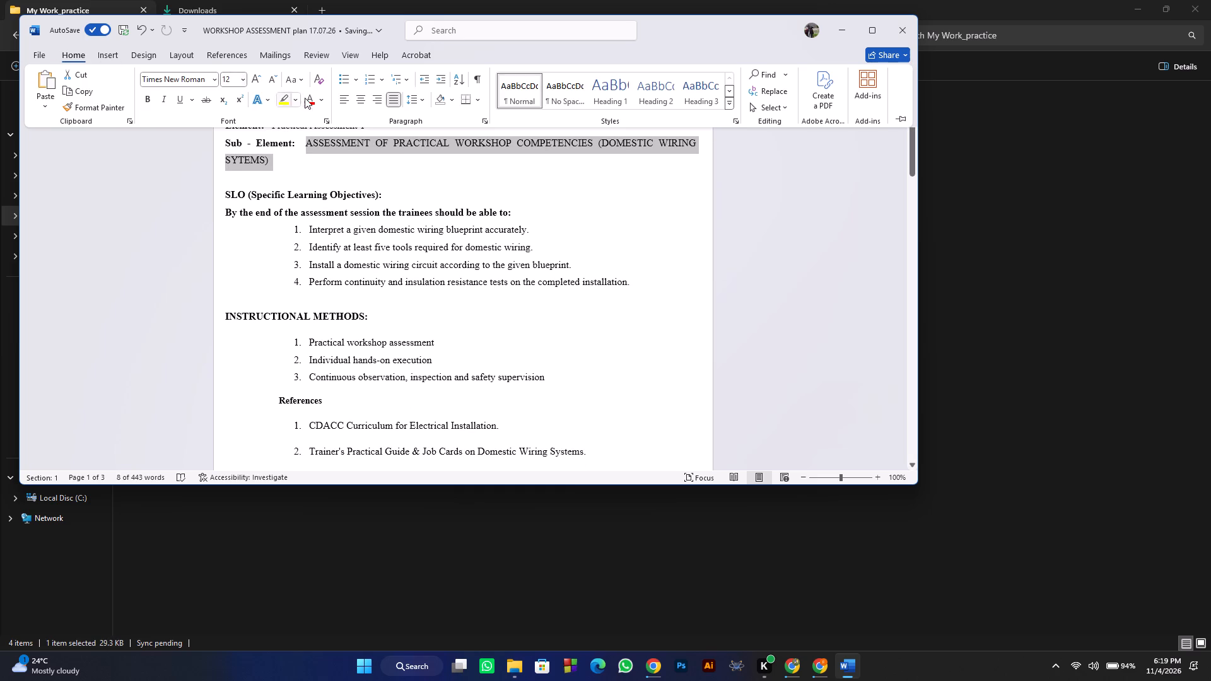
left_click(299, 81)
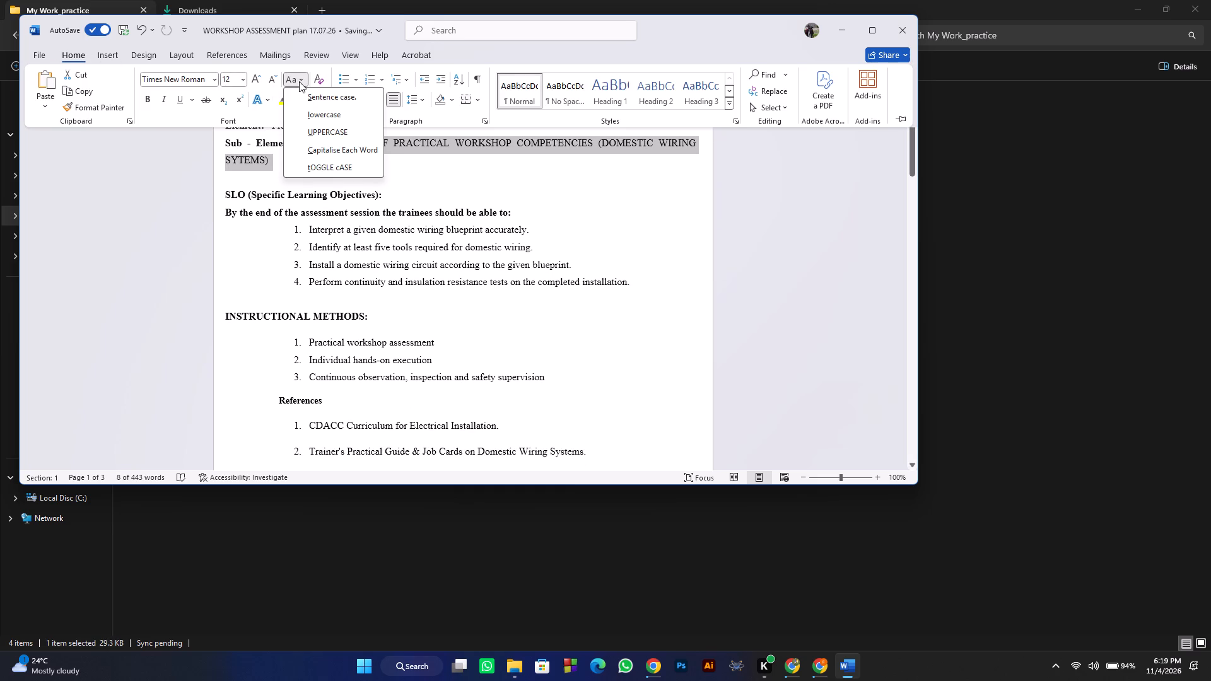
left_click(331, 149)
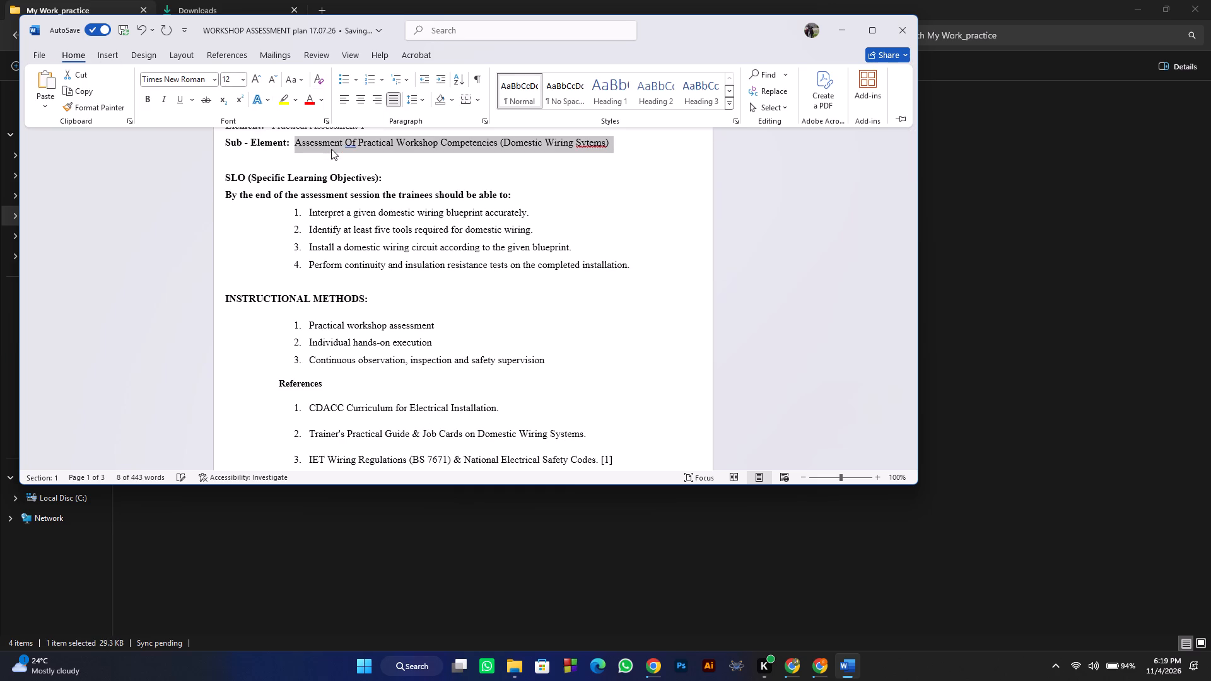
left_click(452, 173)
left_click(590, 192)
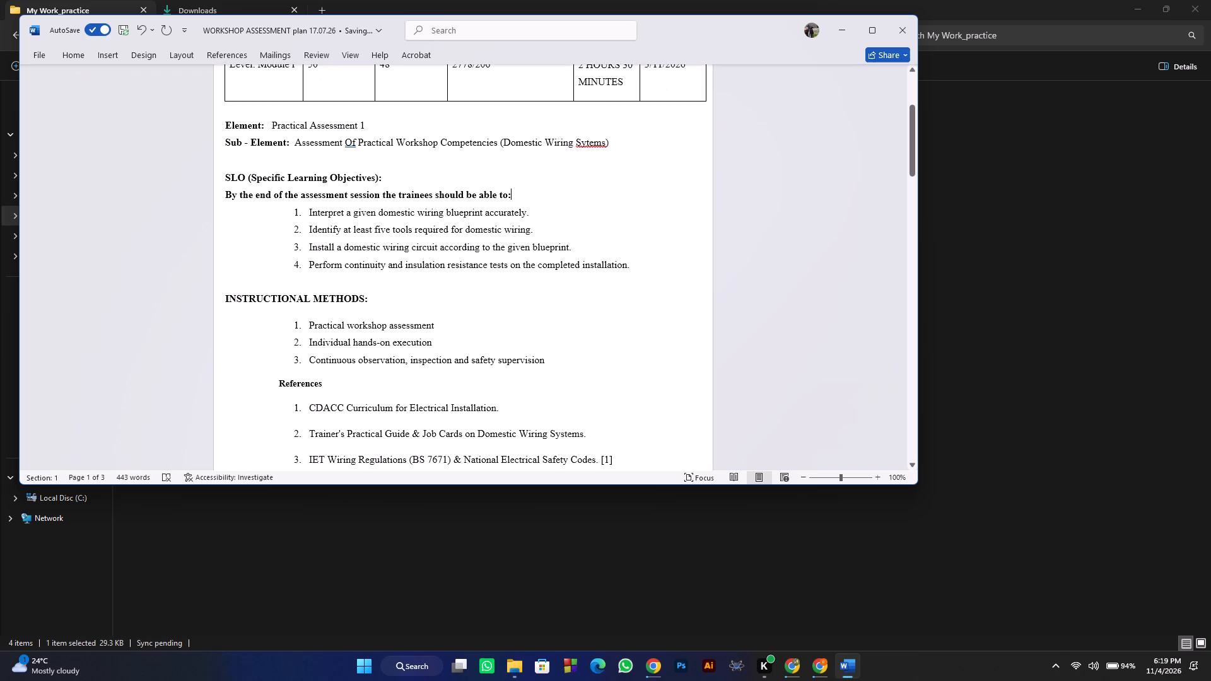
Correct the misspelled "Sytems" to "Systems" in the Sub - Element line.
right_click(595, 149)
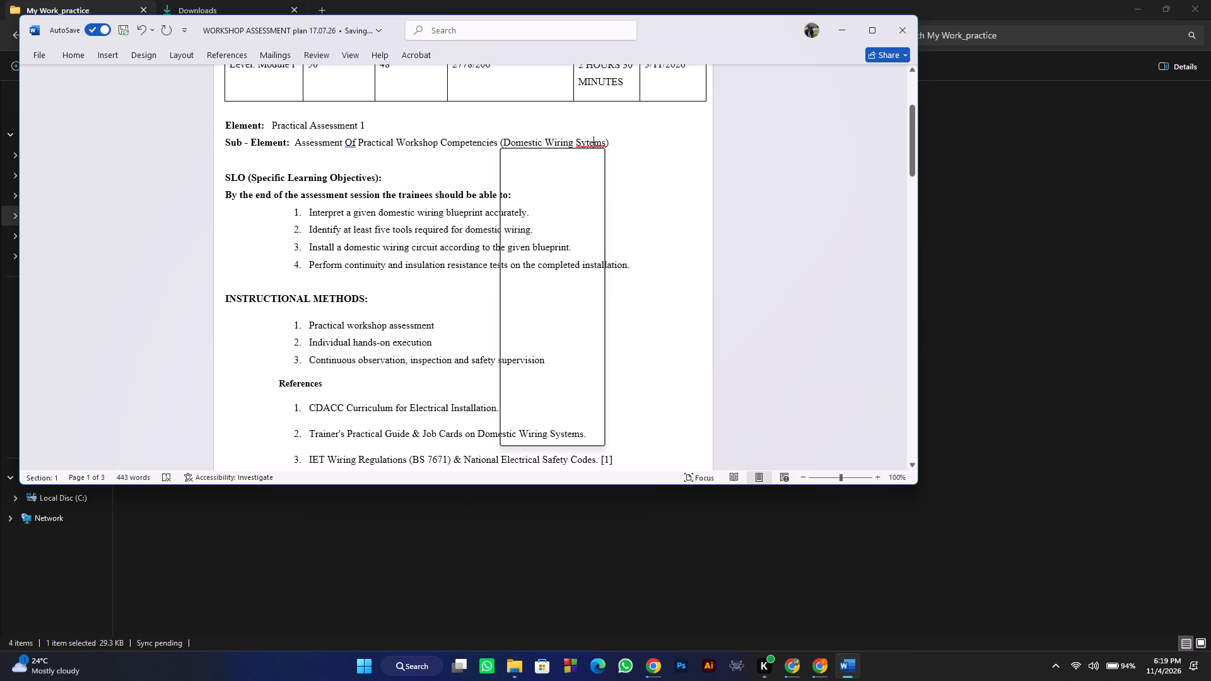
left_click(551, 154)
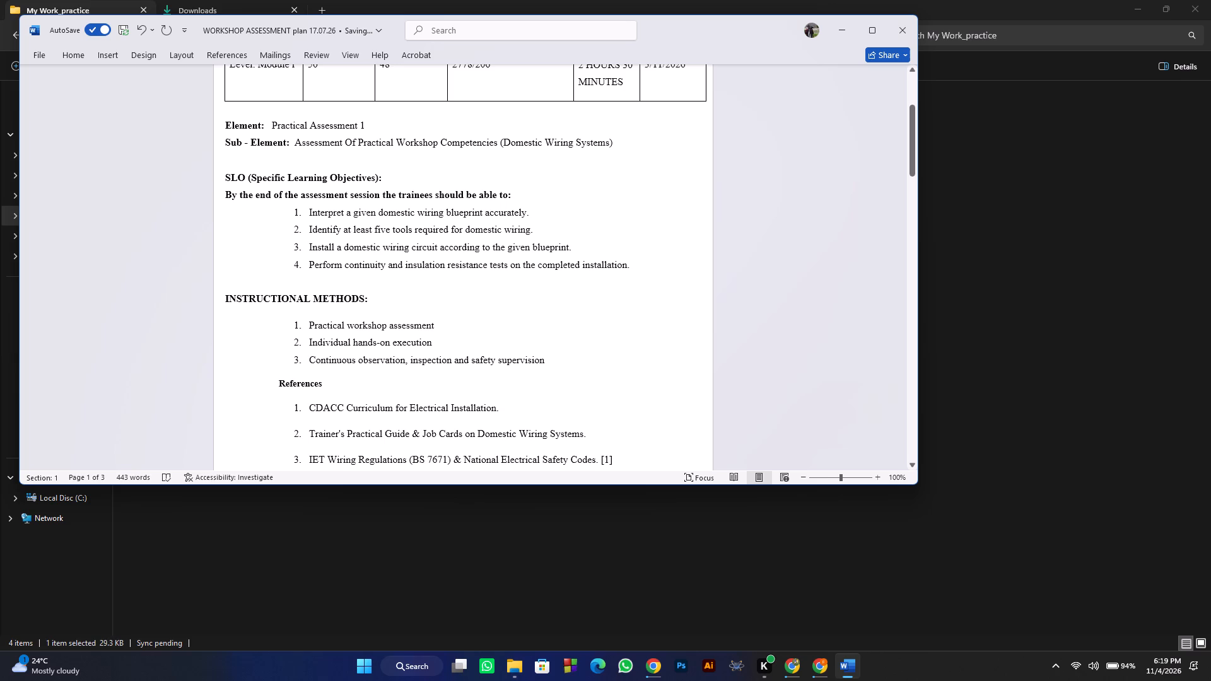
Delete the PARTICIPATORY LEARNING title, column header and INTRODUCTION rows from the old activities table.
scroll(342, 219, "down", 4)
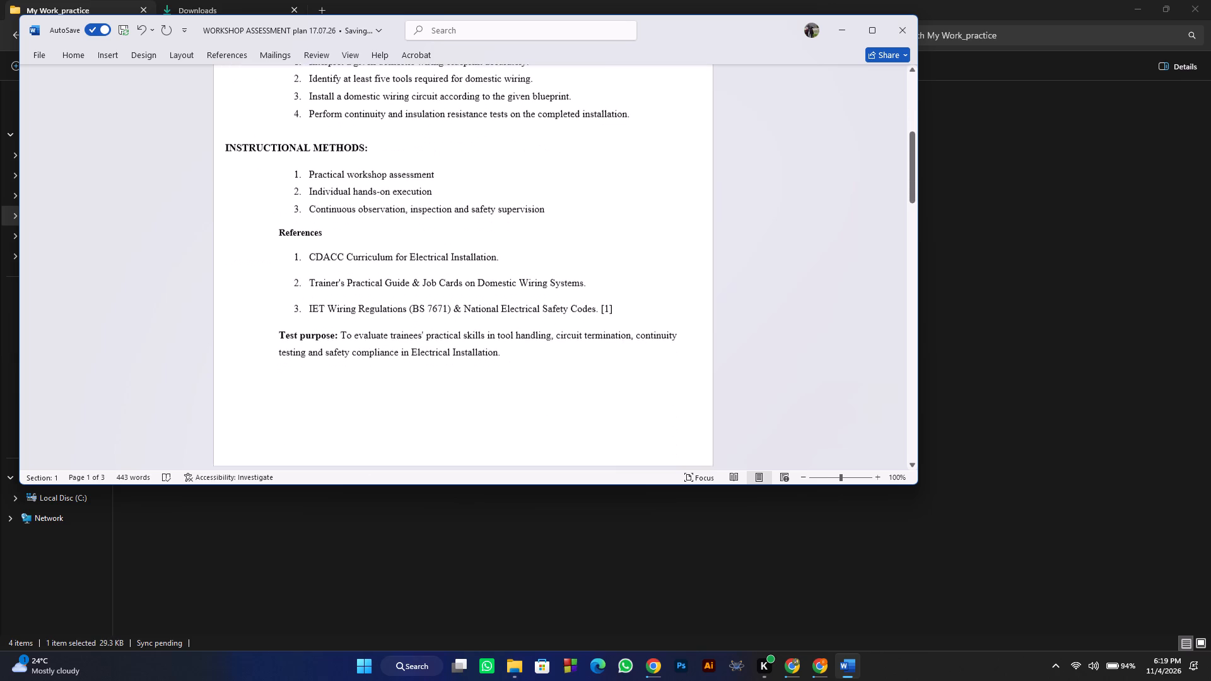
scroll(310, 259, "down", 5)
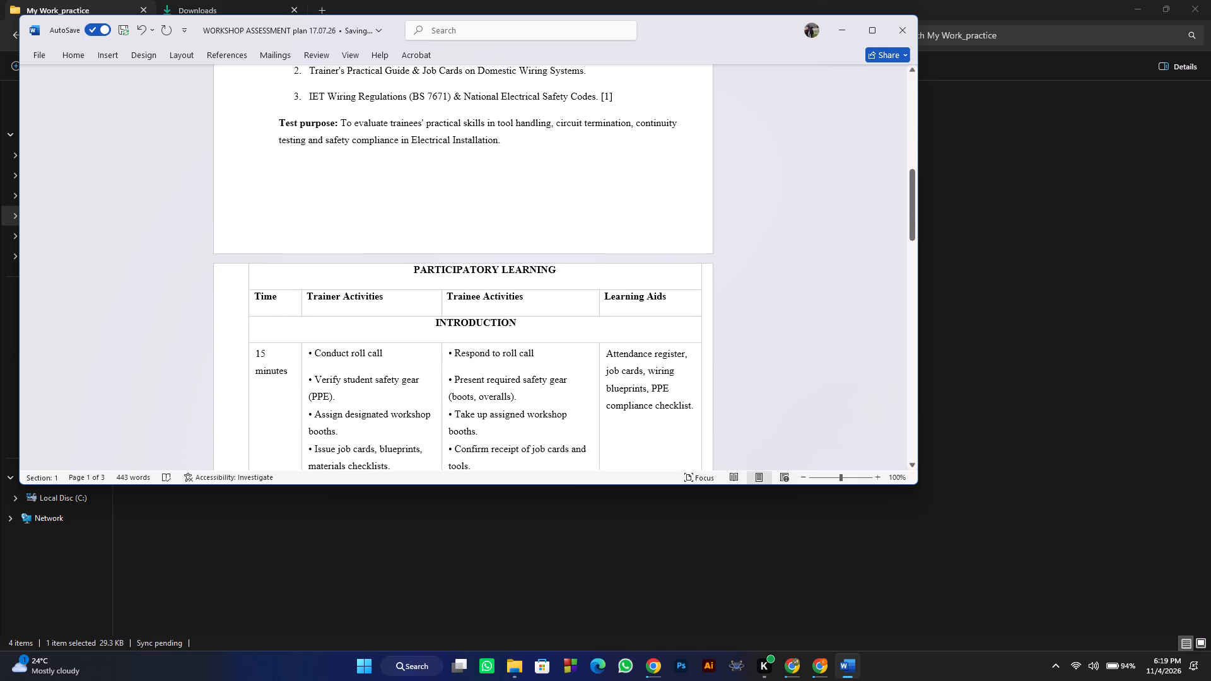
scroll(332, 320, "down", 3)
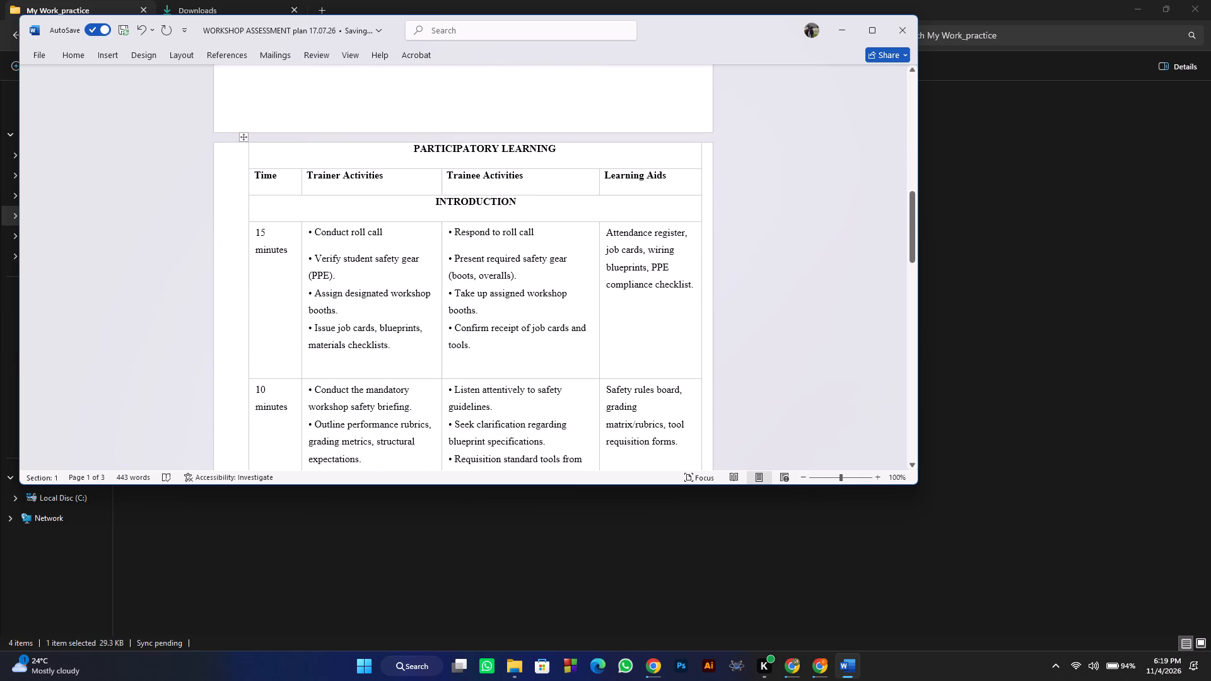
left_click_drag(231, 148, 264, 178)
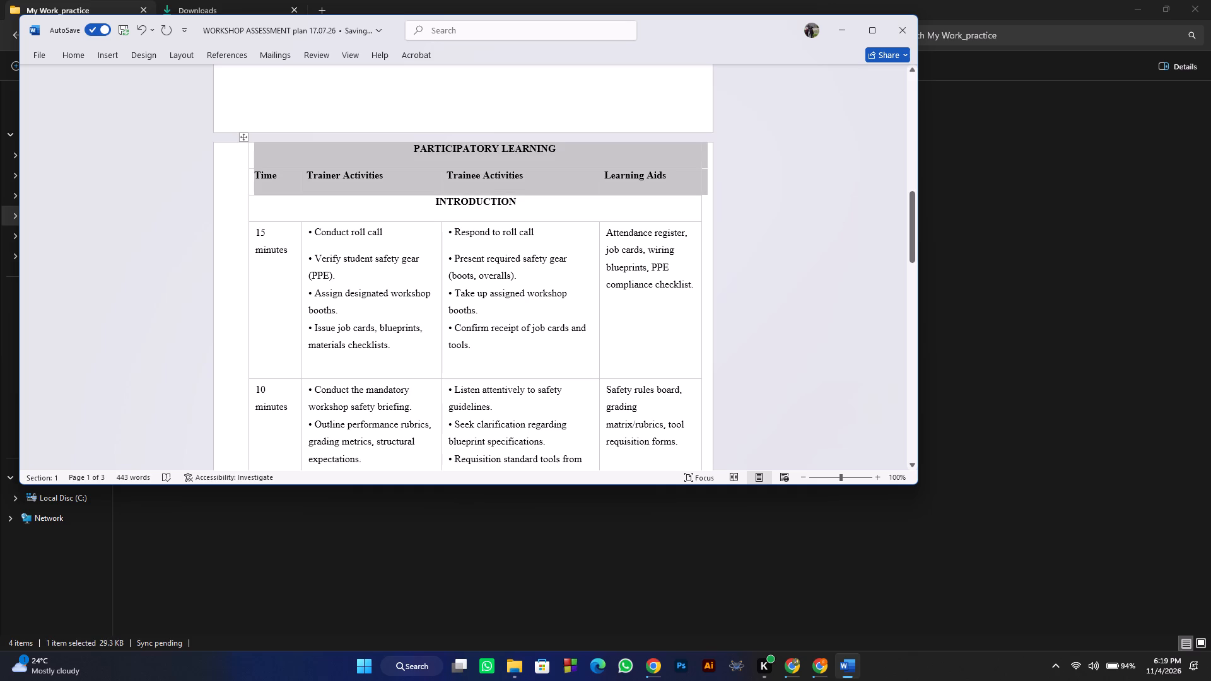
left_click_drag(264, 178, 266, 207)
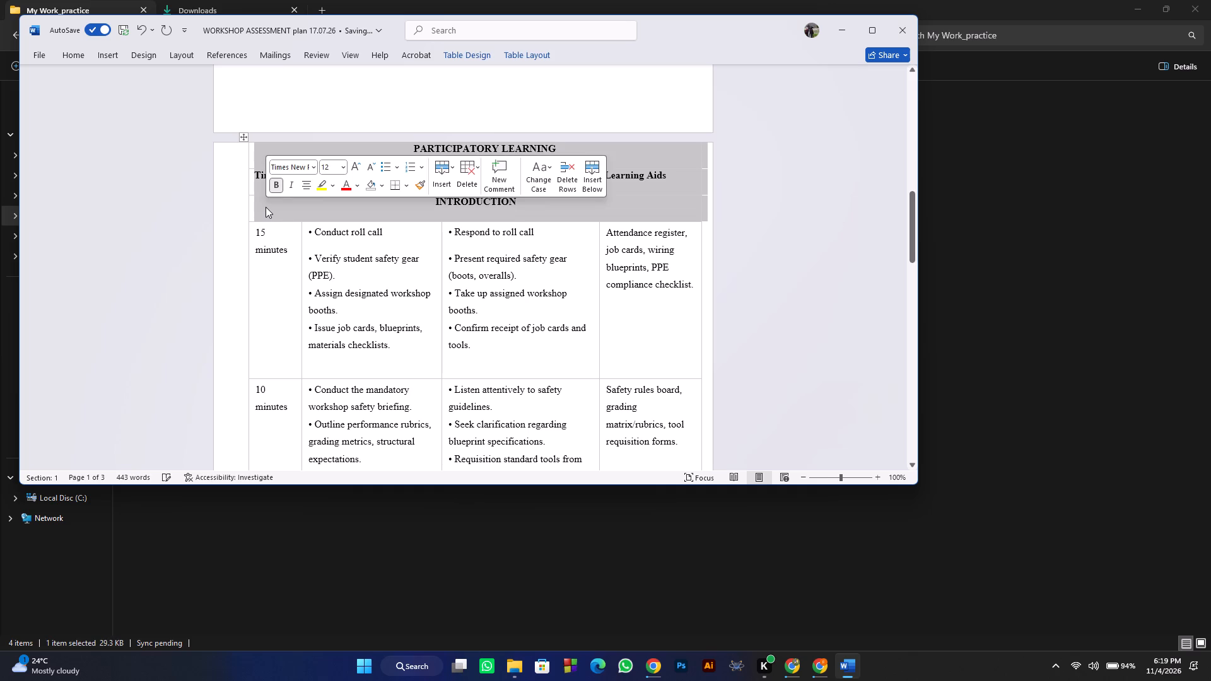
key("BackSpace")
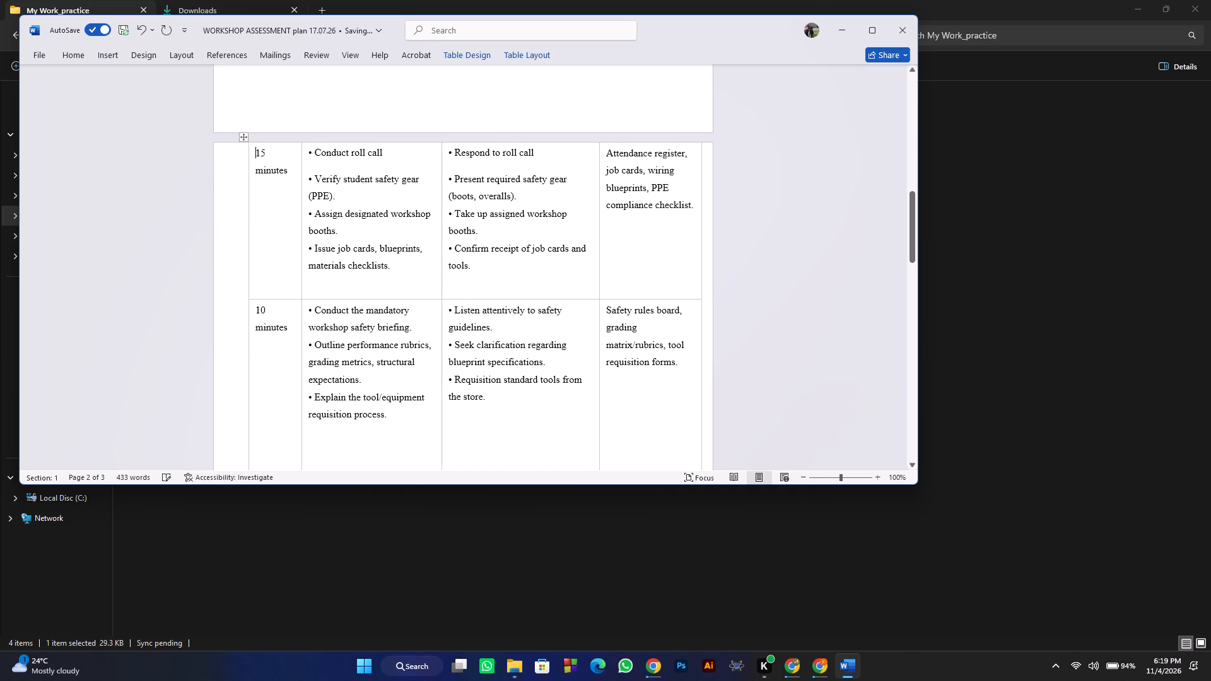
Delete all the remaining timed activity rows so the old participatory learning table is fully removed.
left_click(210, 207)
key("BackSpace")
left_click(208, 206)
key("BackSpace")
left_click(206, 206)
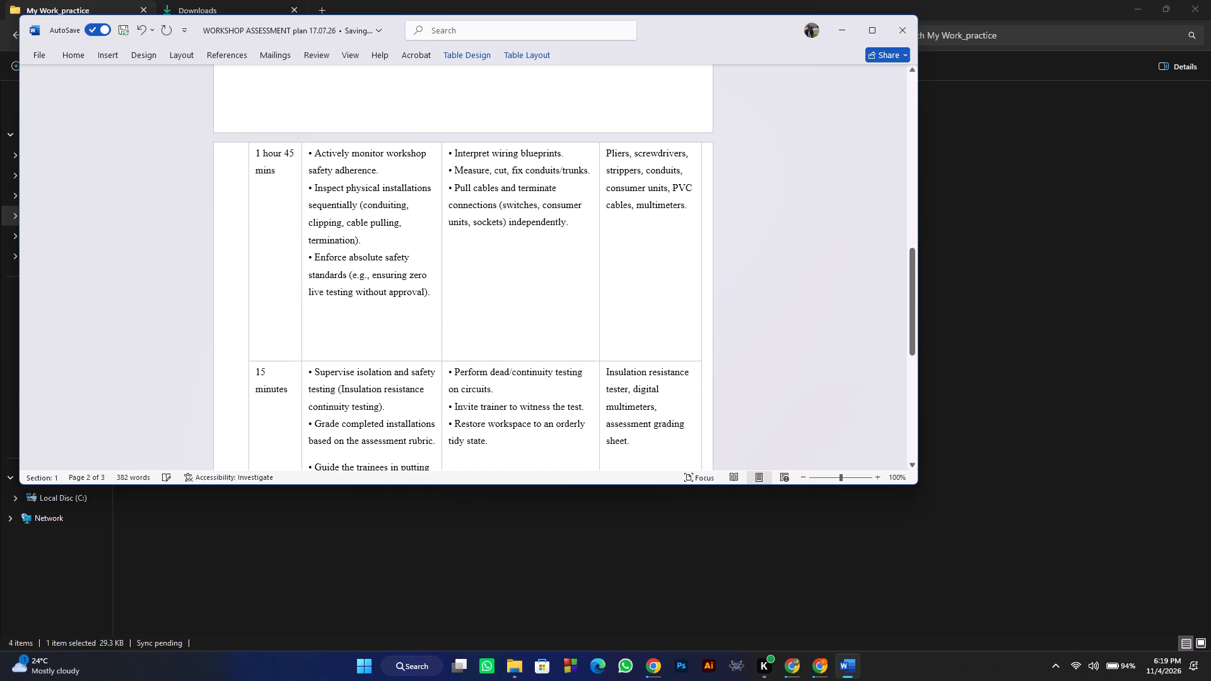
key("BackSpace")
key("BackSpace")
scroll(256, 328, "down", 3)
scroll(257, 329, "up", 7)
left_click_drag(211, 185, 208, 469)
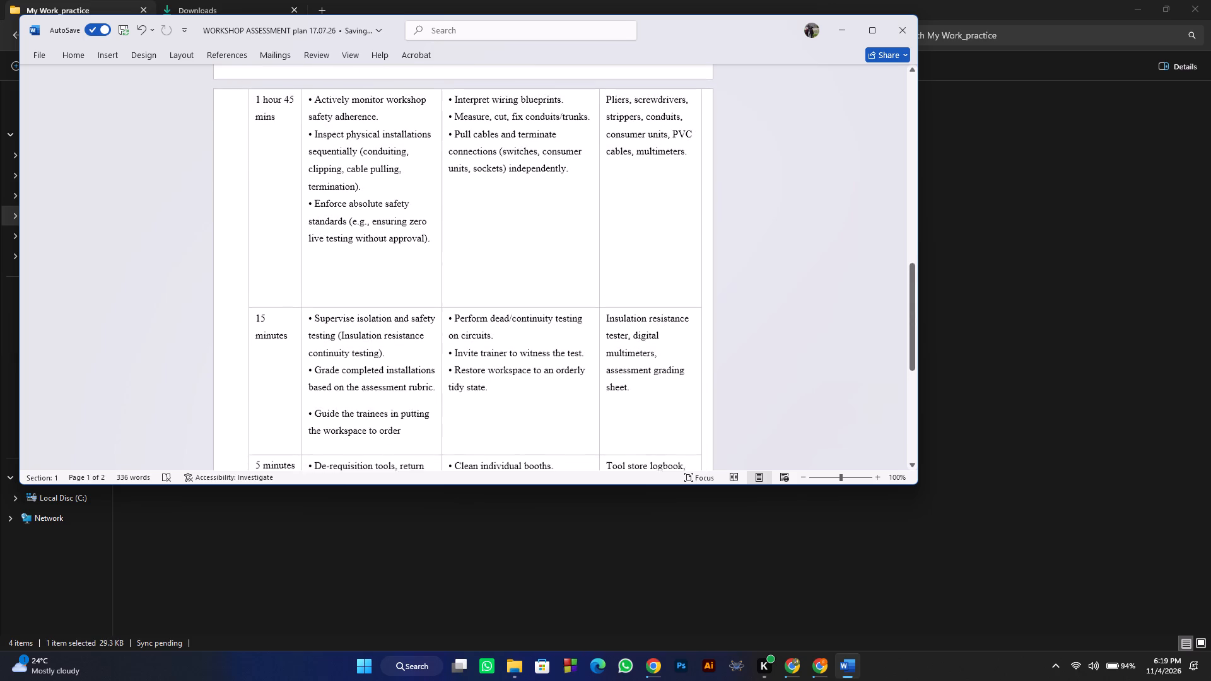
left_click_drag(208, 469, 294, 206)
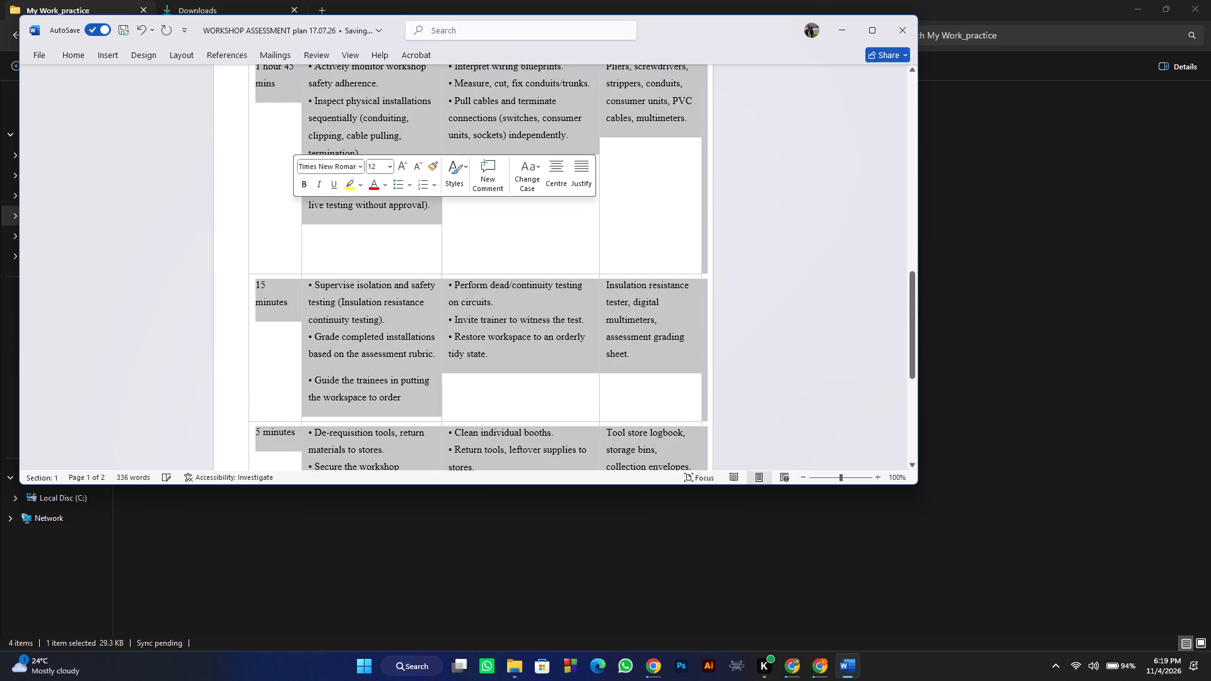
key("BackSpace")
Review the edited plan from the header table and objectives through to the remarks section.
scroll(295, 214, "up", 7)
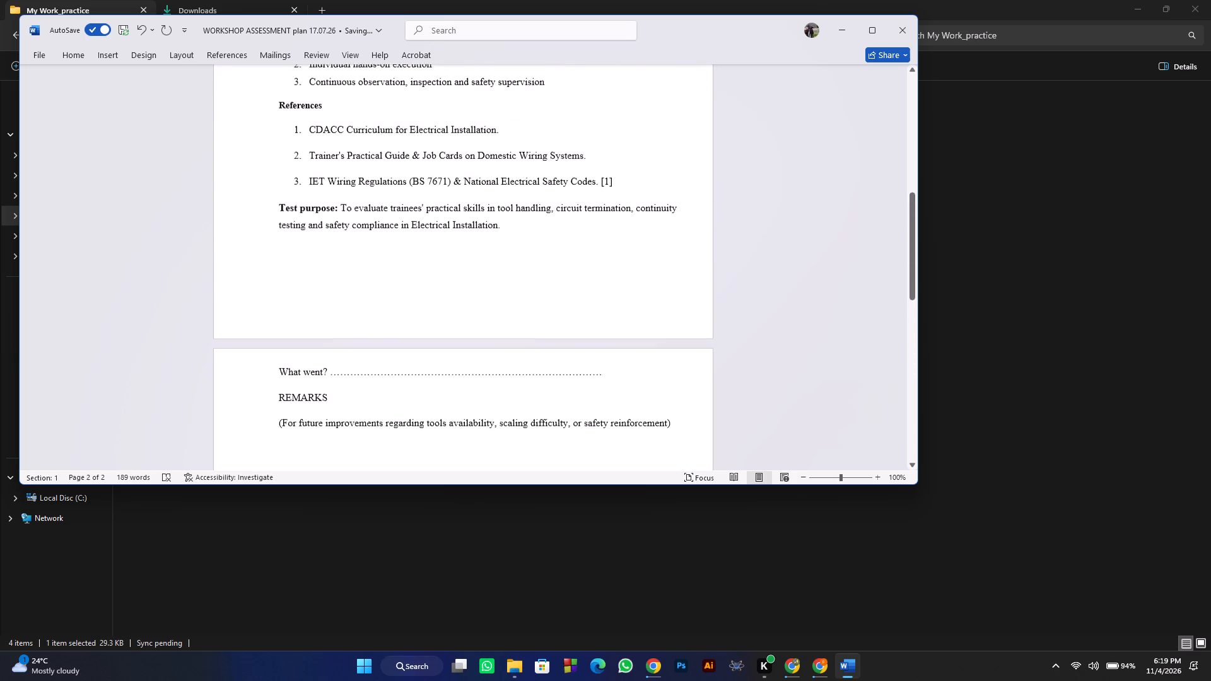
scroll(295, 214, "up", 13)
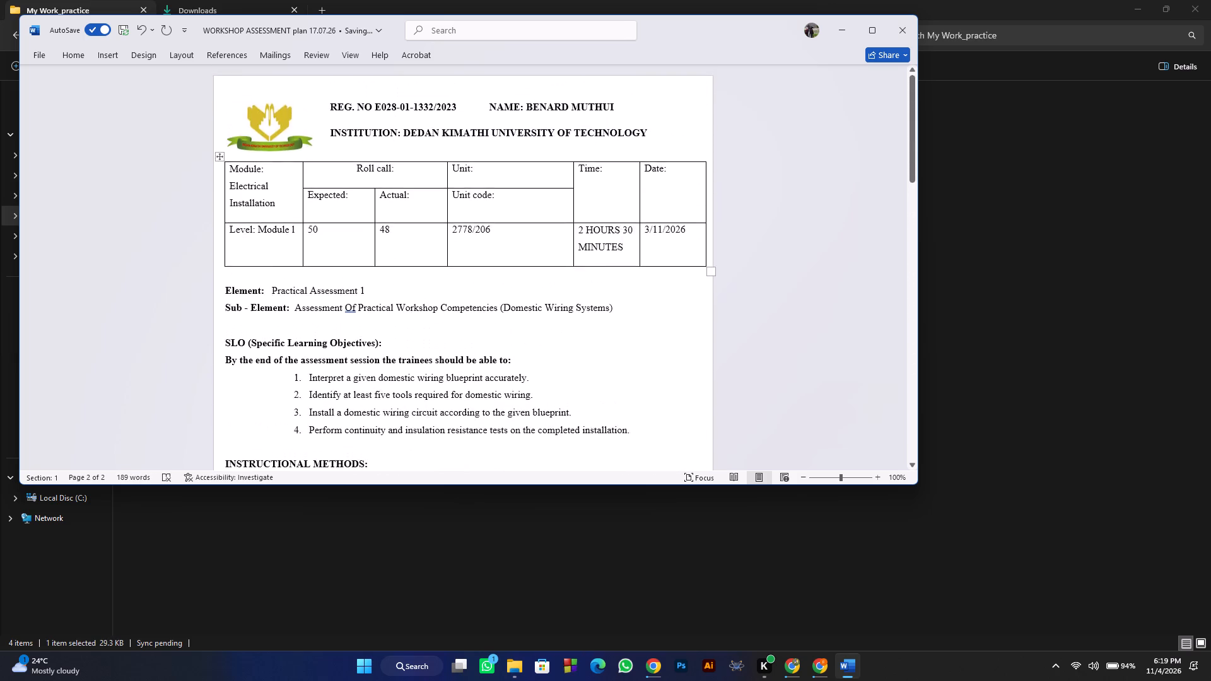
scroll(295, 214, "down", 12)
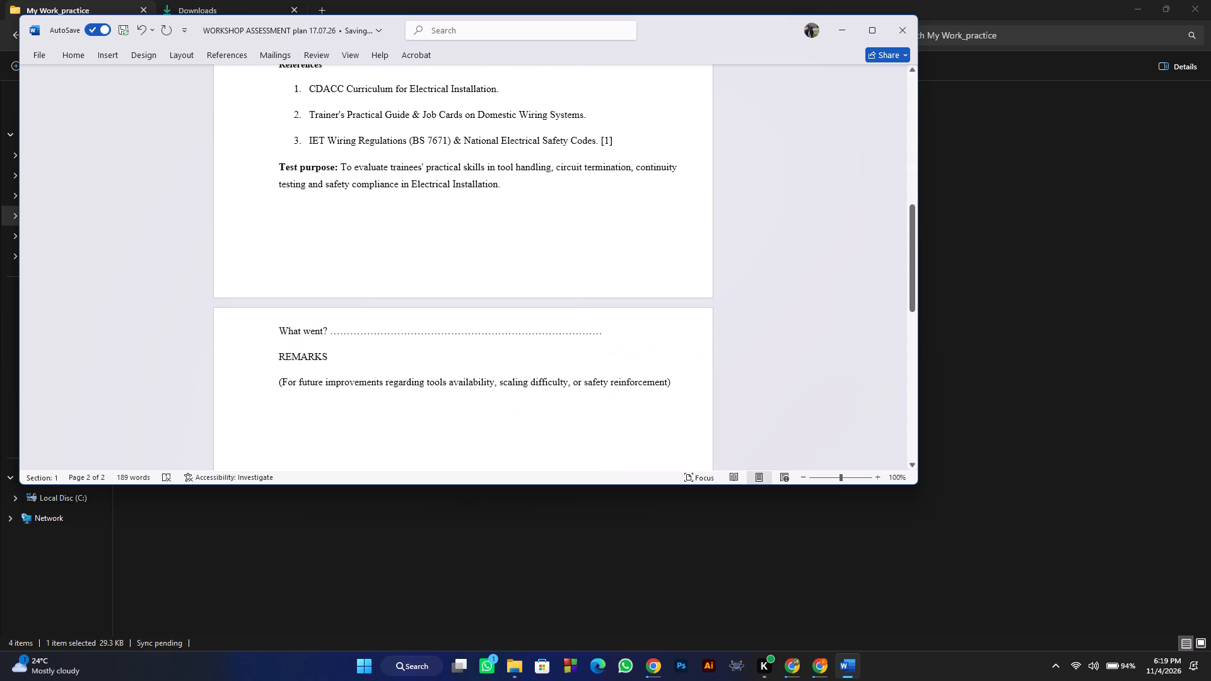
scroll(276, 233, "up", 12)
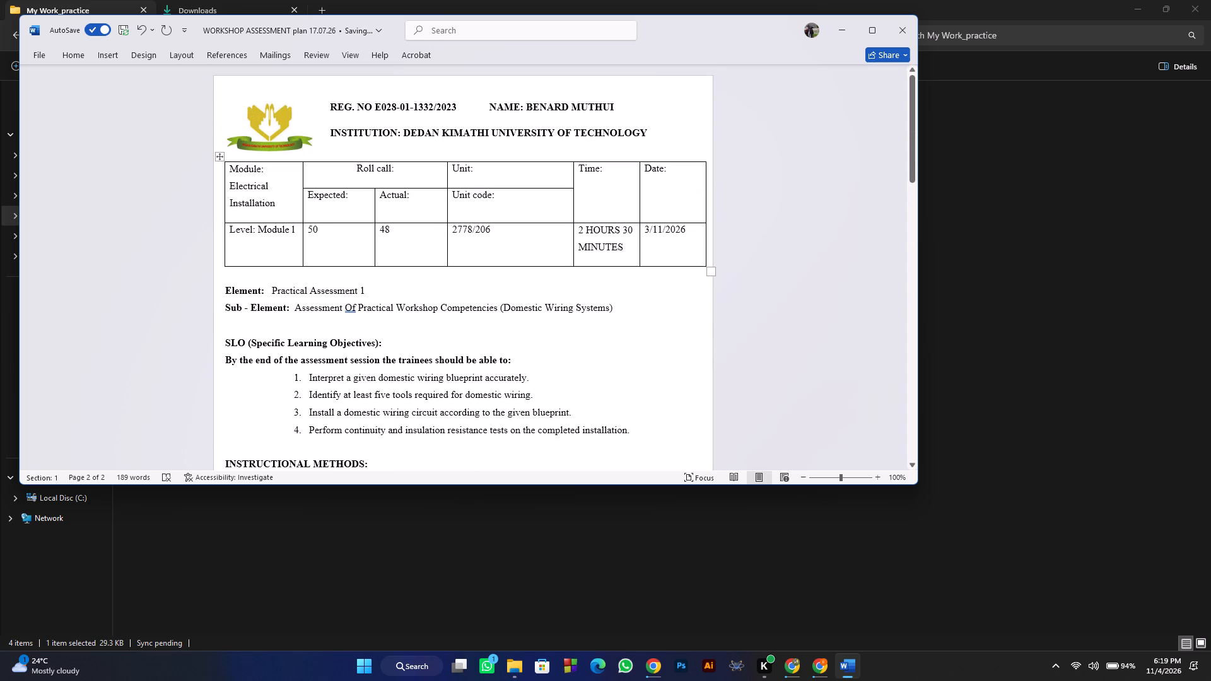
scroll(278, 245, "down", 3)
left_click(375, 264)
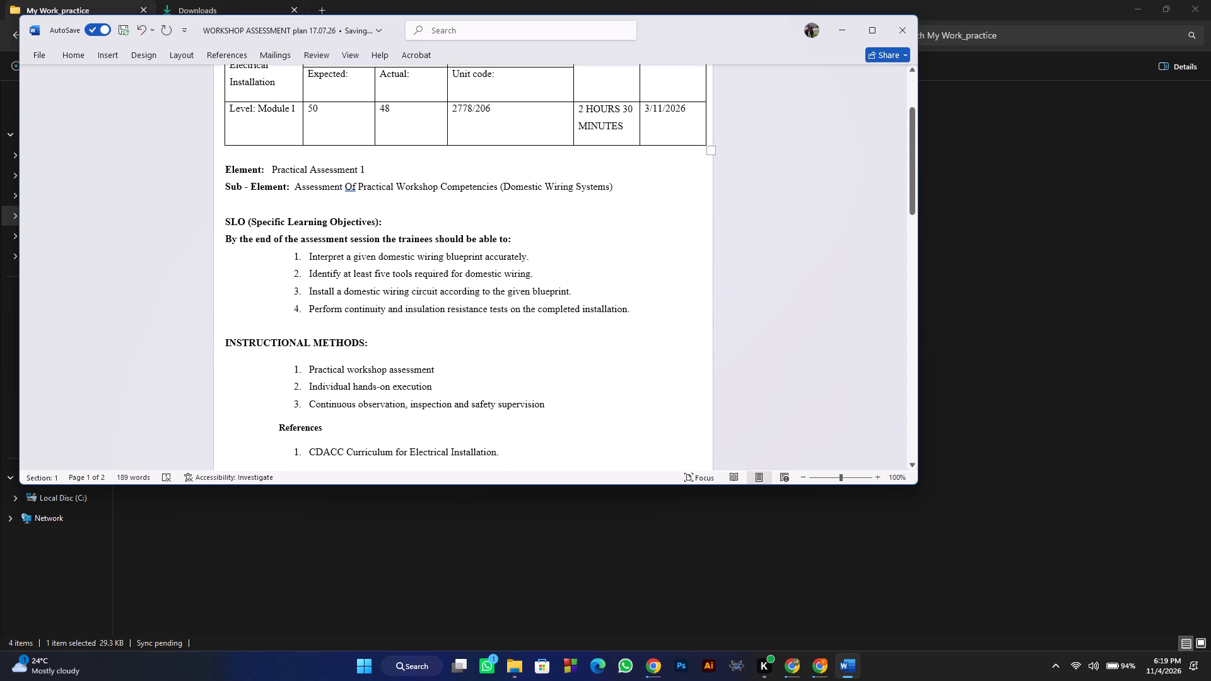
Create a new blank document to hold a copy of the workshop assessment plan.
key("ctrl+a")
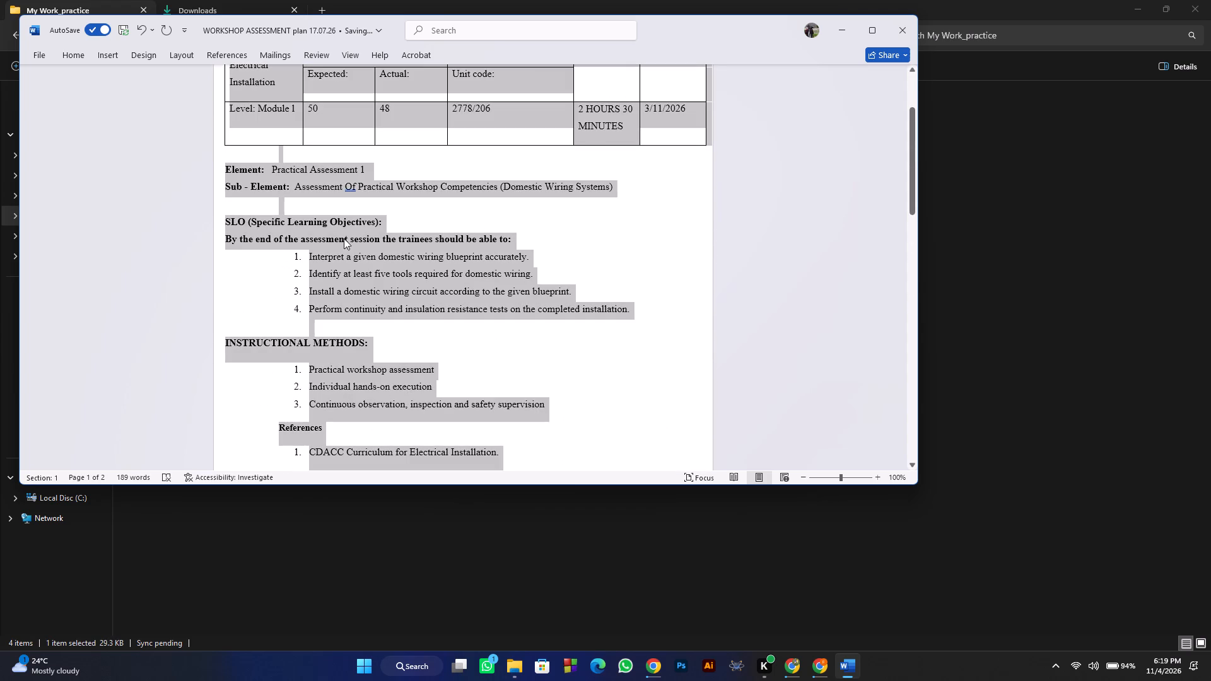
left_click(39, 54)
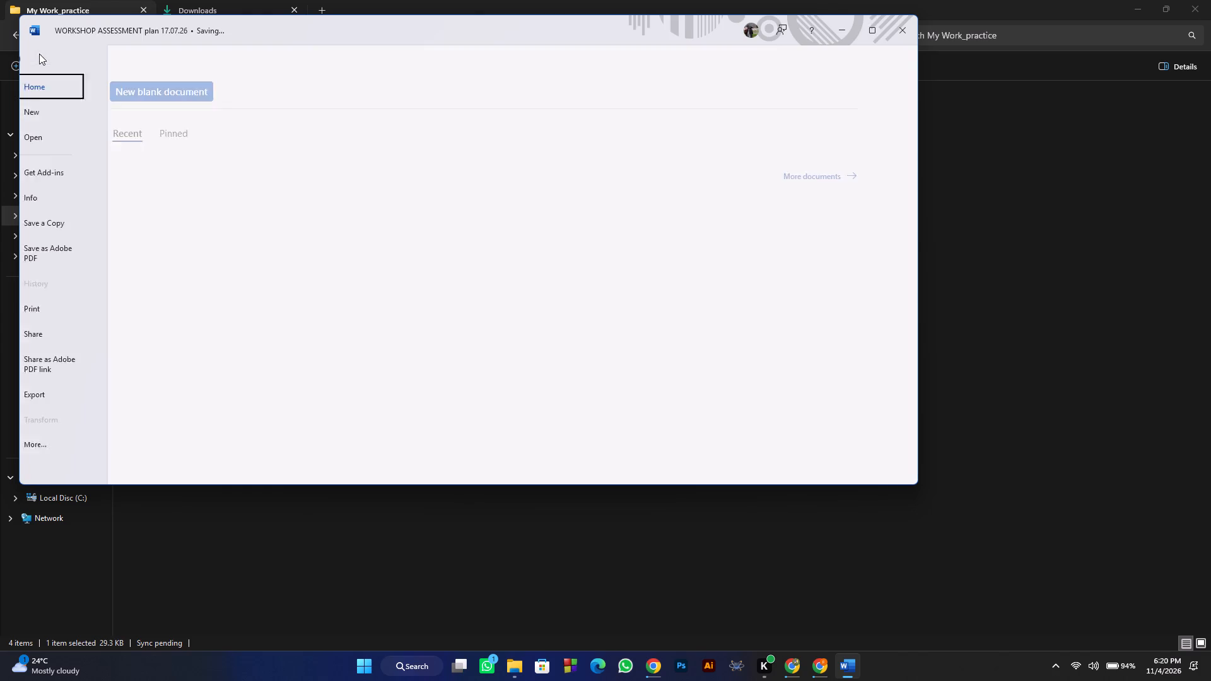
left_click(50, 115)
left_click(201, 168)
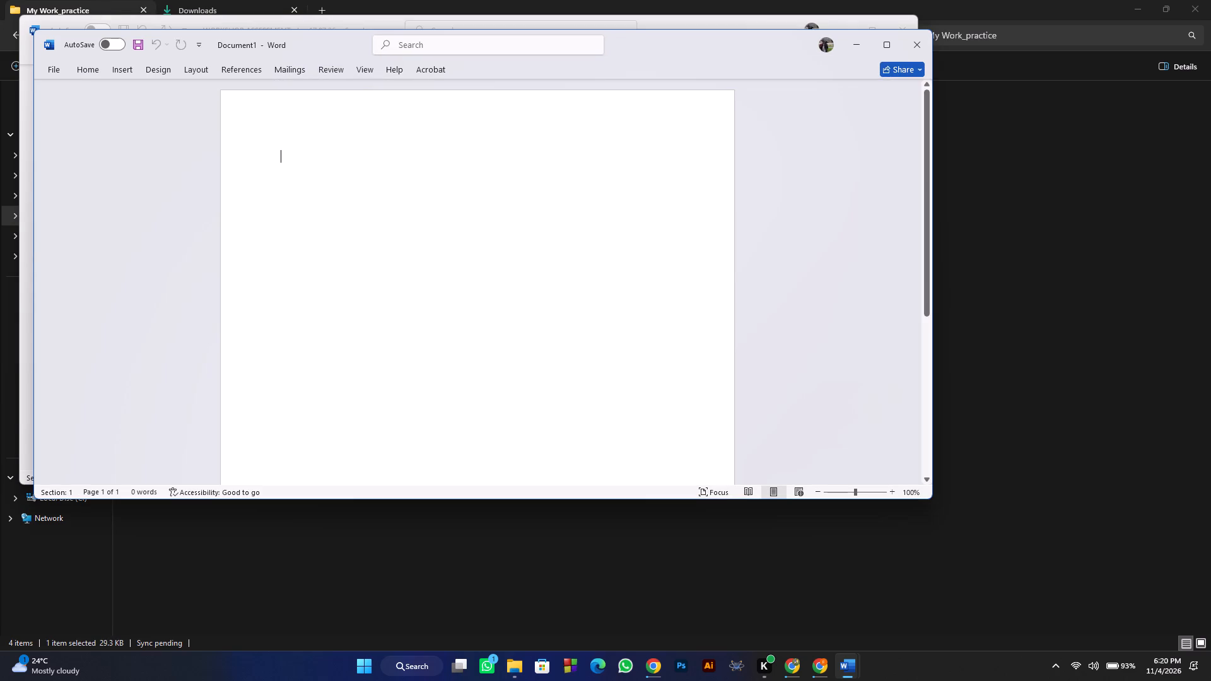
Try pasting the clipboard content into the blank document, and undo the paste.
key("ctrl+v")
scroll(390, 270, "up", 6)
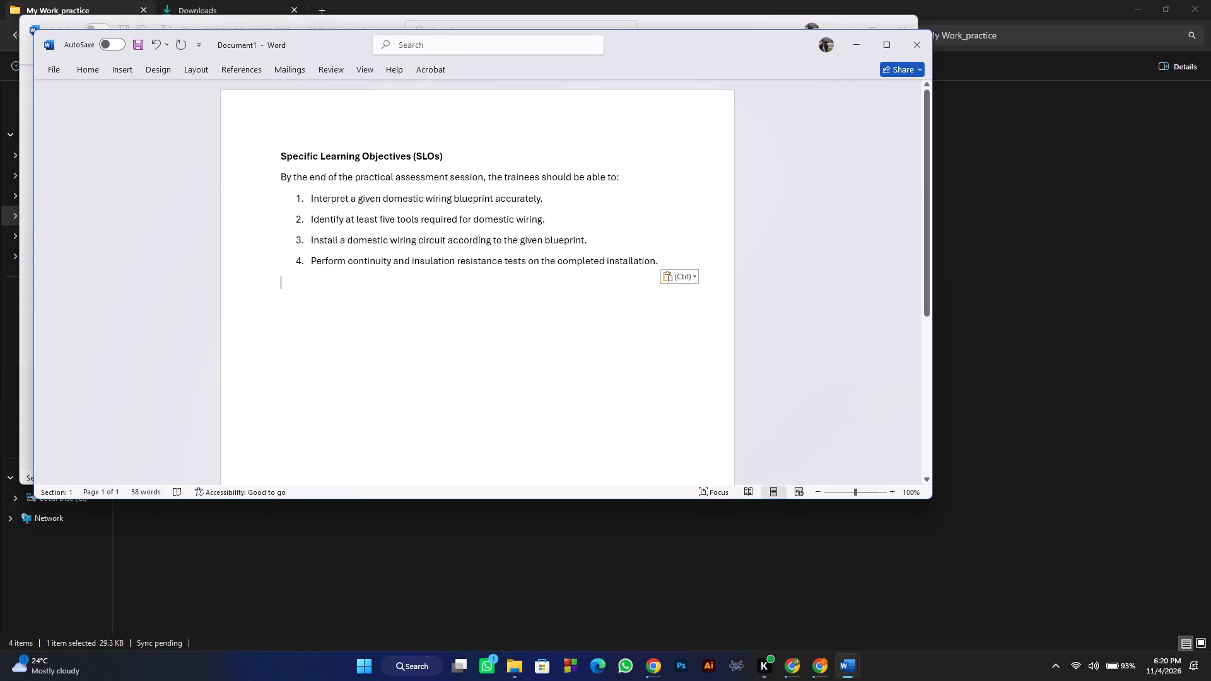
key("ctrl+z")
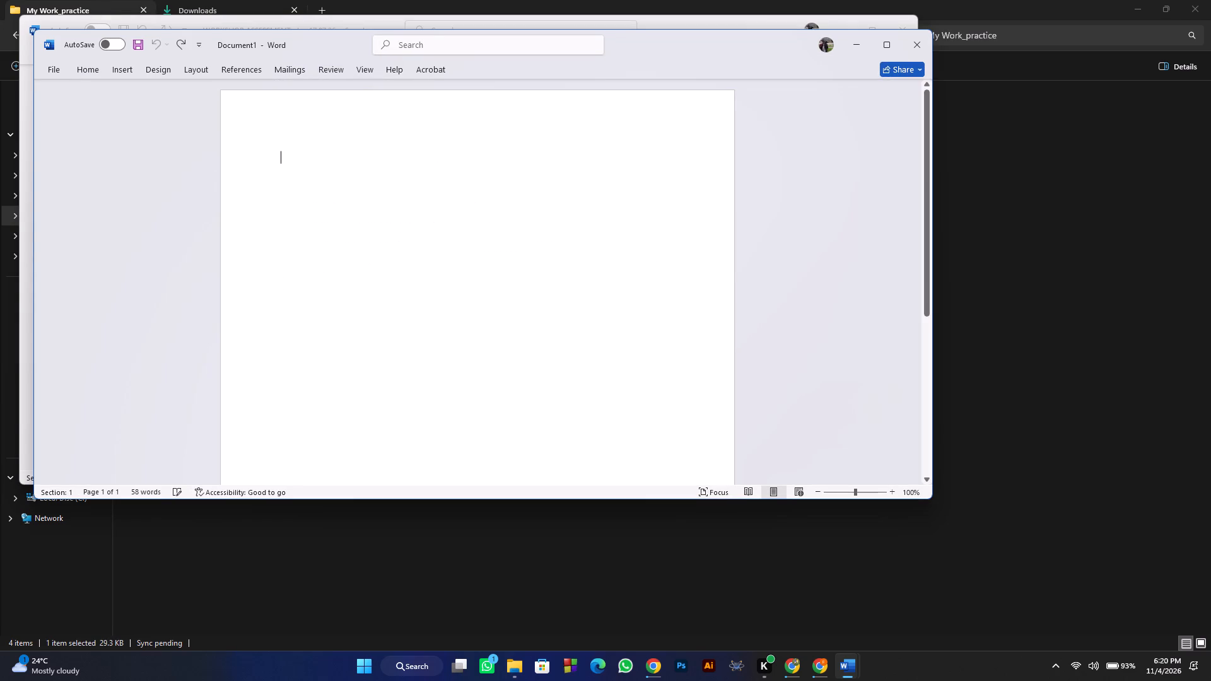
Place the blank document beside the workshop assessment plan and copy the plan's entire content into it.
left_click_drag(664, 44, 936, 240)
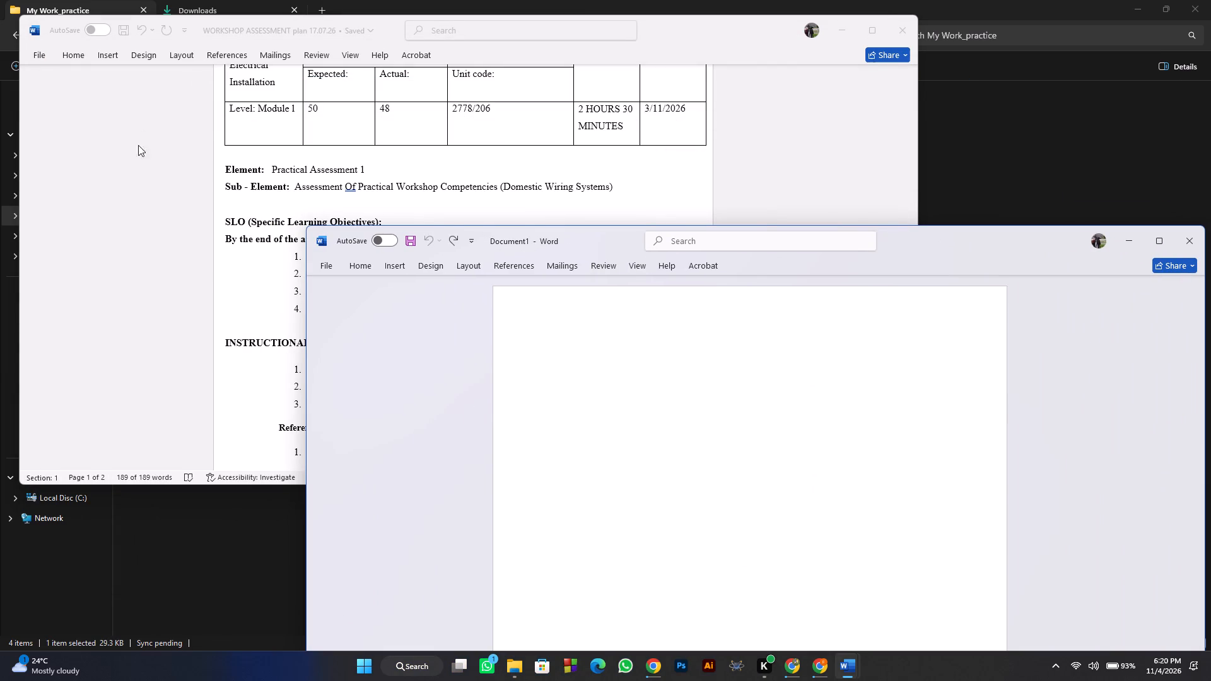
left_click(241, 185)
left_click(320, 183)
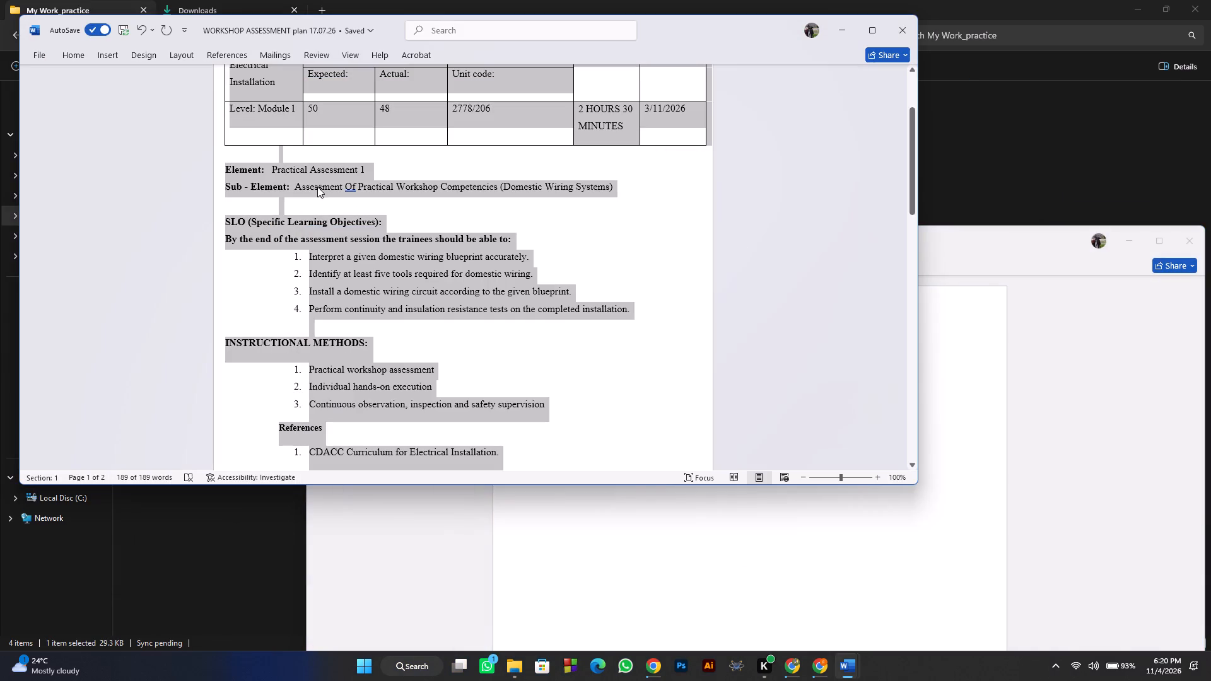
key("ctrl+a")
key("ctrl+c")
left_click(792, 581)
key("ctrl+v")
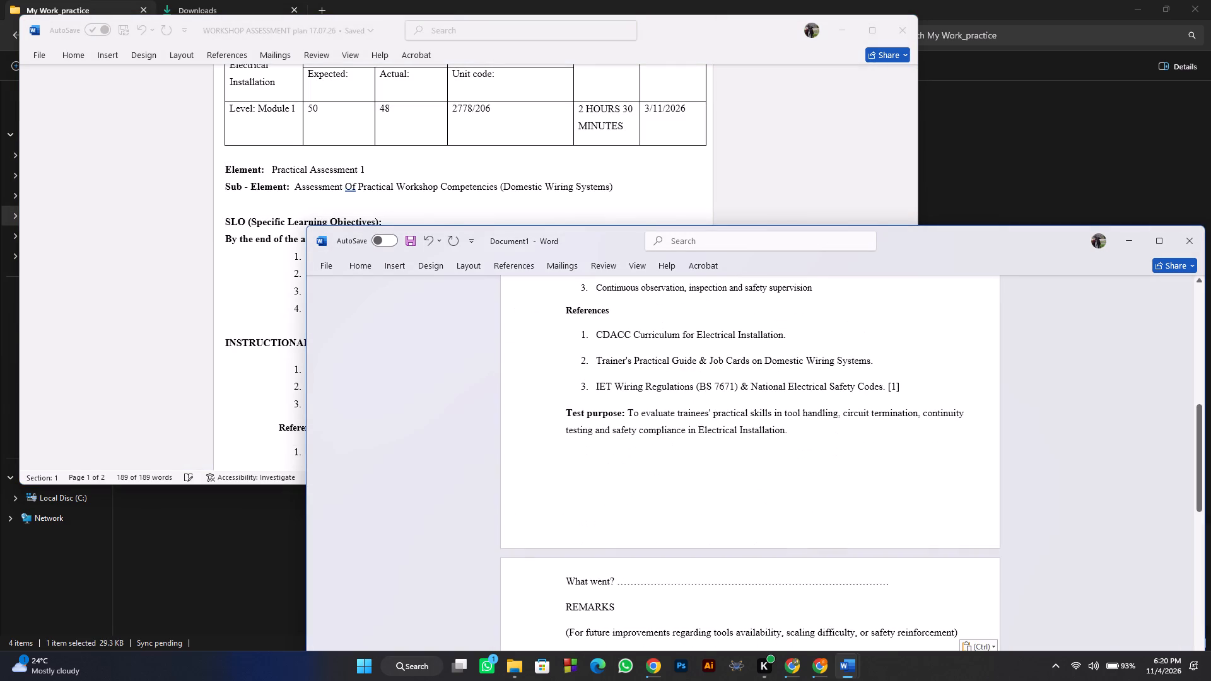
In the new document, shift the header table under the logo slightly left and make the table narrower.
scroll(684, 487, "up", 6)
scroll(684, 485, "down", 11)
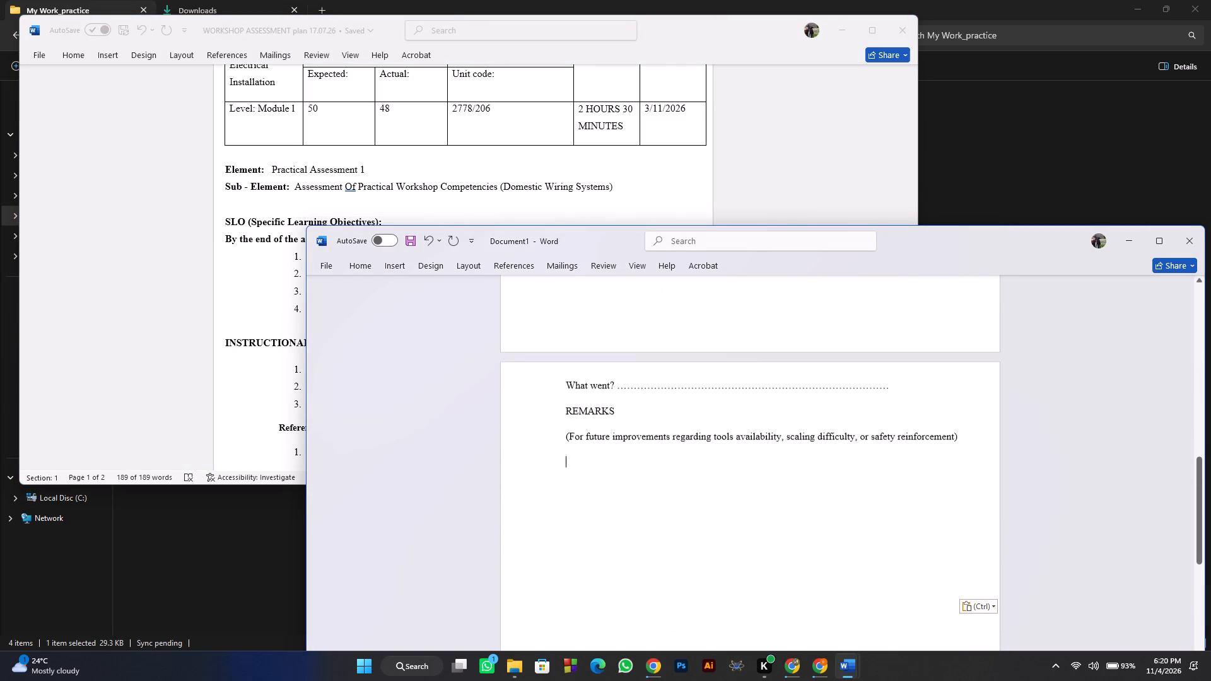
scroll(607, 390, "up", 14)
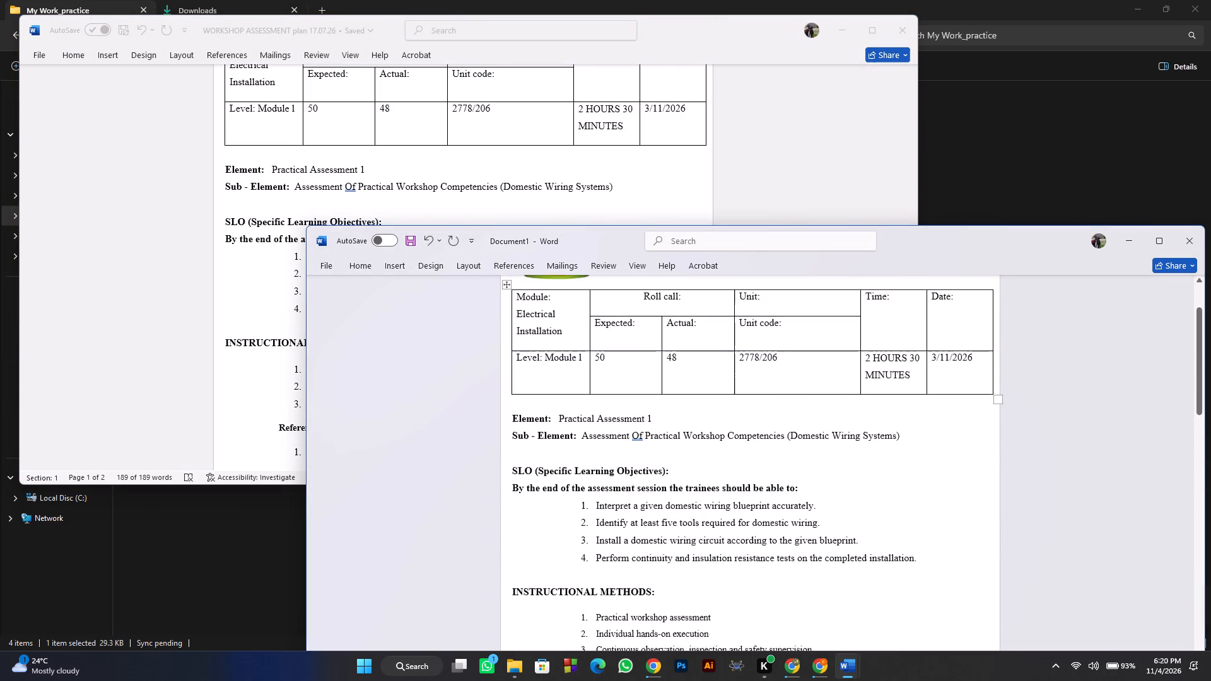
scroll(601, 382, "up", 4)
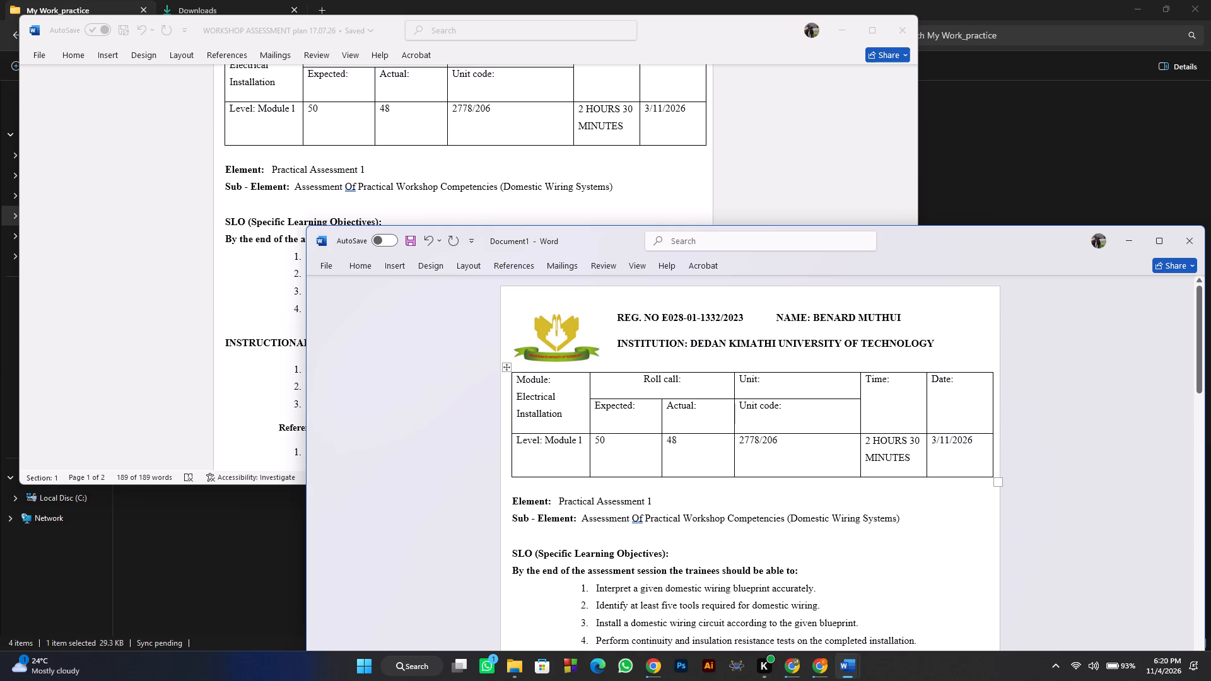
left_click_drag(505, 367, 543, 372)
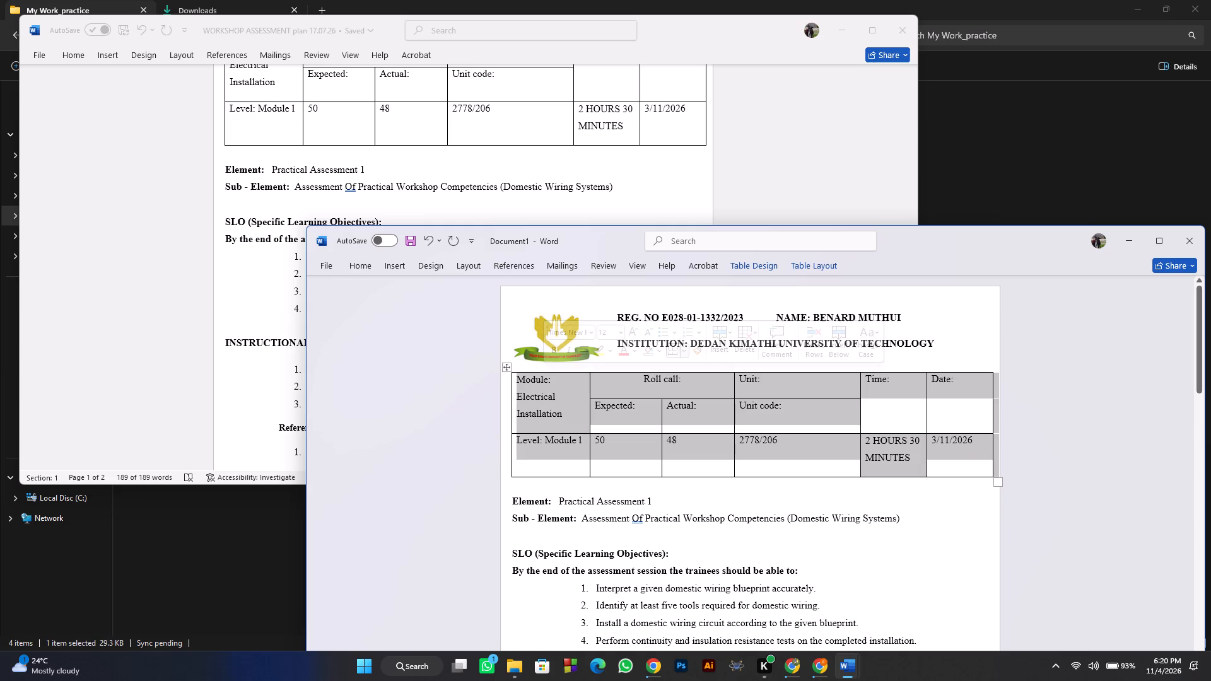
left_click_drag(508, 366, 532, 364)
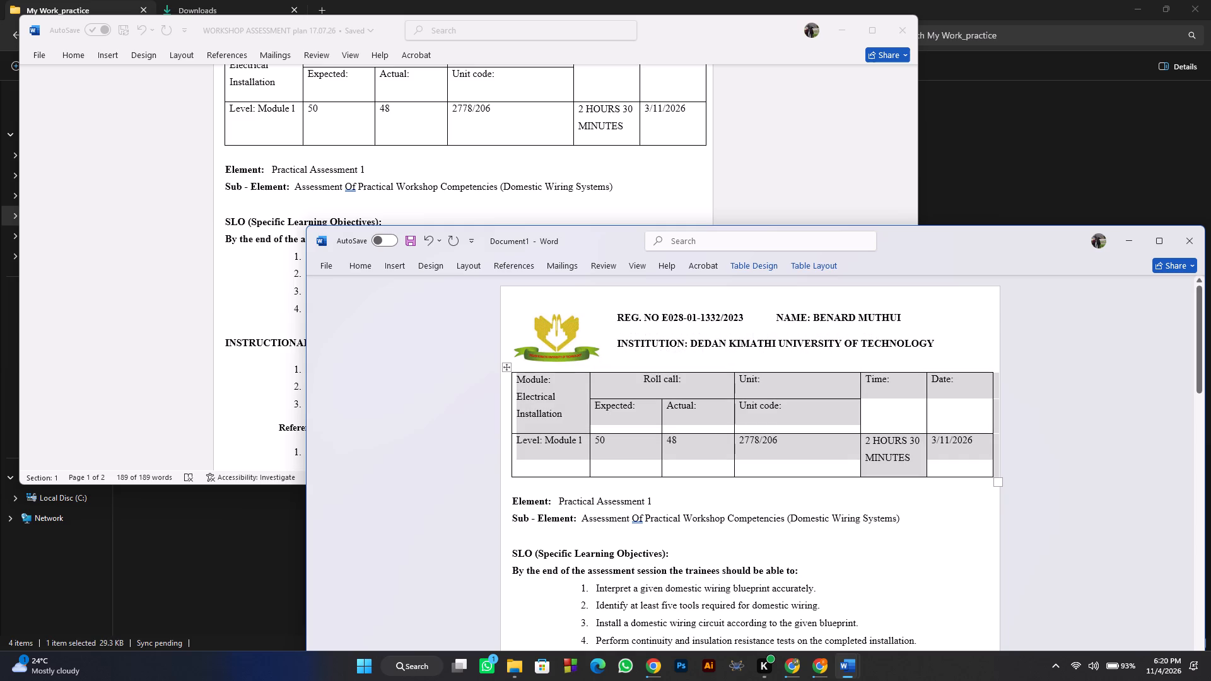
left_click_drag(532, 364, 538, 359)
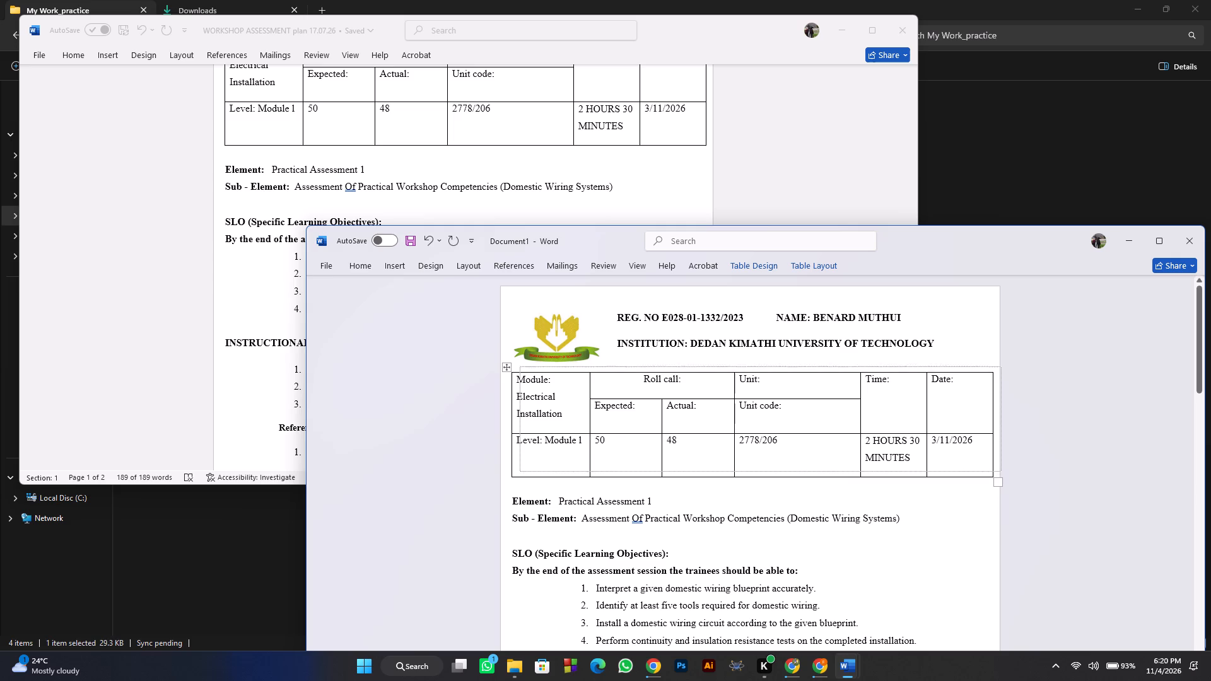
left_click_drag(538, 359, 503, 360)
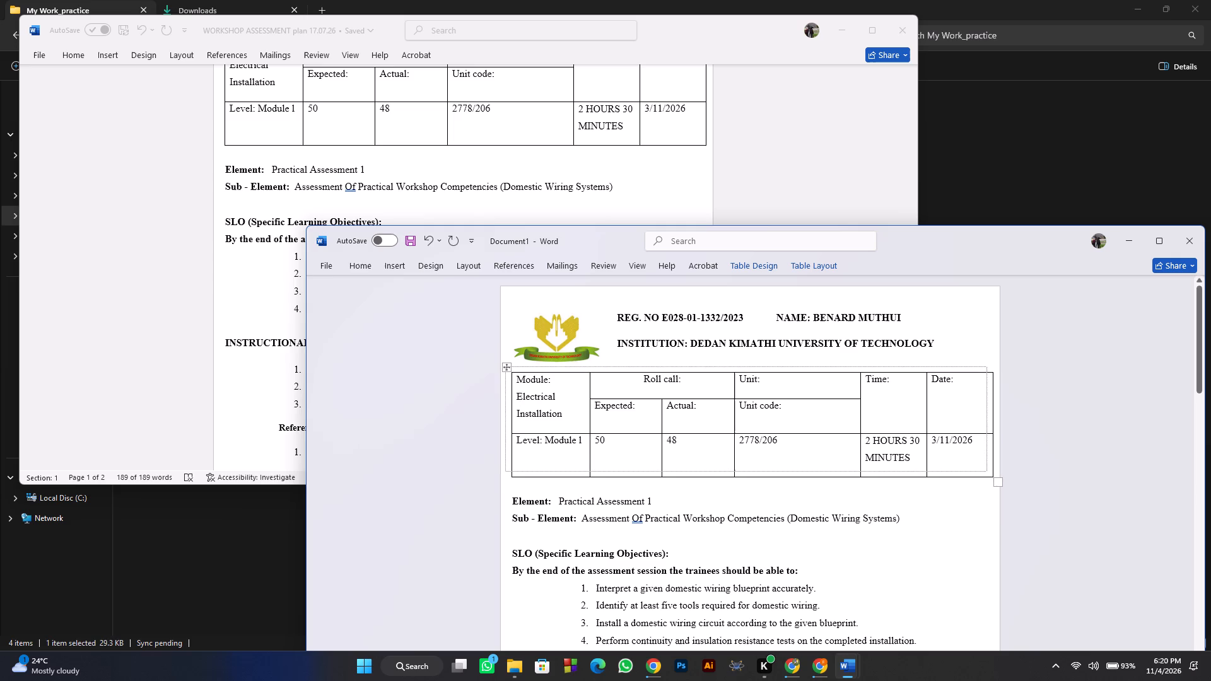
left_click_drag(503, 360, 505, 360)
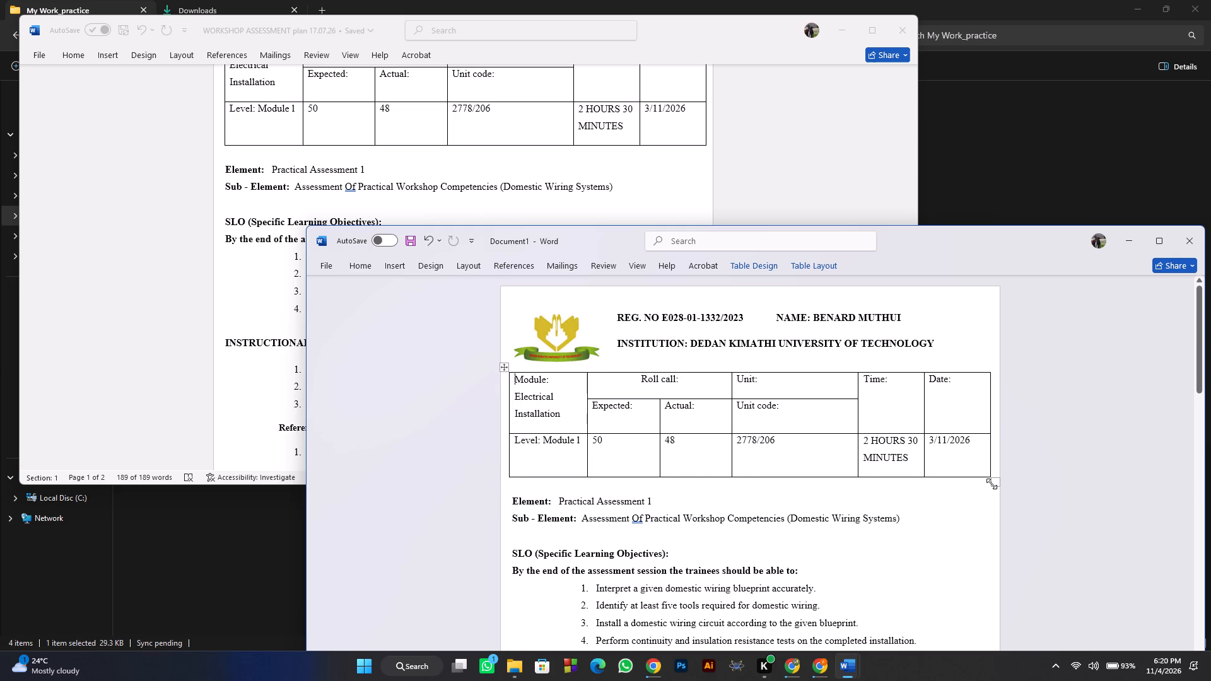
left_click_drag(992, 484, 964, 480)
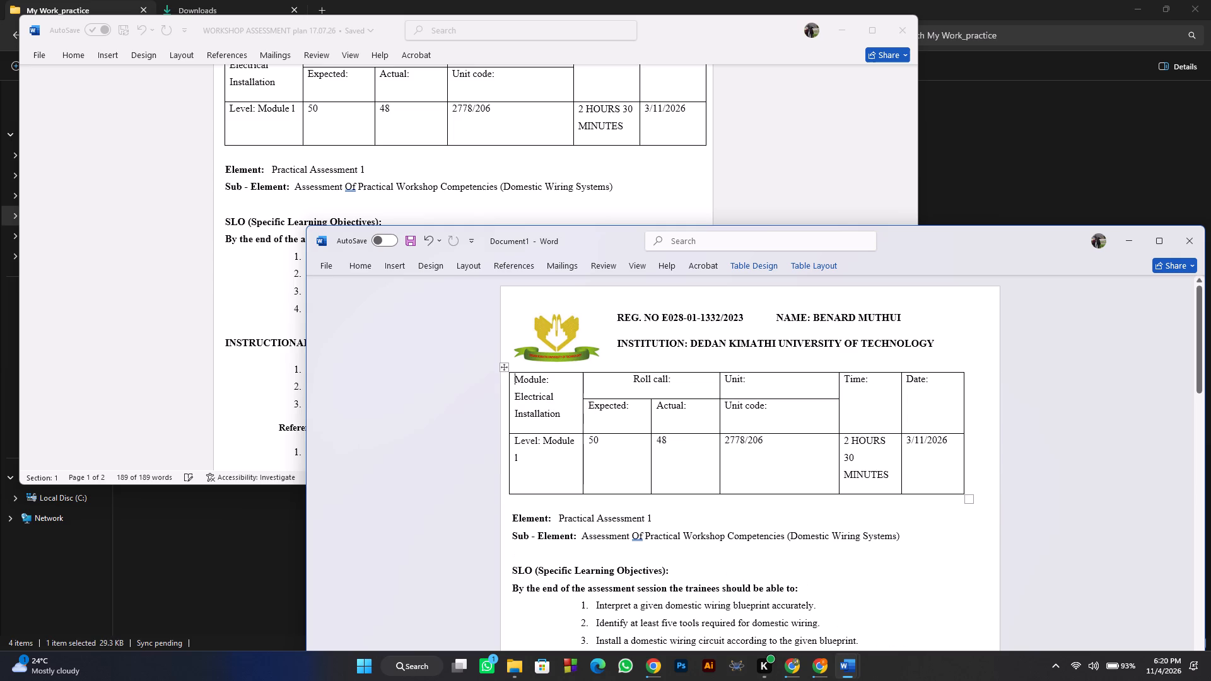
Move the narrowed header table rightwards so it sits roughly centred between the page edges.
left_click_drag(505, 368, 542, 368)
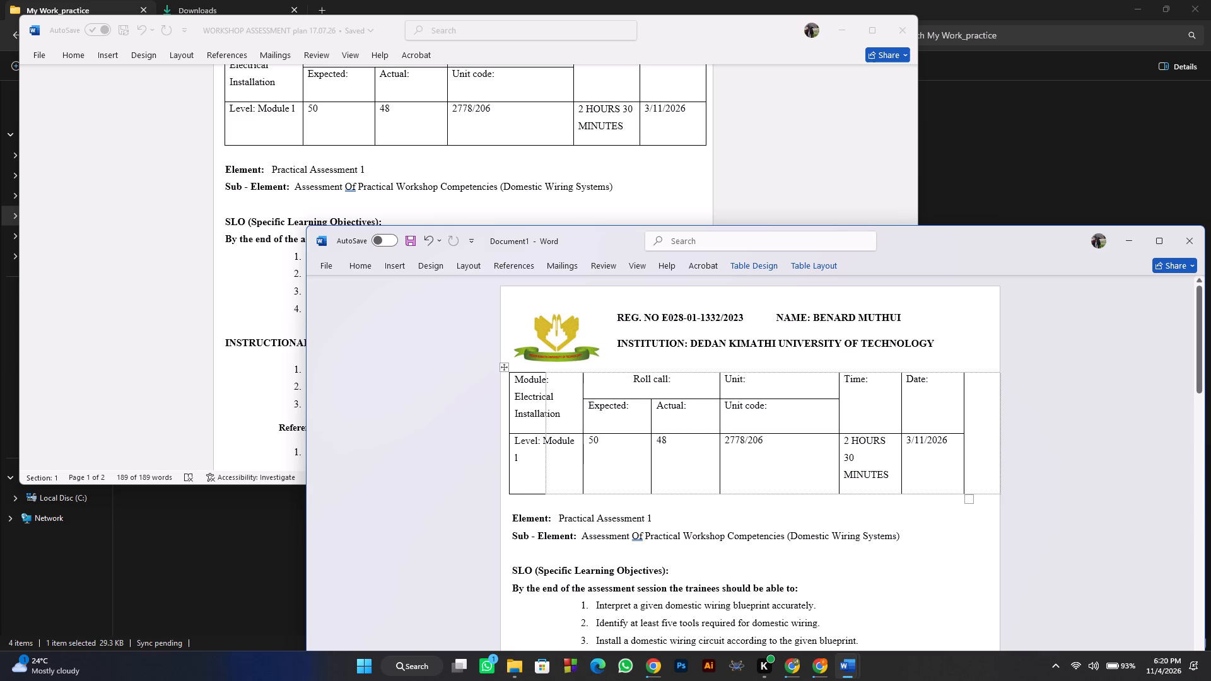
left_click_drag(542, 368, 532, 371)
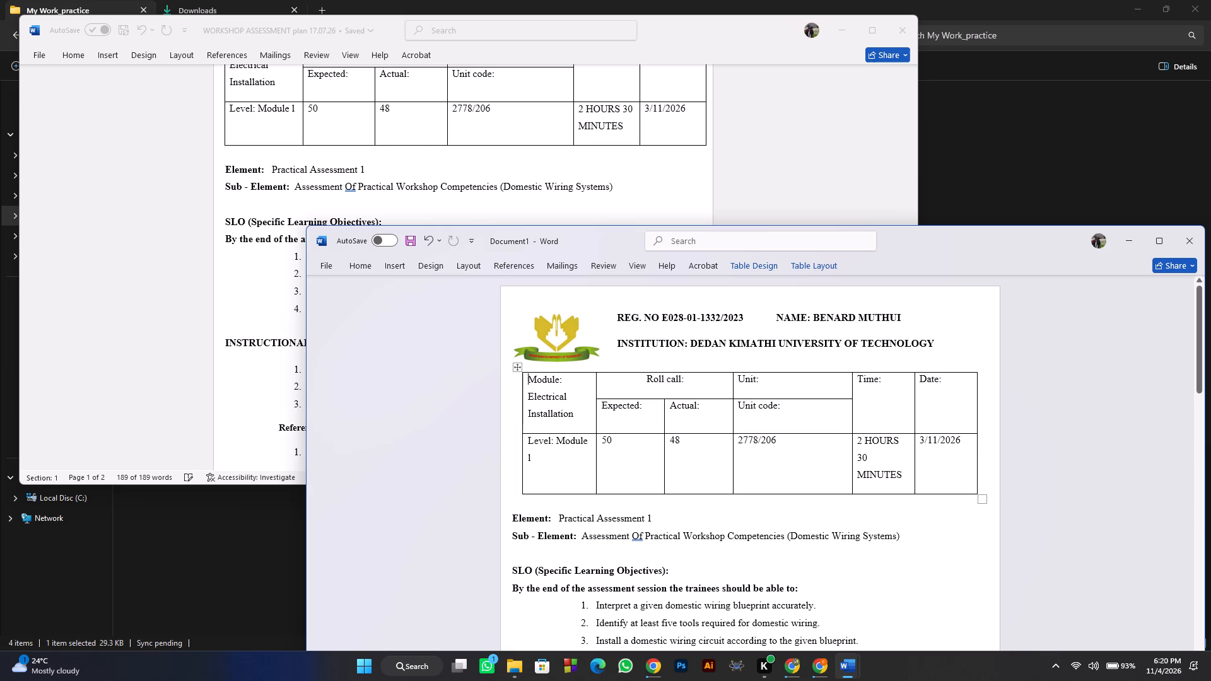
left_click_drag(518, 371, 540, 376)
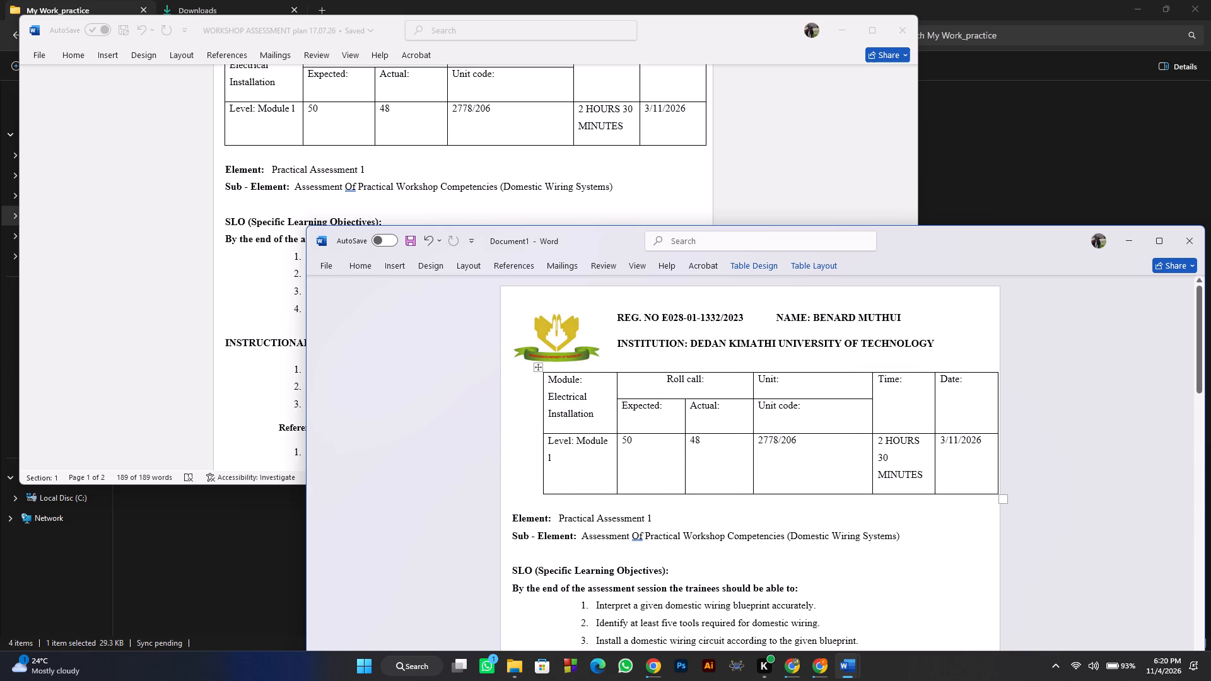
left_click_drag(537, 369, 518, 374)
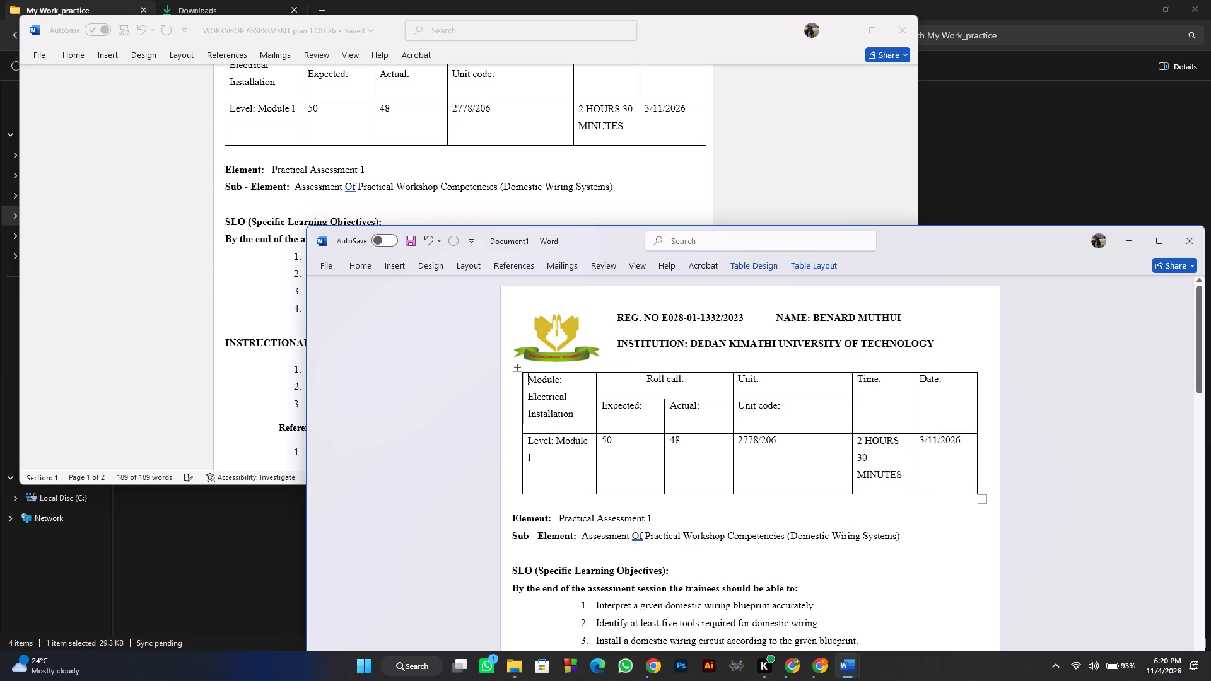
left_click_drag(520, 367, 512, 399)
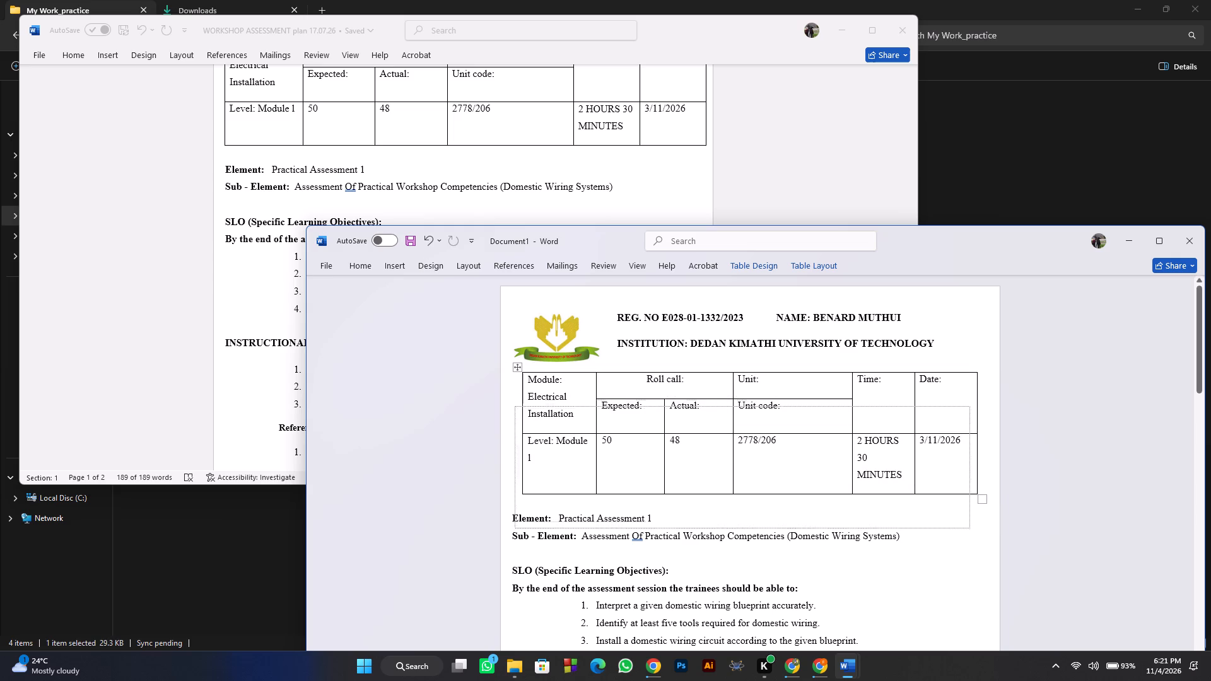
left_click_drag(512, 399, 512, 361)
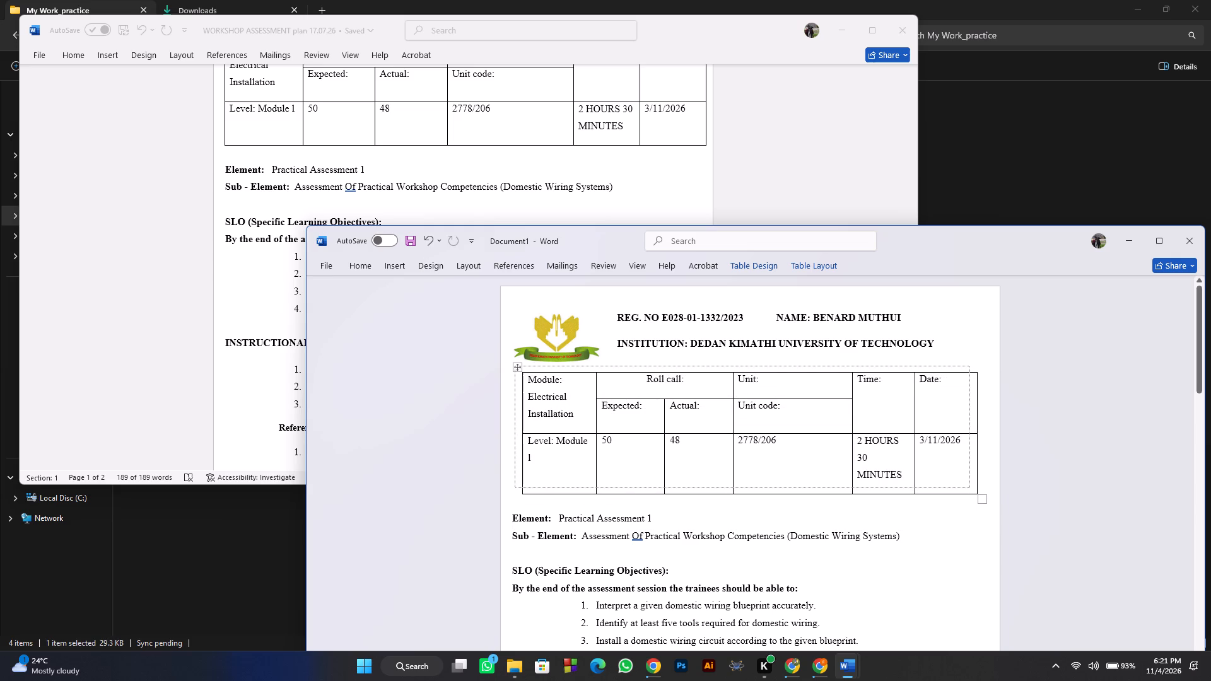
left_click_drag(512, 361, 523, 361)
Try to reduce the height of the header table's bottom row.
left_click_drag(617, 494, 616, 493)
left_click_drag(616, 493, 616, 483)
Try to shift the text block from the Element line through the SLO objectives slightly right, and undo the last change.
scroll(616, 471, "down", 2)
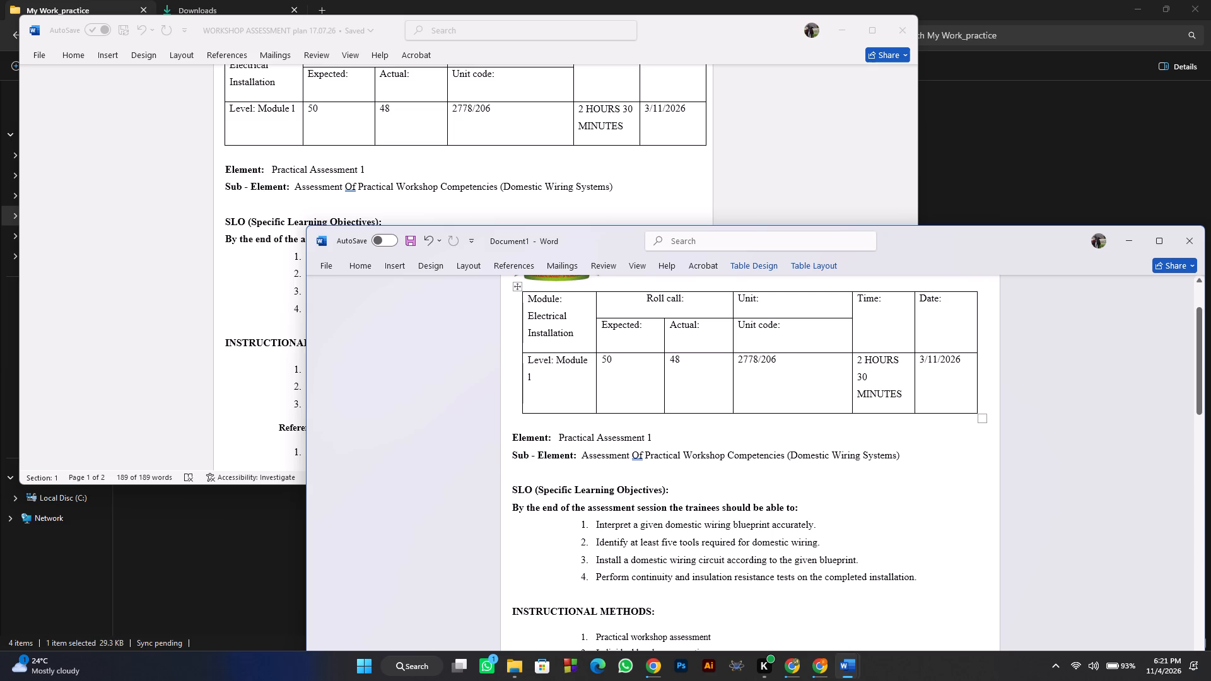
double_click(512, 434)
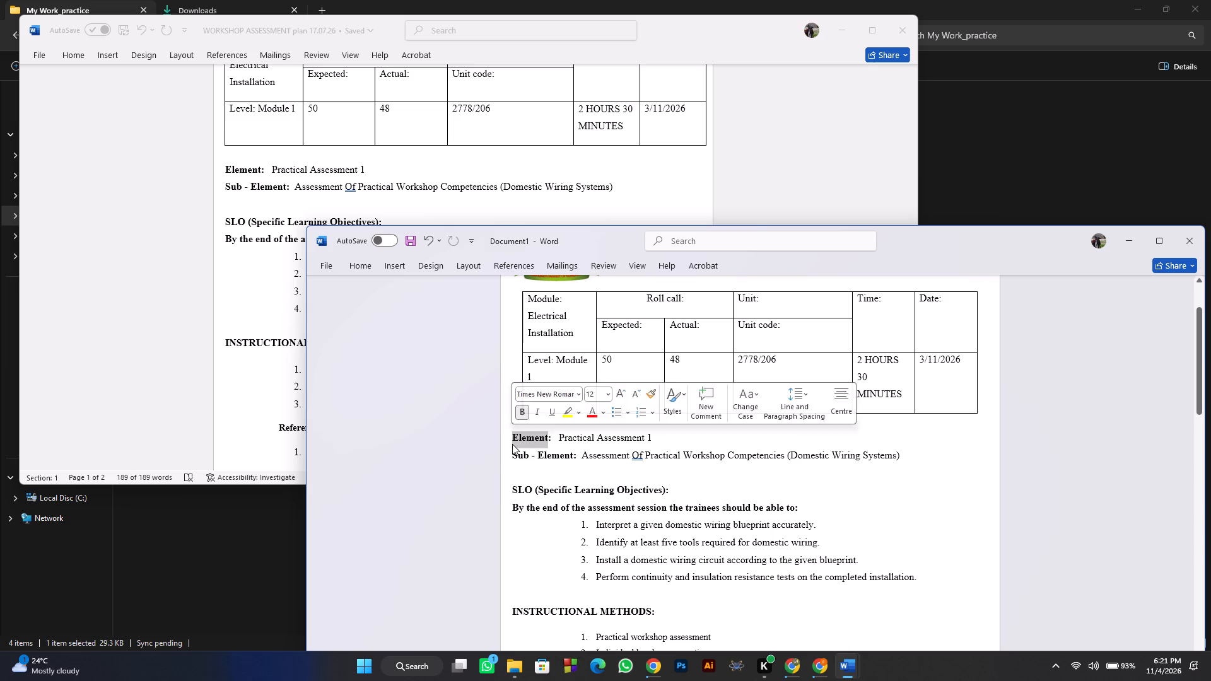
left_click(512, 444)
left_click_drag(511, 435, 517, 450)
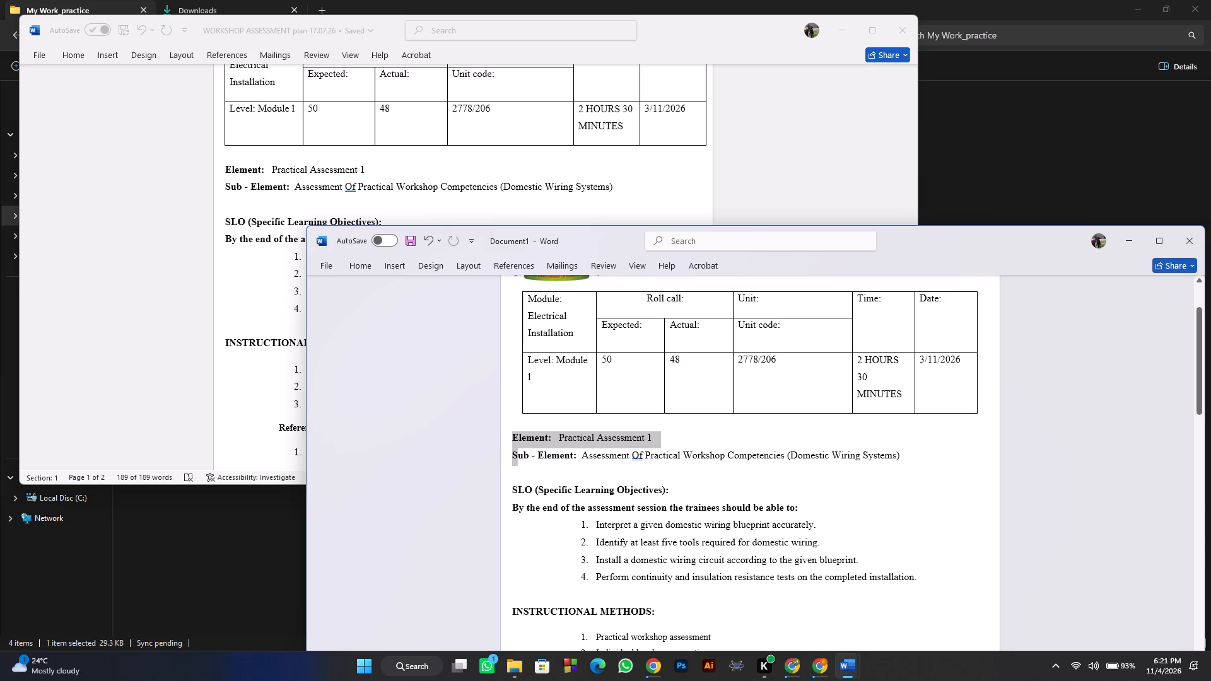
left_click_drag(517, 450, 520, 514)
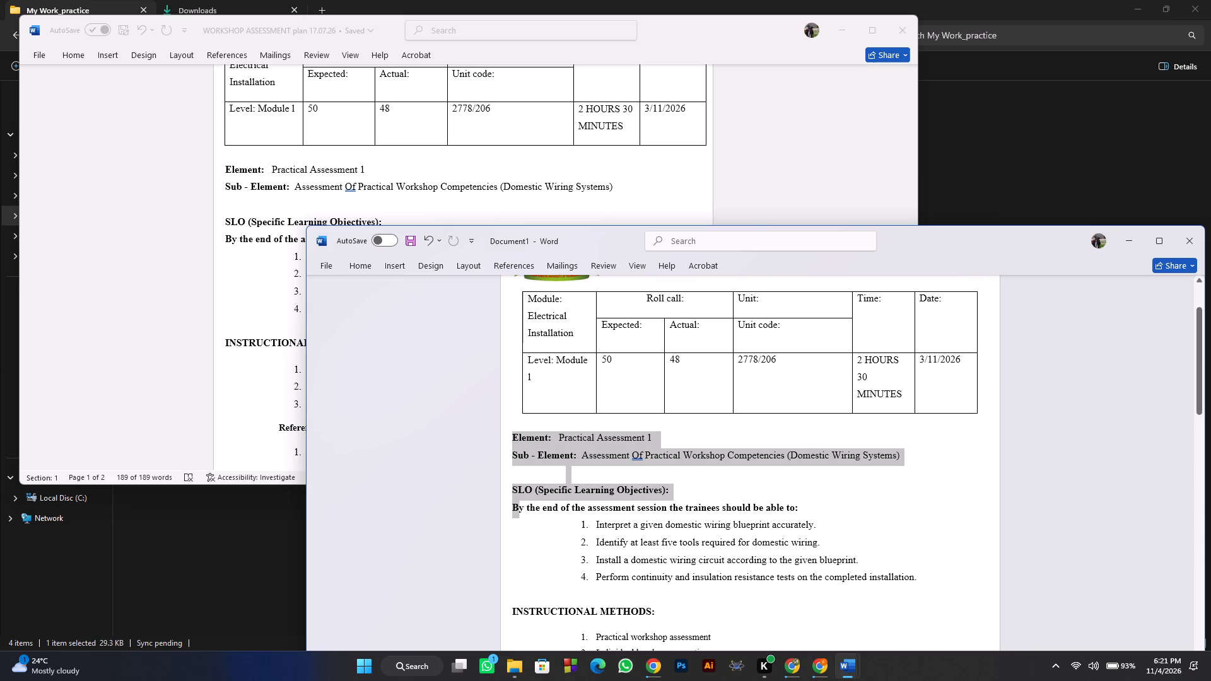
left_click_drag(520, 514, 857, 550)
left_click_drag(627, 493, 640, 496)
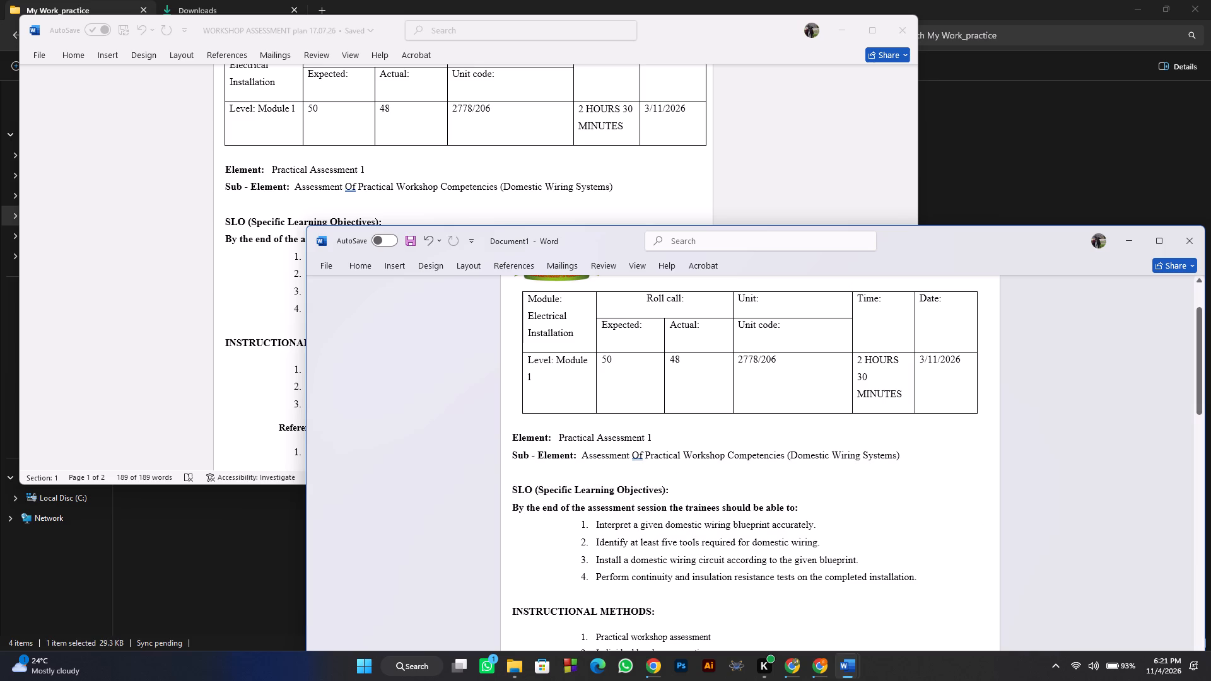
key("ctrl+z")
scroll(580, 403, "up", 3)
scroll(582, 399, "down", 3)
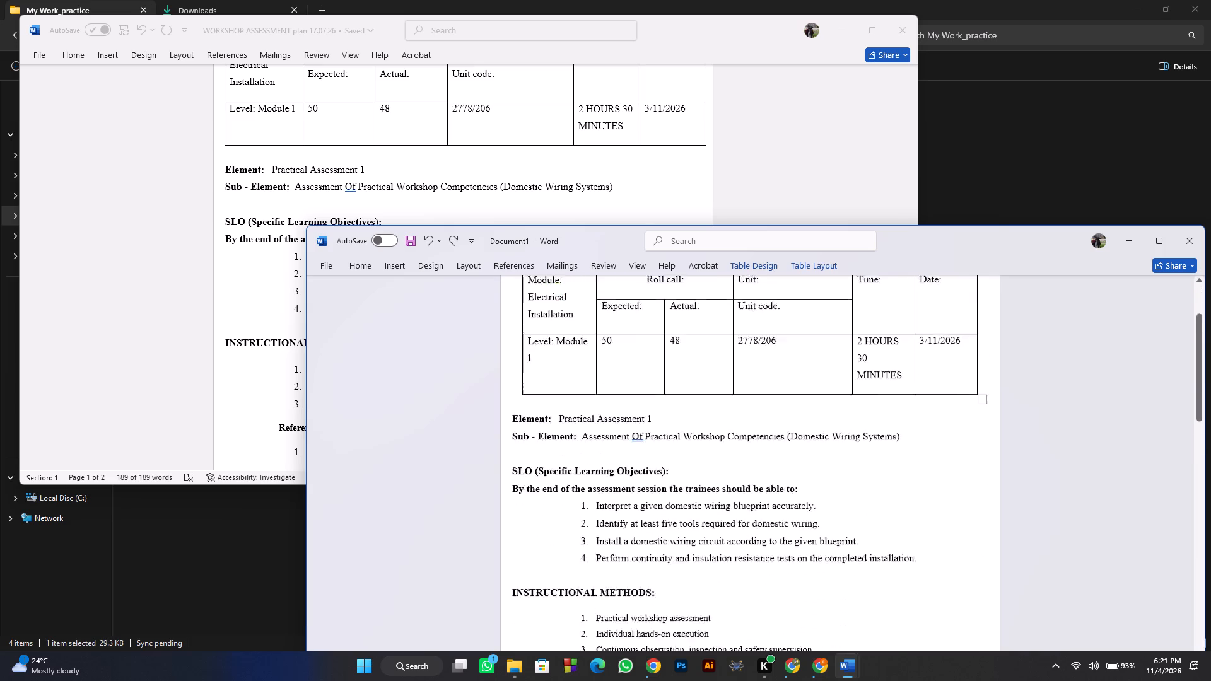
Delete the "What went?" line, the REMARKS heading and the future improvements note from the new document's second page.
scroll(596, 413, "down", 2)
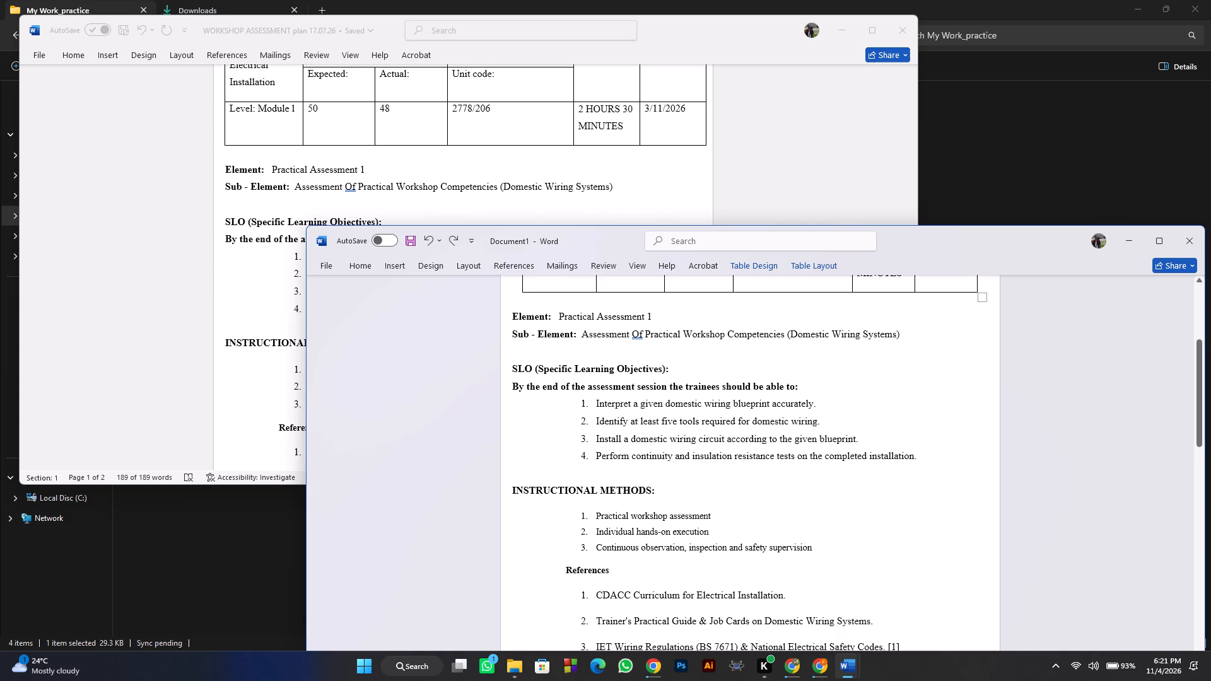
scroll(559, 457, "down", 2)
scroll(644, 428, "down", 8)
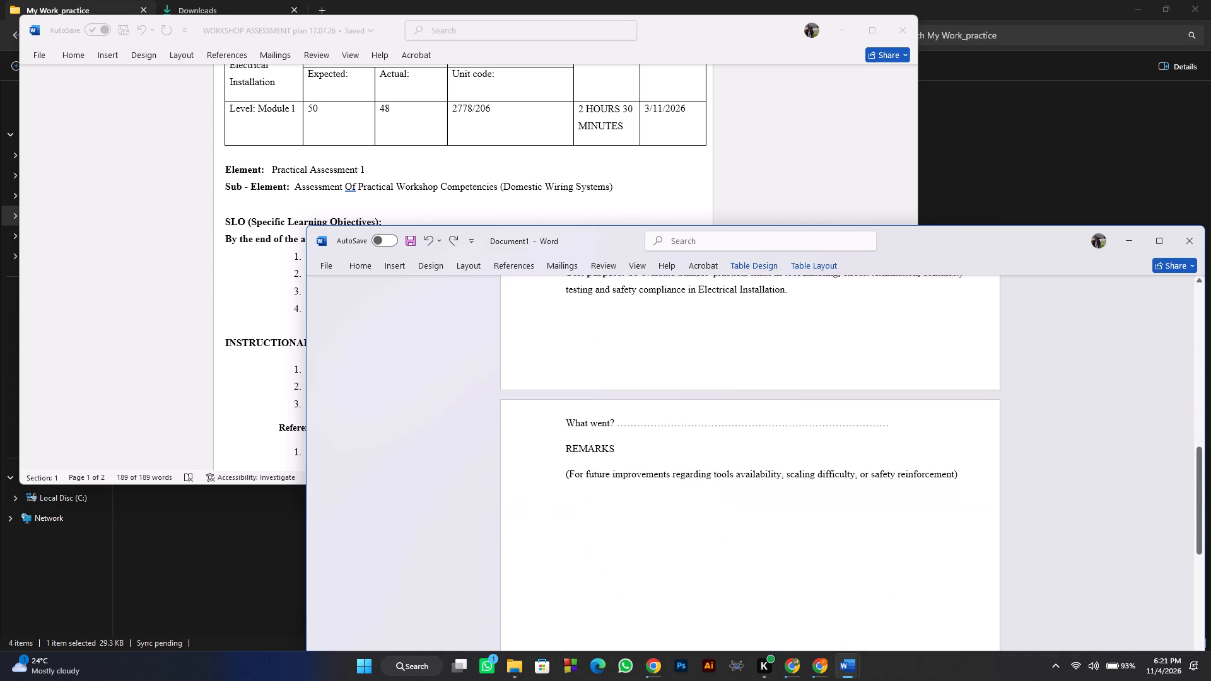
scroll(645, 428, "up", 3)
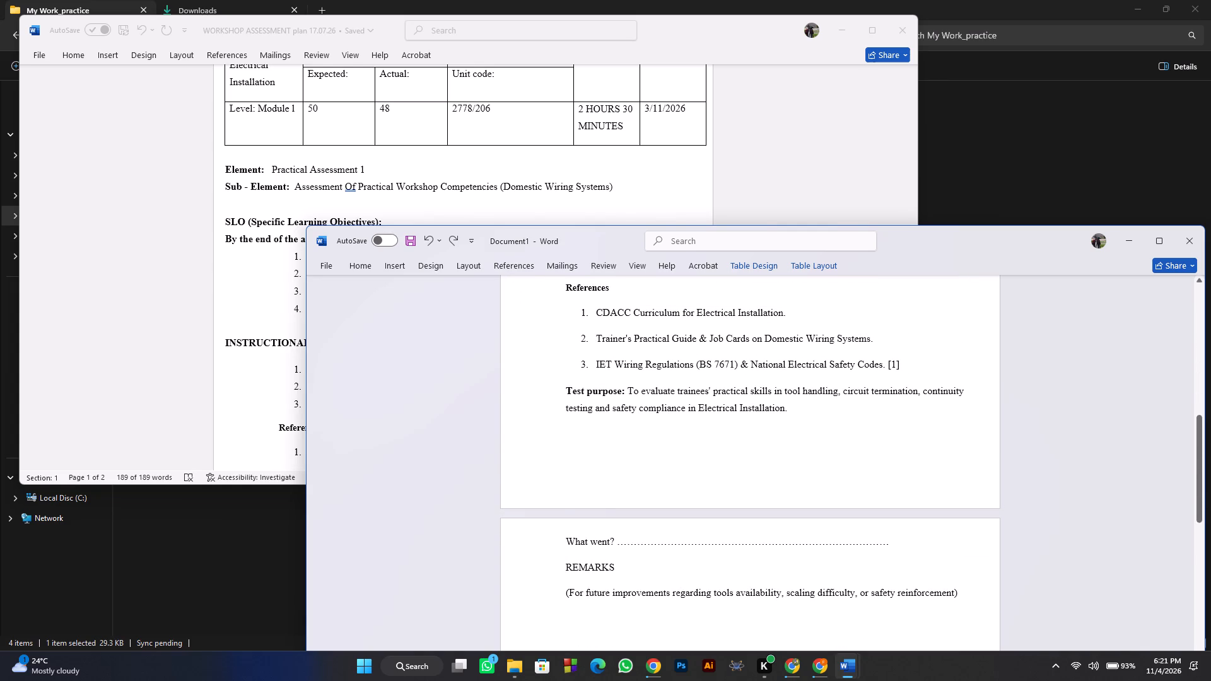
scroll(602, 571, "down", 16)
scroll(597, 569, "up", 6)
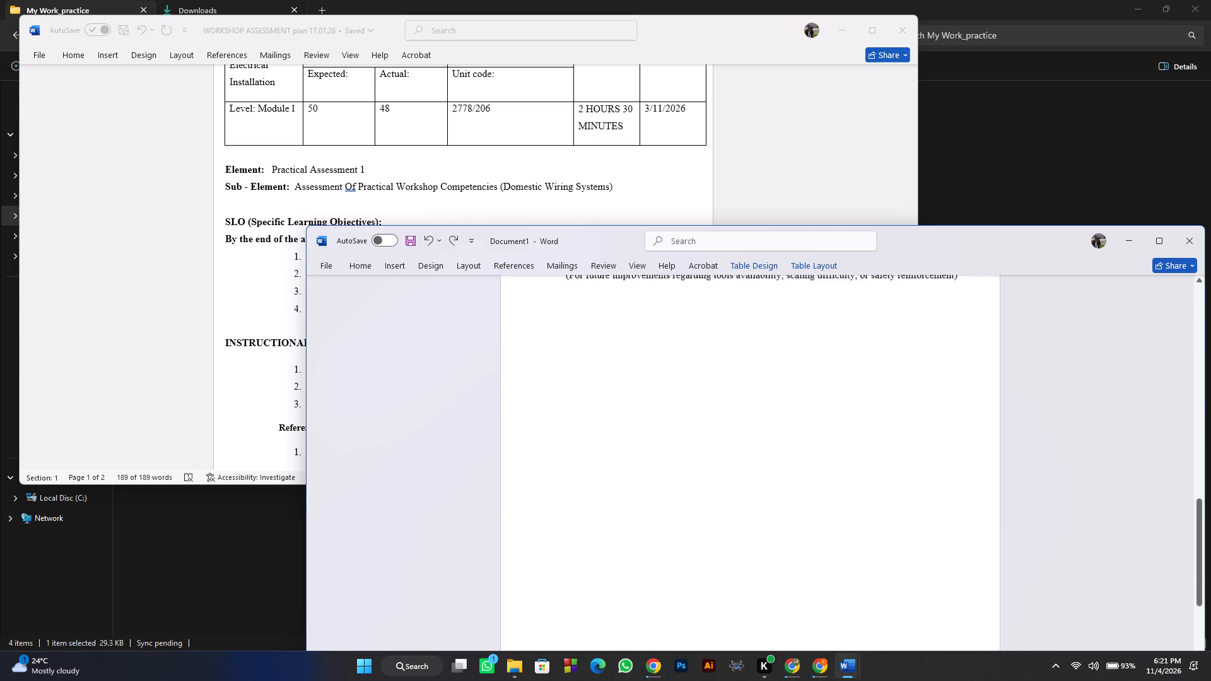
scroll(597, 567, "up", 9)
scroll(597, 567, "down", 3)
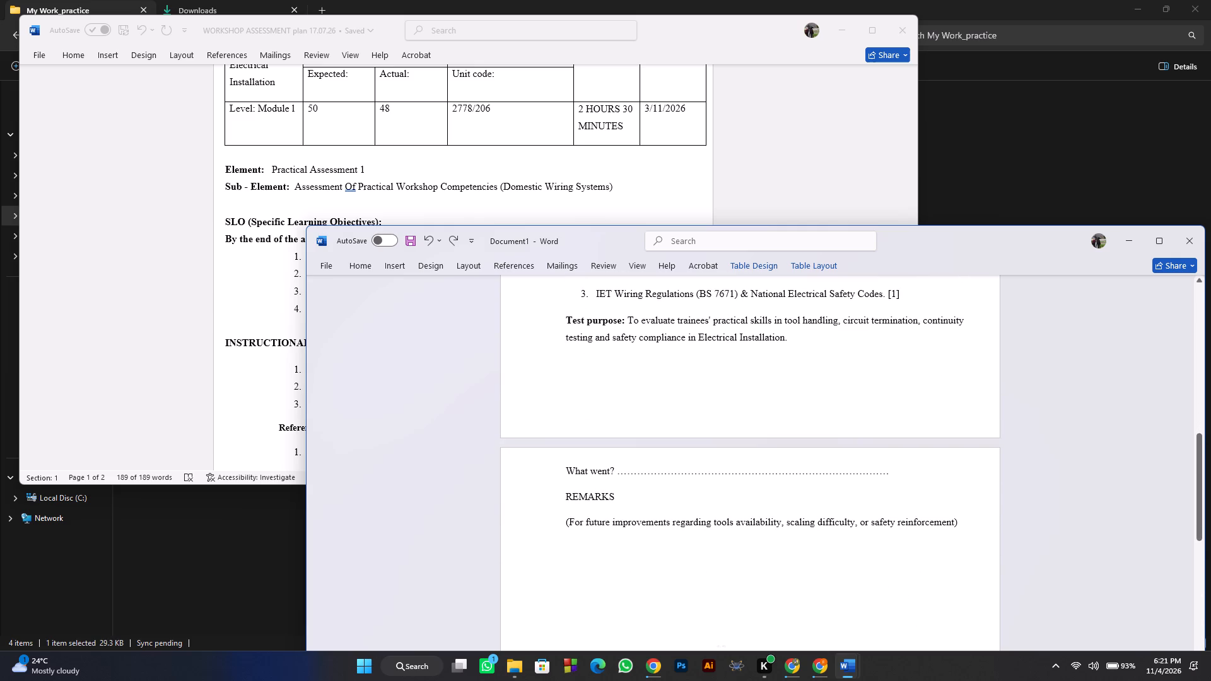
left_click_drag(567, 470, 966, 516)
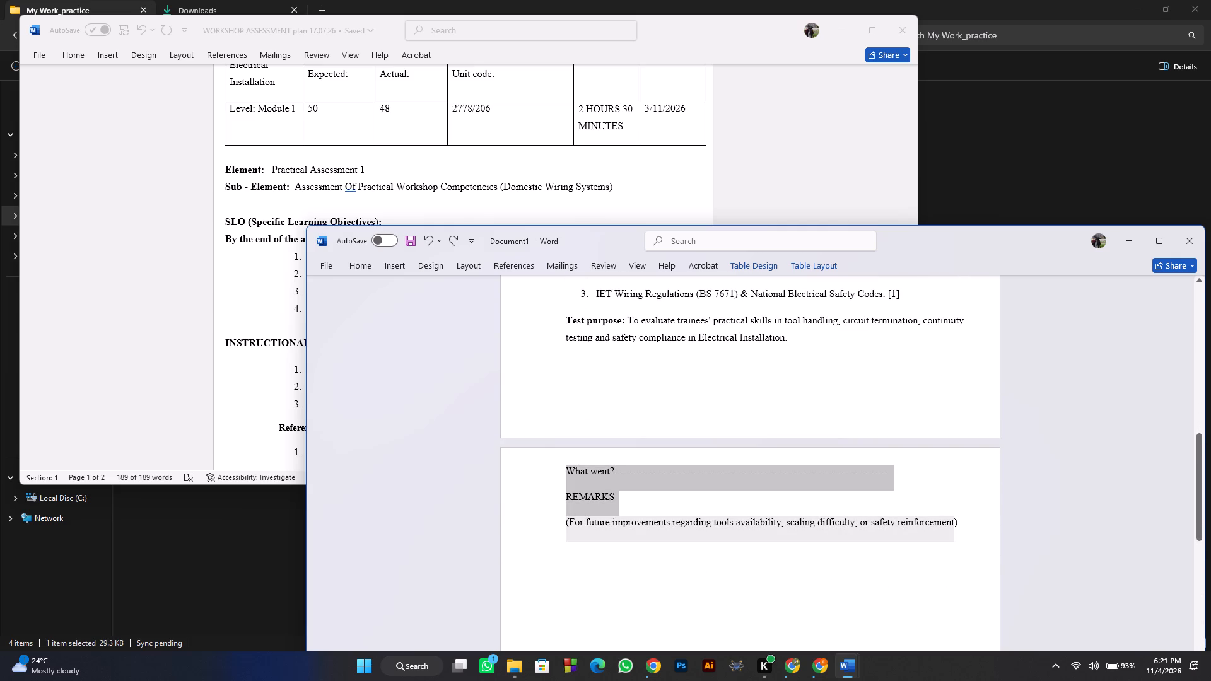
left_click_drag(966, 516, 973, 526)
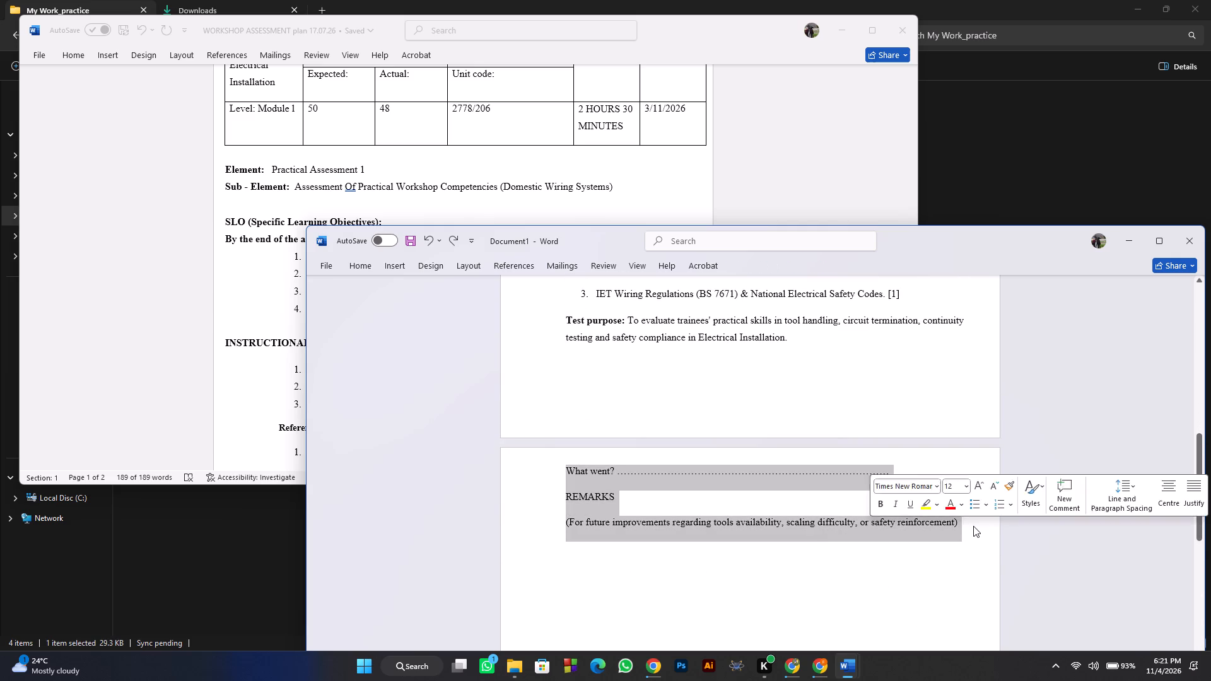
key("BackSpace")
key("BackSpace")
Remove the emptied second page so the document ends just after the Test purpose paragraph.
scroll(599, 471, "up", 13)
scroll(599, 471, "down", 11)
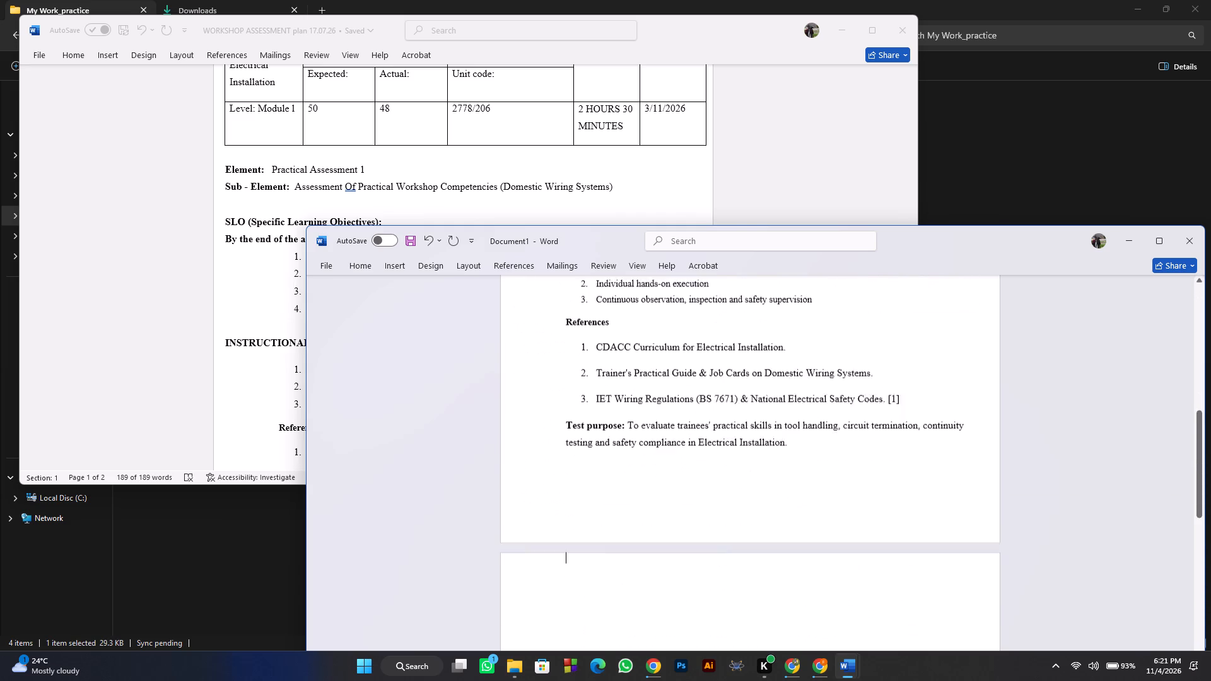
scroll(599, 471, "down", 3)
key("BackSpace")
left_click(541, 455)
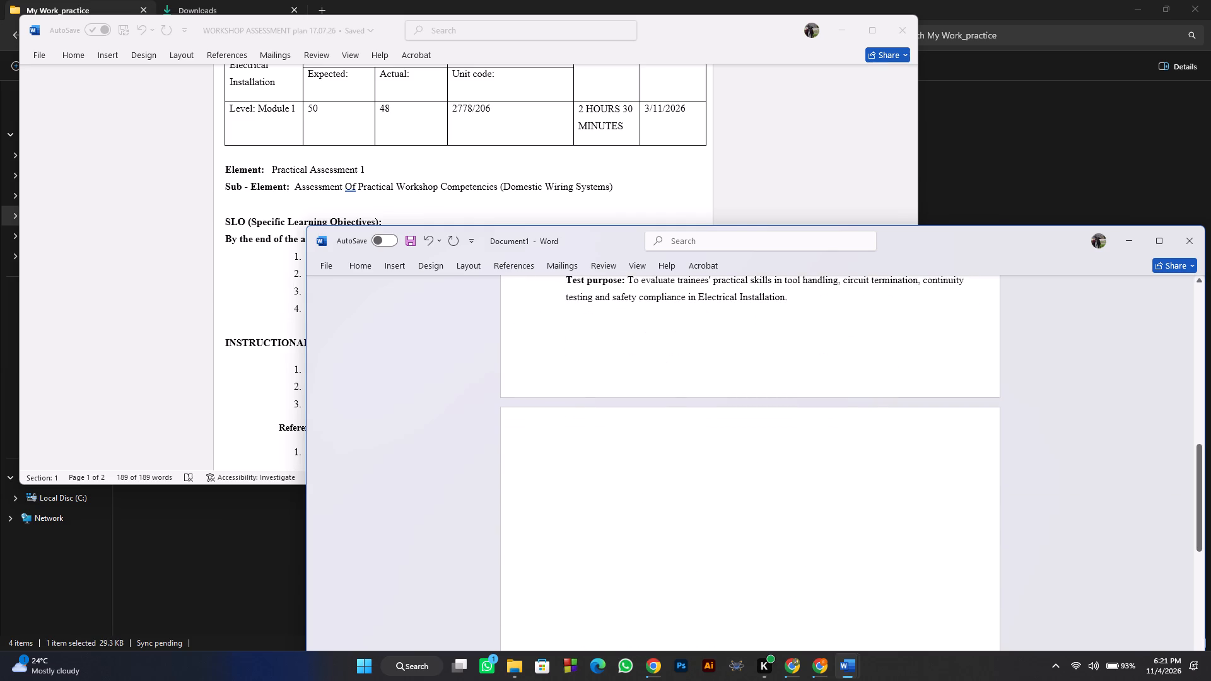
key("BackSpace")
scroll(556, 498, "down", 10)
scroll(556, 498, "up", 2)
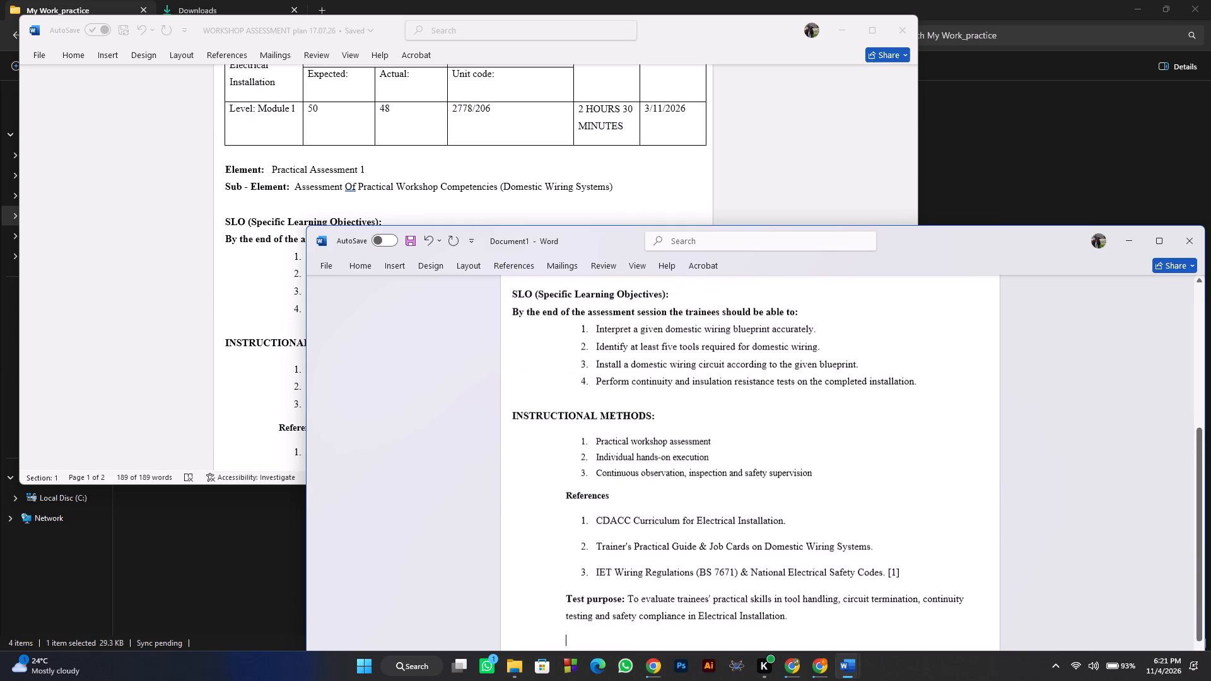
scroll(556, 498, "down", 2)
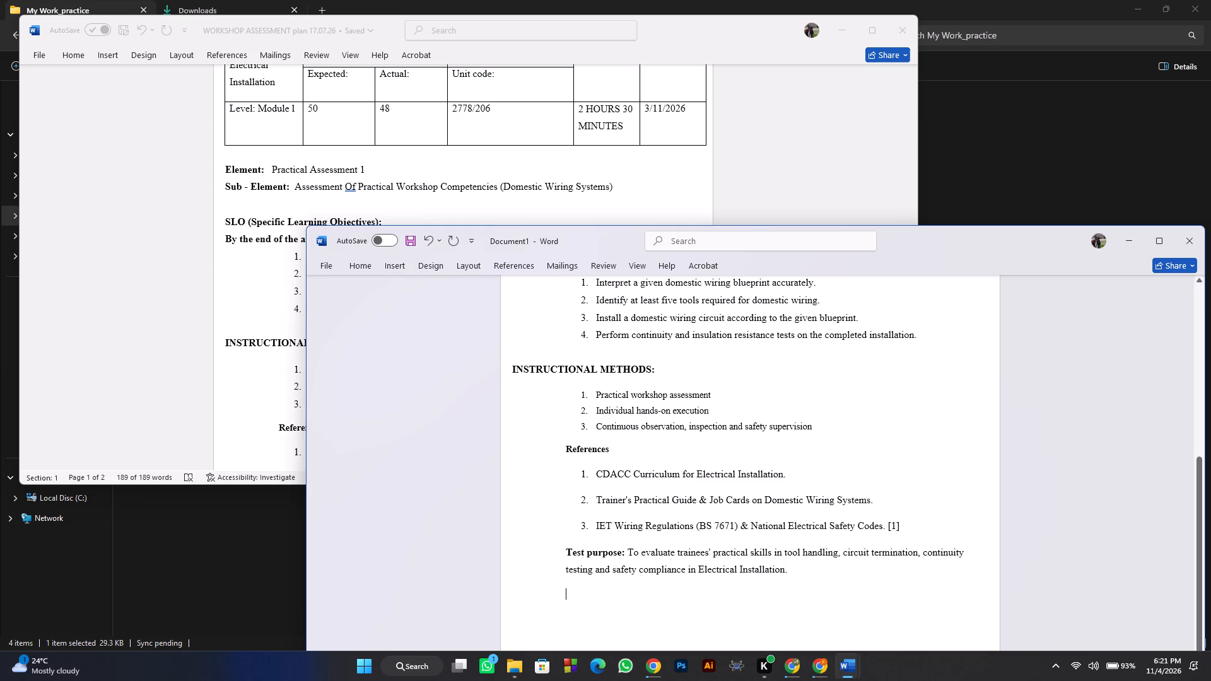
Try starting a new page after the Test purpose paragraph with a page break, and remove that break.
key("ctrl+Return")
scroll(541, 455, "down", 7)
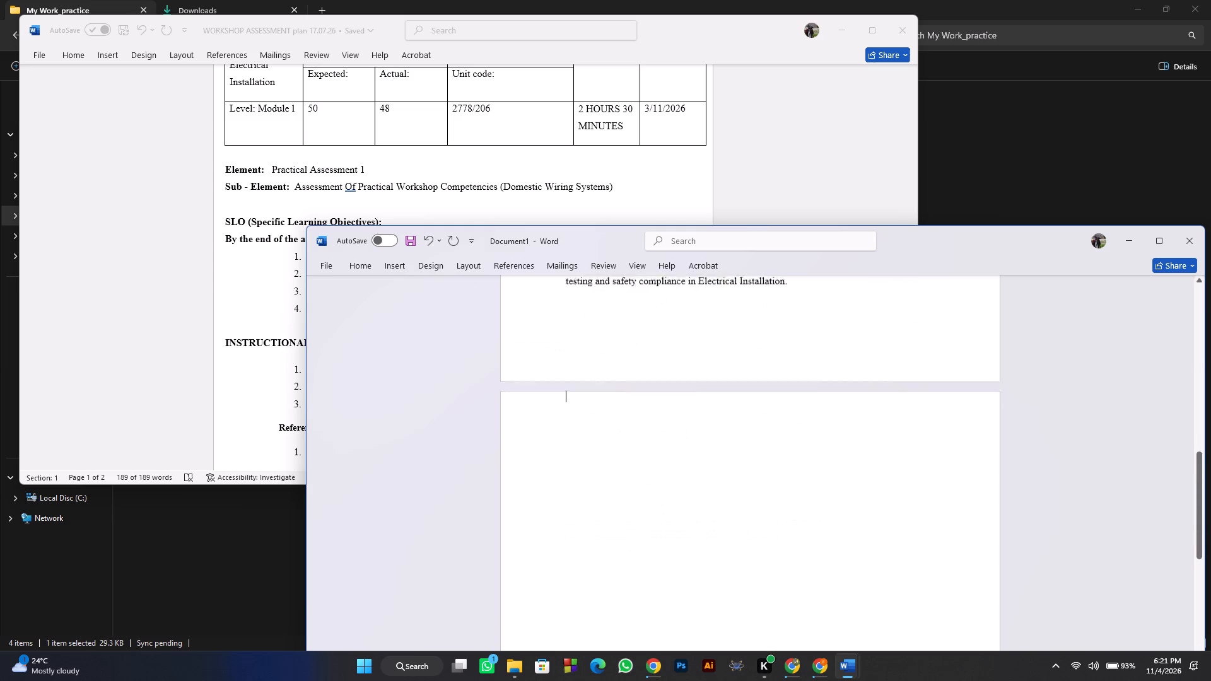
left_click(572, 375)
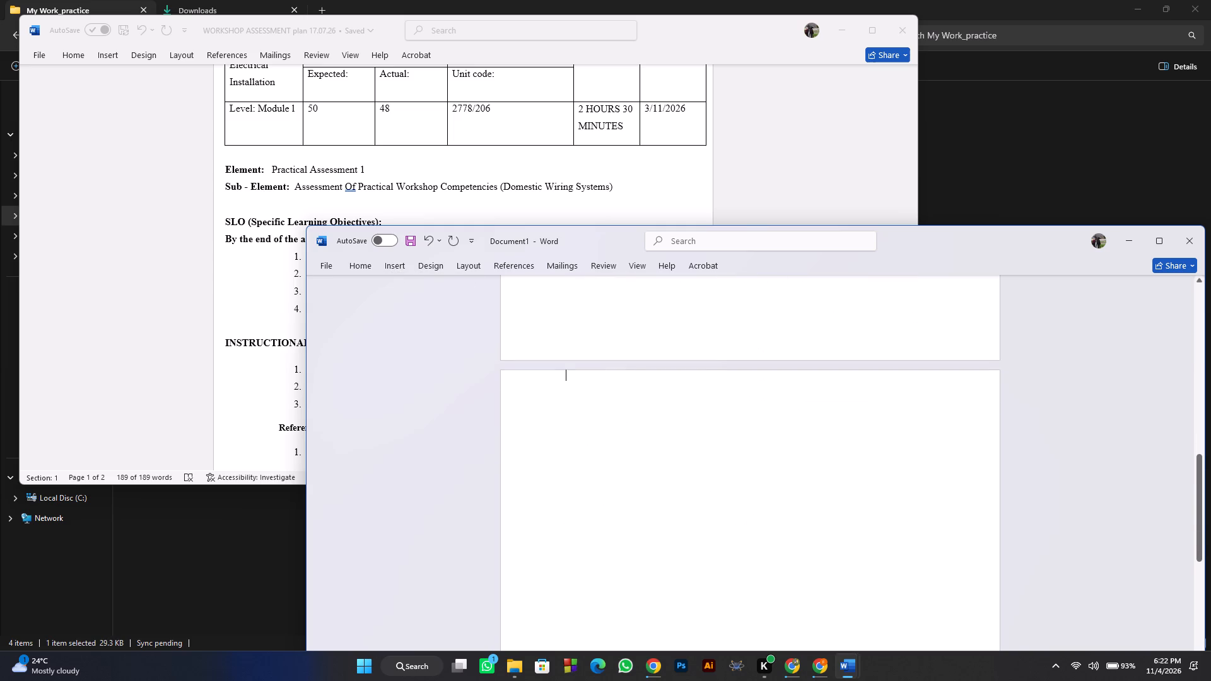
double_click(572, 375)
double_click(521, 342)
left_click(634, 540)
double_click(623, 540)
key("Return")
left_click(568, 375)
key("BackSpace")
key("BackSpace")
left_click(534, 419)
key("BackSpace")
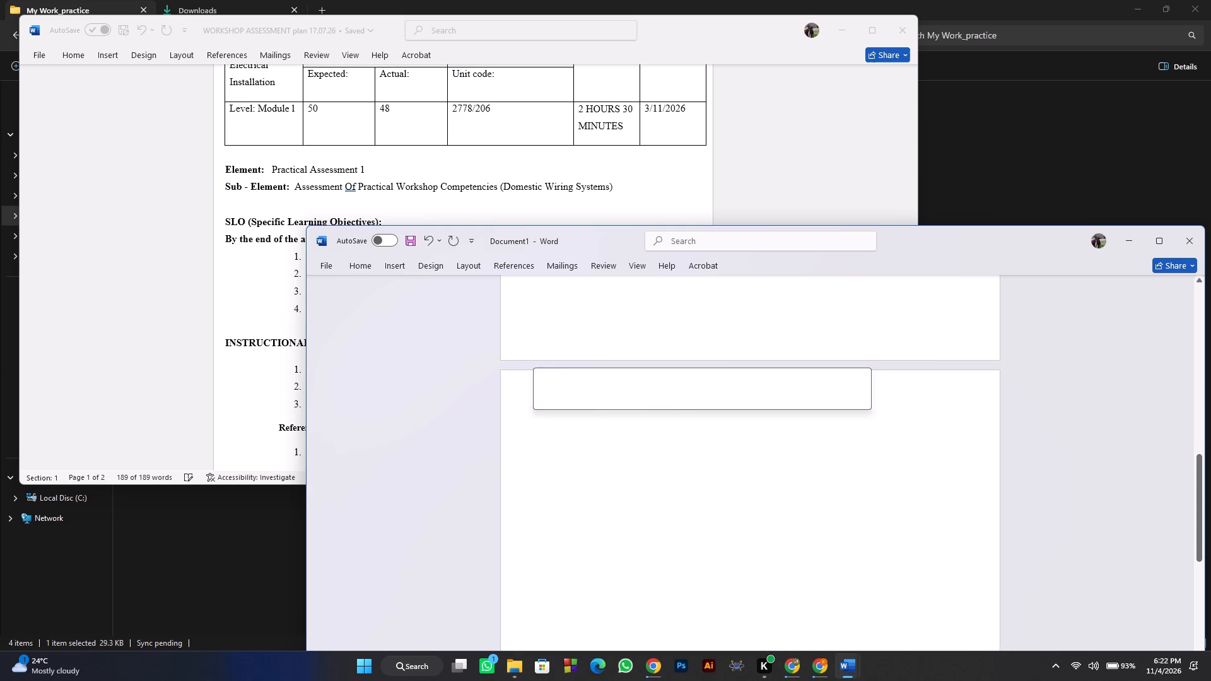
Insert a blank page after the Test purpose paragraph and place the cursor on it.
scroll(539, 484, "down", 5)
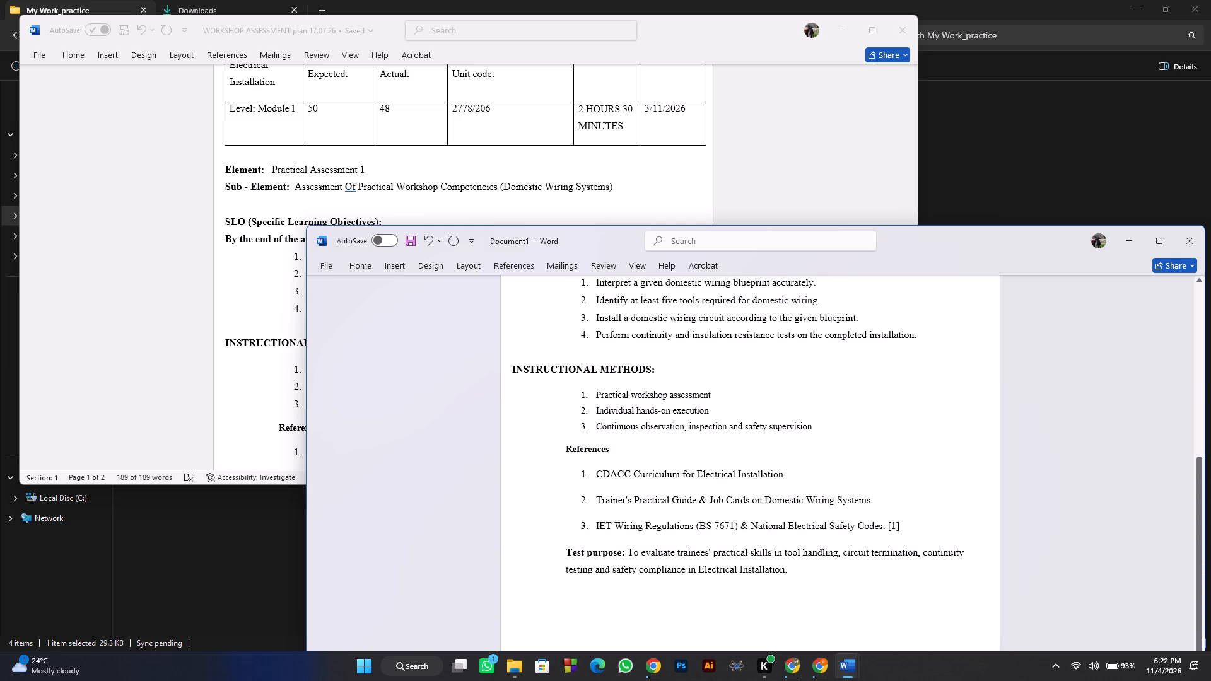
scroll(618, 421, "down", 4)
left_click(402, 265)
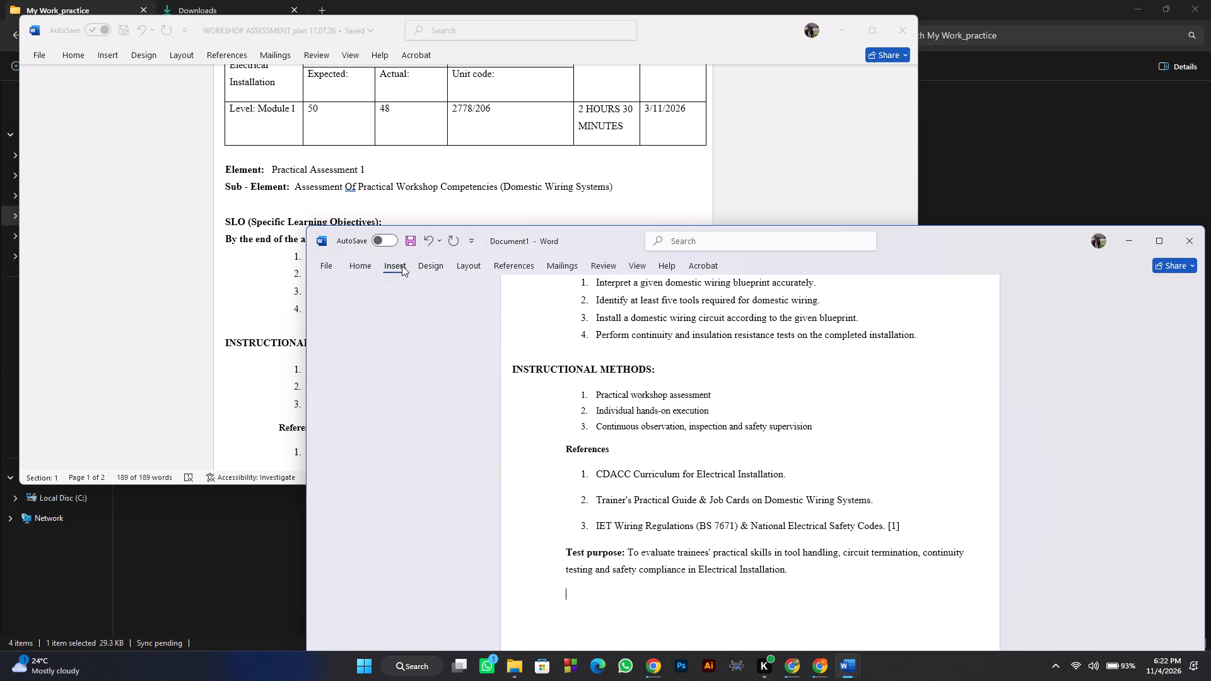
left_click(355, 303)
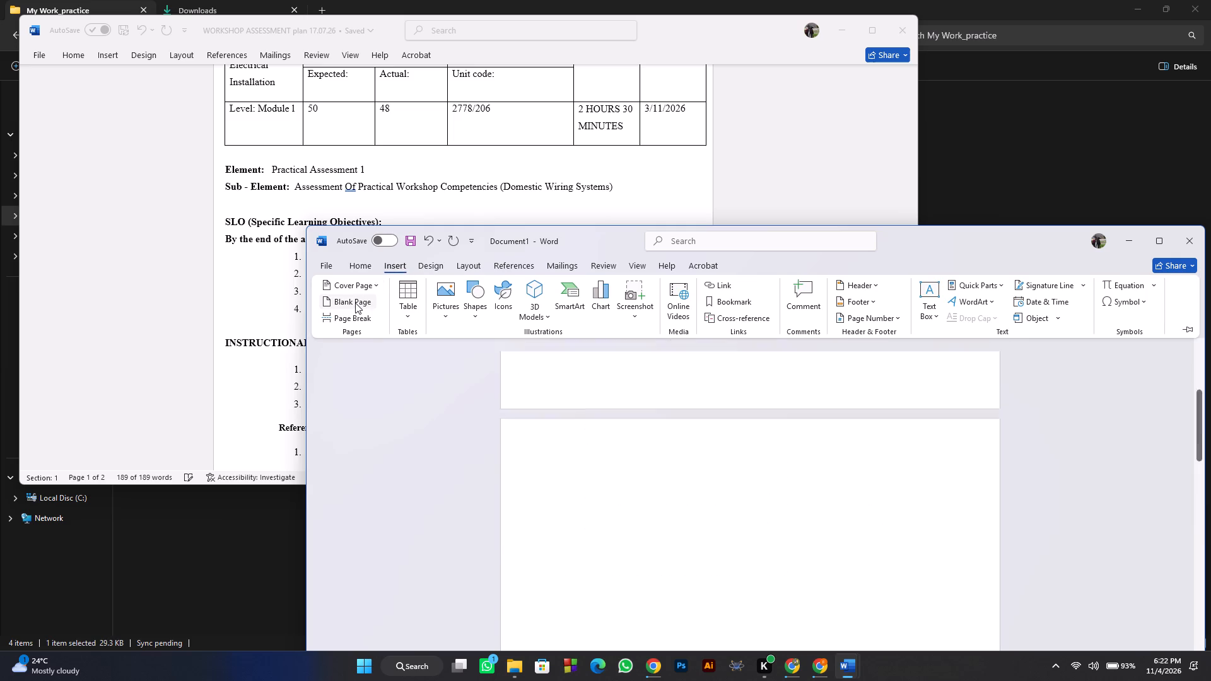
scroll(565, 450, "up", 13)
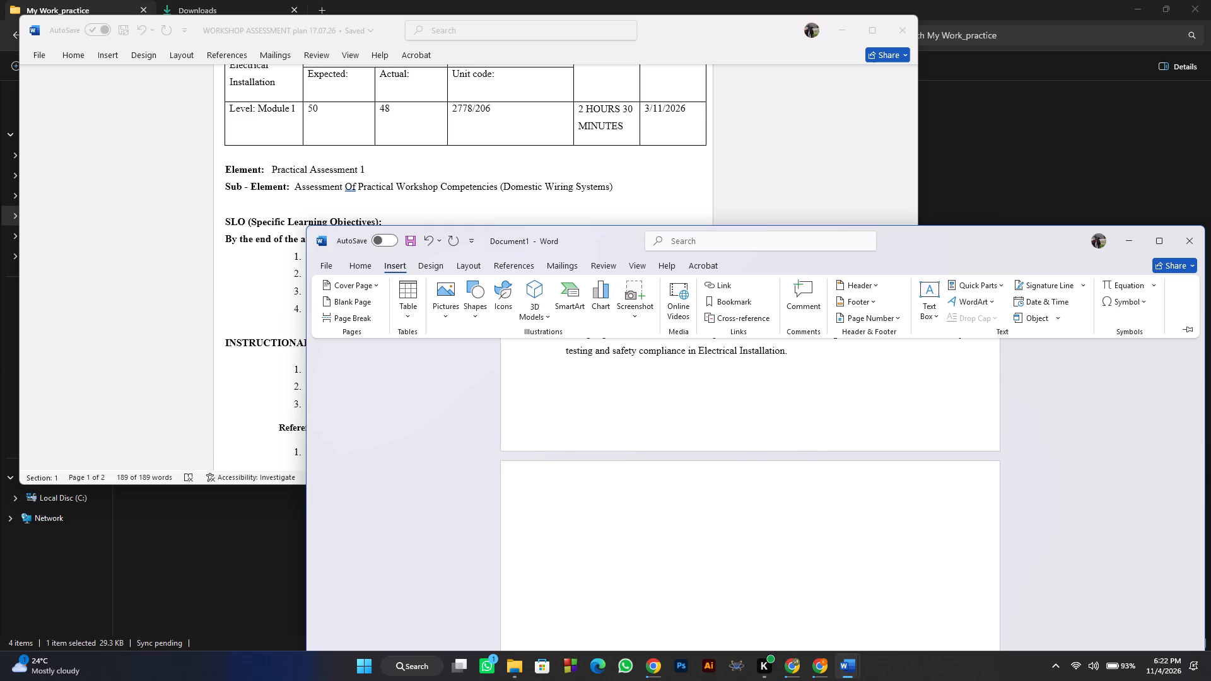
left_click(566, 516)
left_click(578, 536)
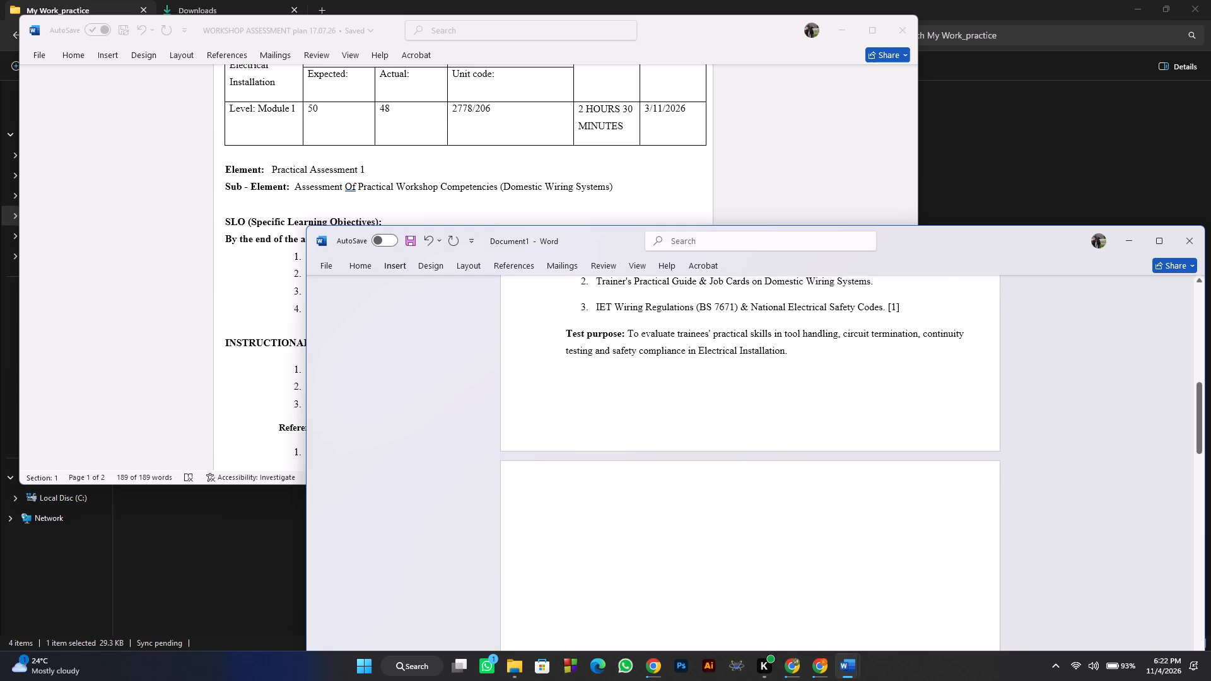
double_click(580, 542)
double_click(563, 529)
double_click(538, 503)
double_click(578, 539)
Compare the new document's pages with the original workshop assessment plan, from its closing remarks back up to the header table.
scroll(575, 533, "down", 1)
scroll(539, 499, "up", 2)
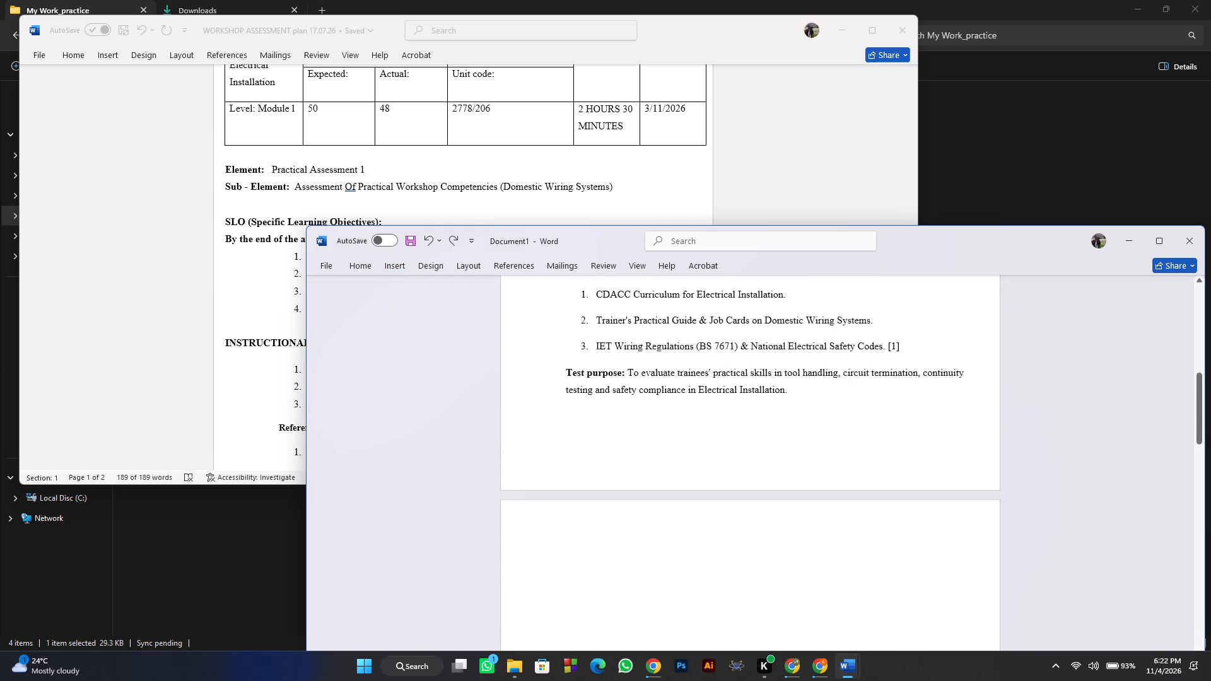
scroll(539, 499, "up", 6)
scroll(539, 499, "down", 3)
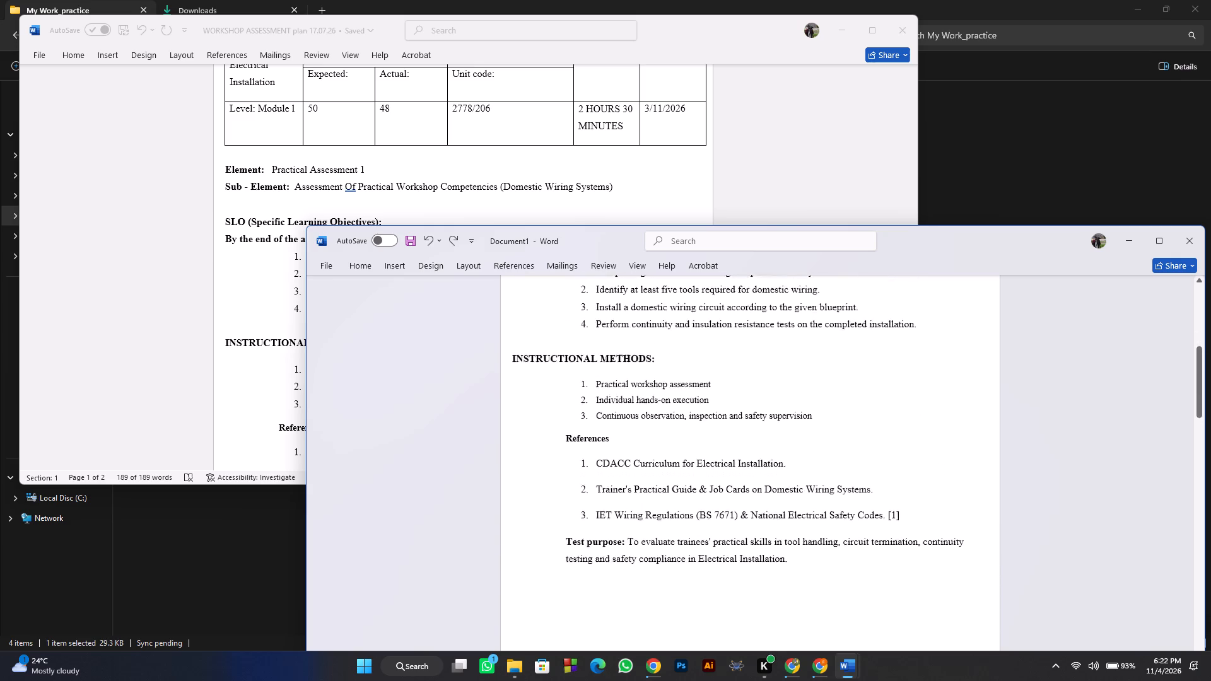
scroll(539, 499, "down", 3)
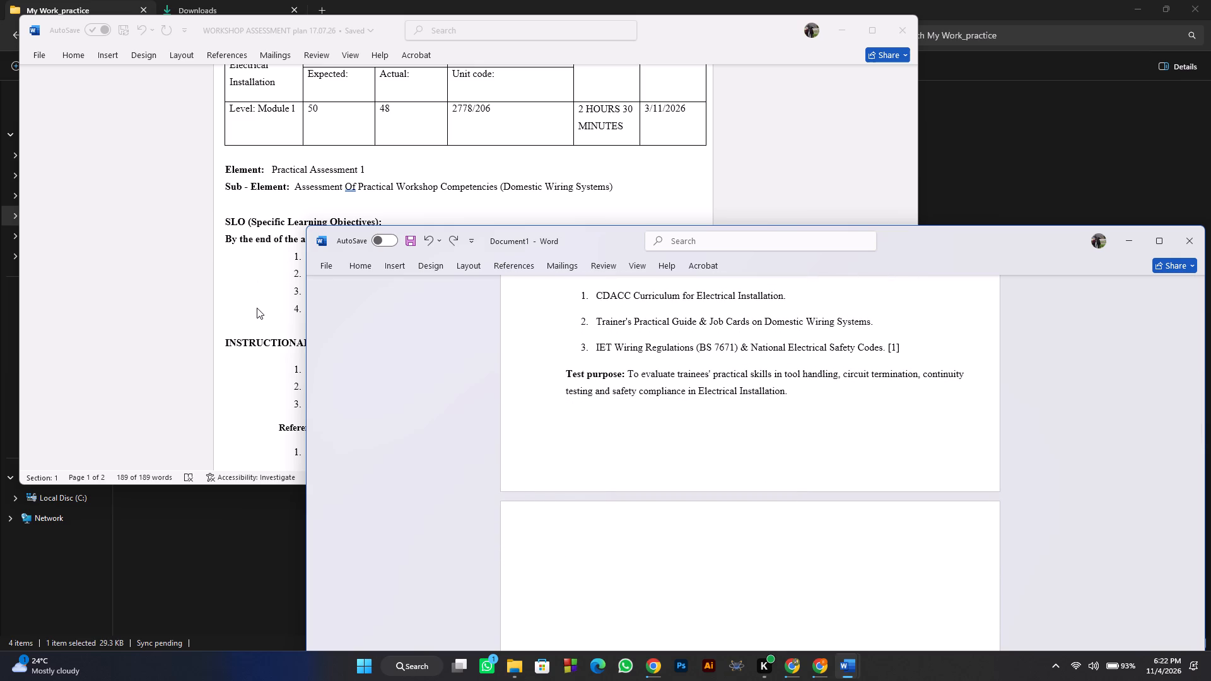
scroll(257, 308, "down", 15)
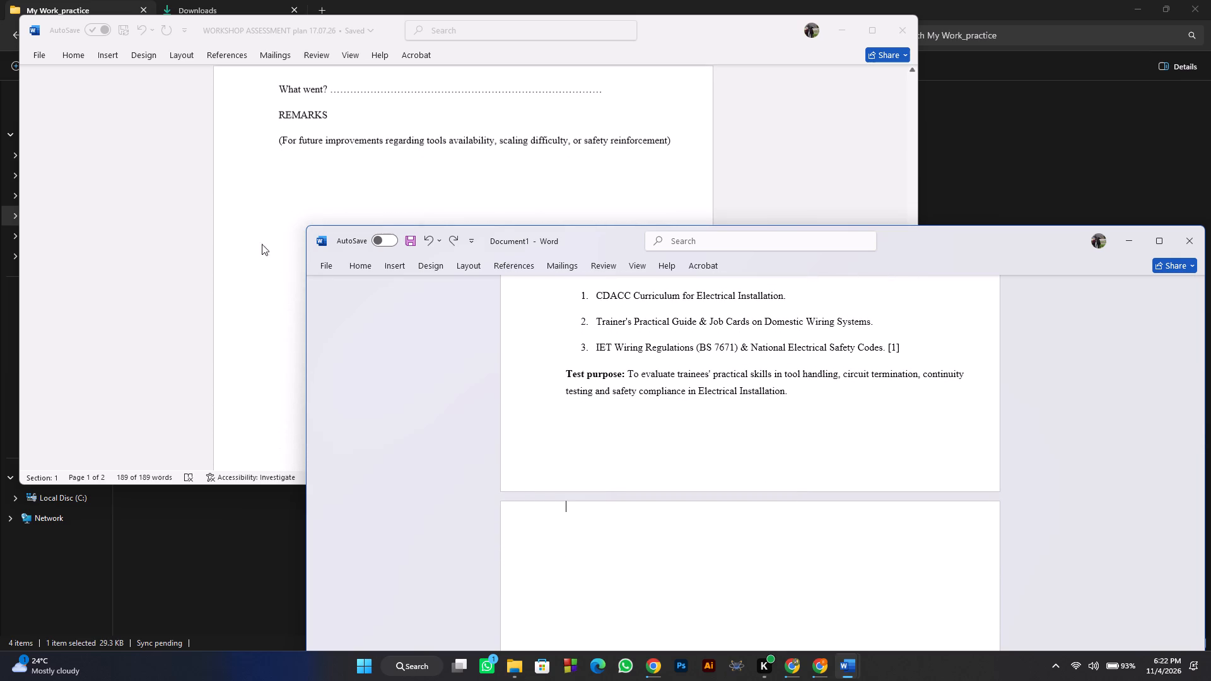
scroll(272, 202, "down", 6)
scroll(273, 201, "up", 10)
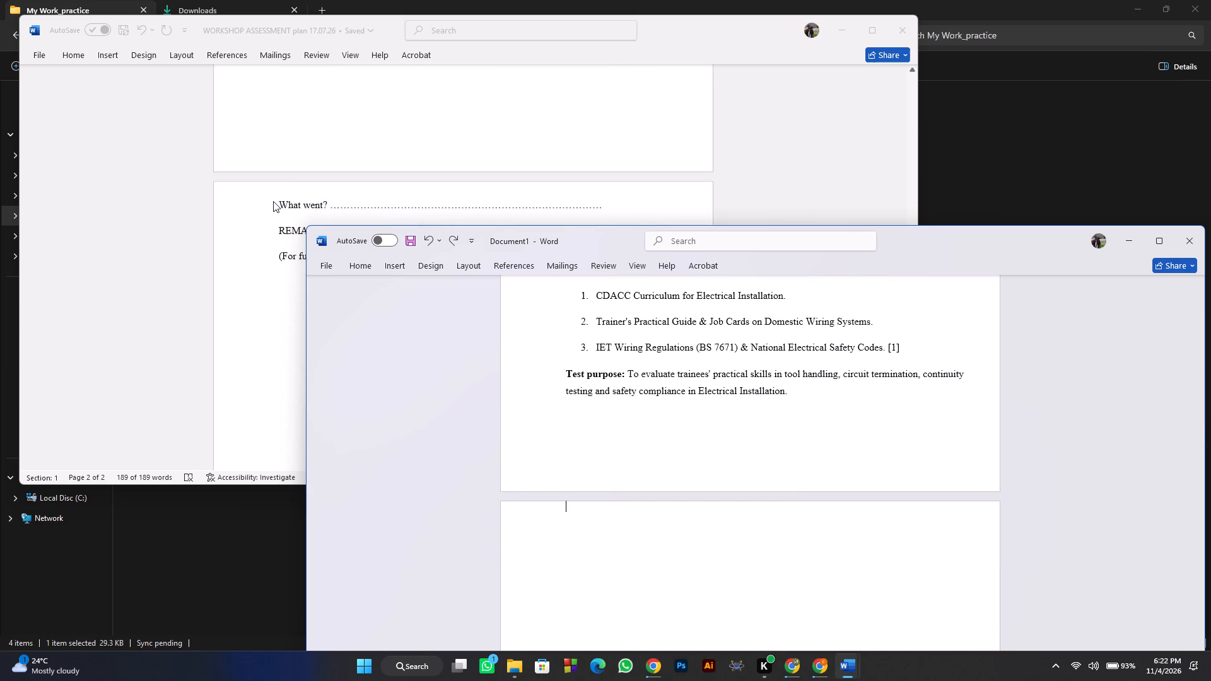
scroll(273, 201, "up", 2)
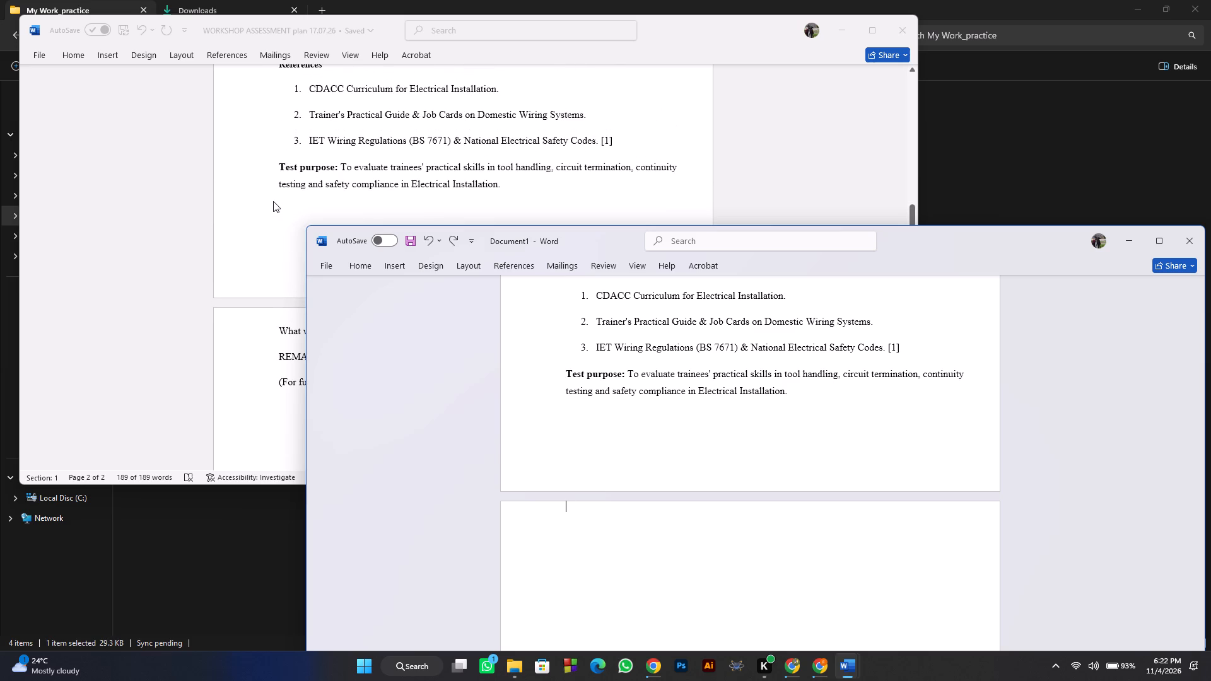
scroll(273, 201, "down", 4)
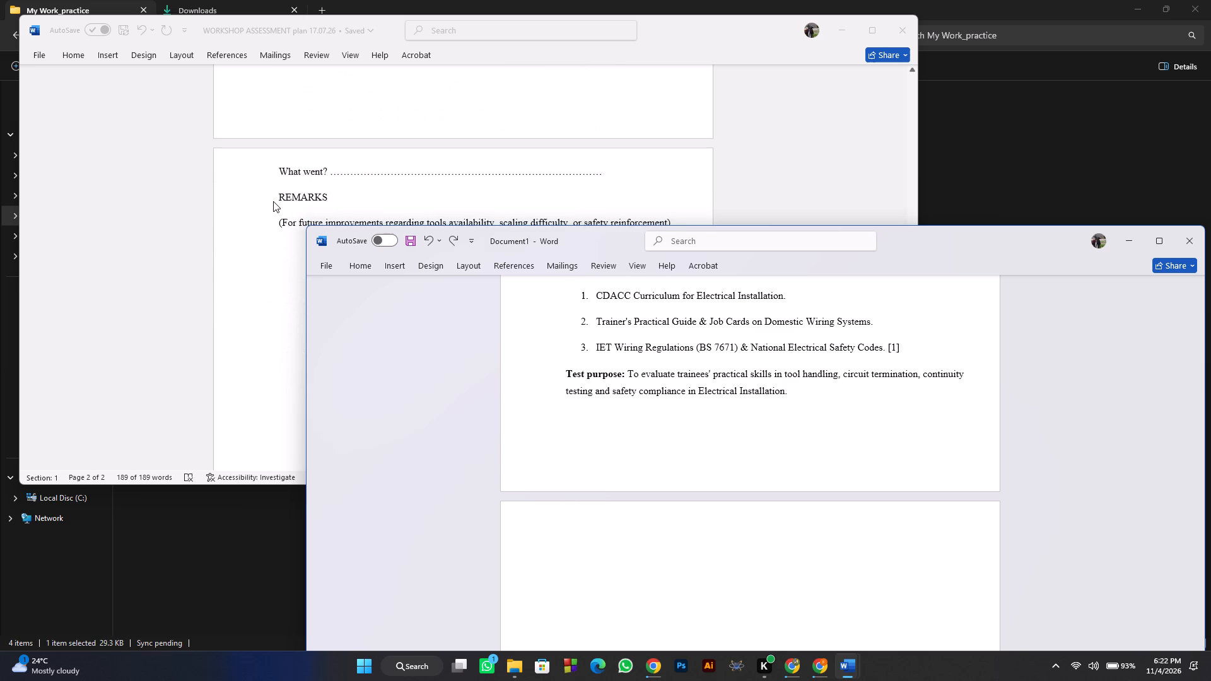
scroll(273, 201, "up", 5)
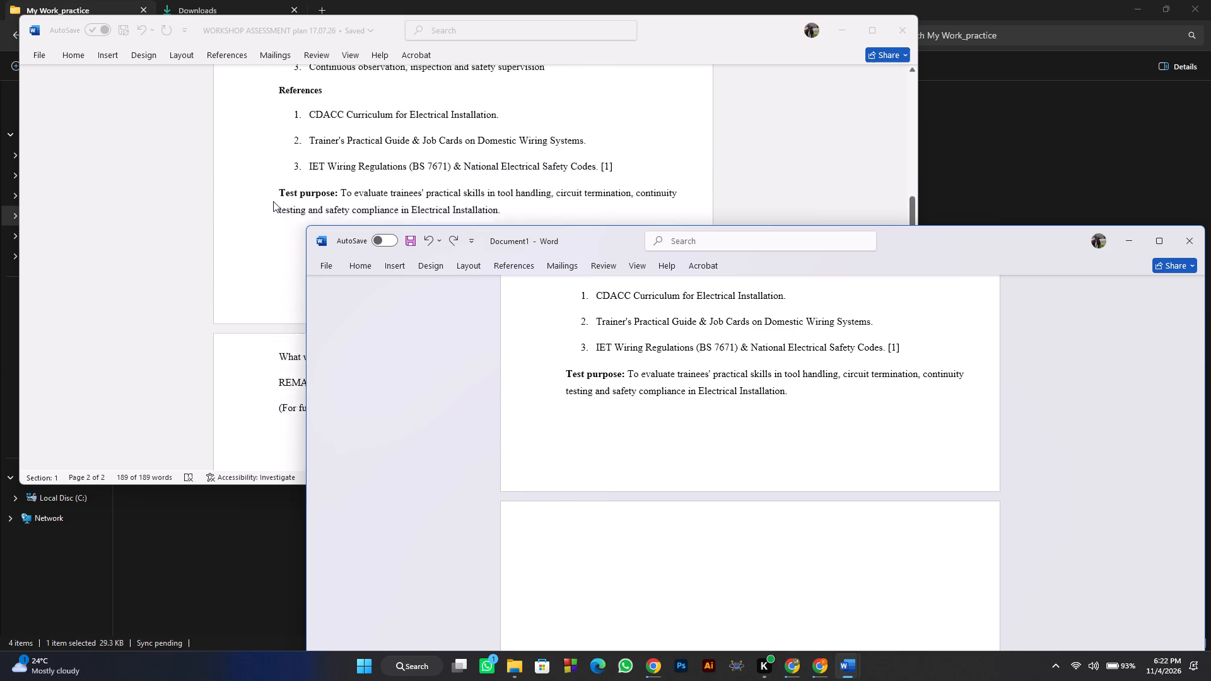
scroll(273, 201, "up", 11)
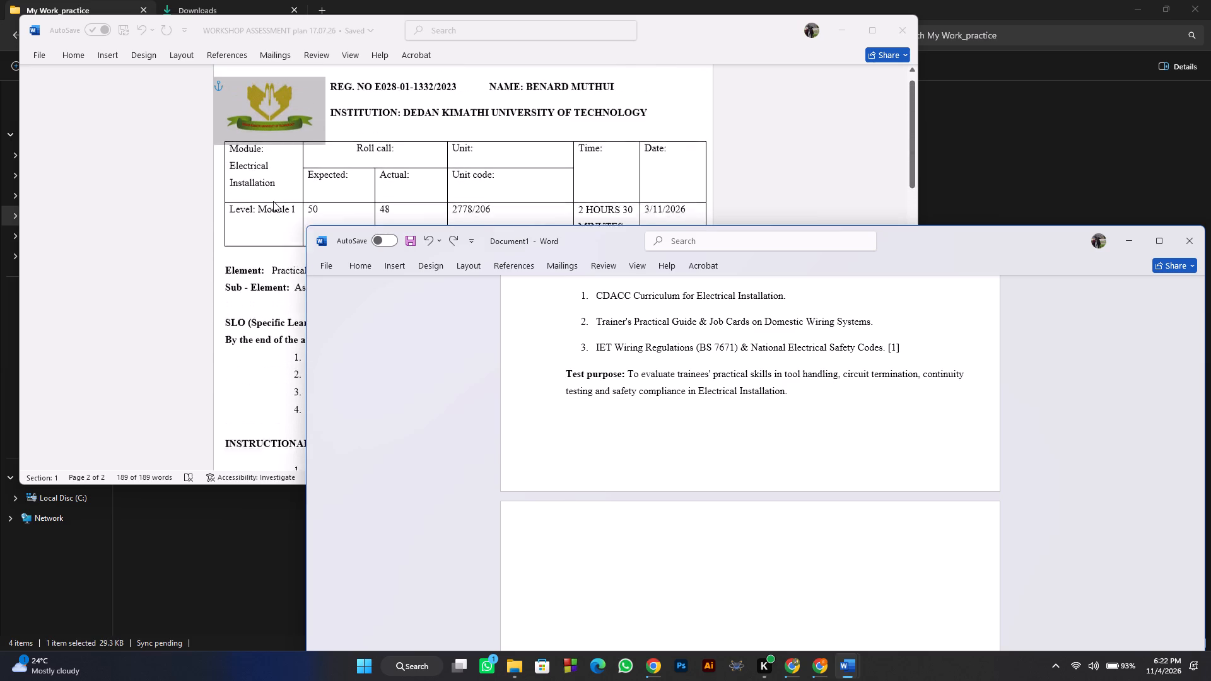
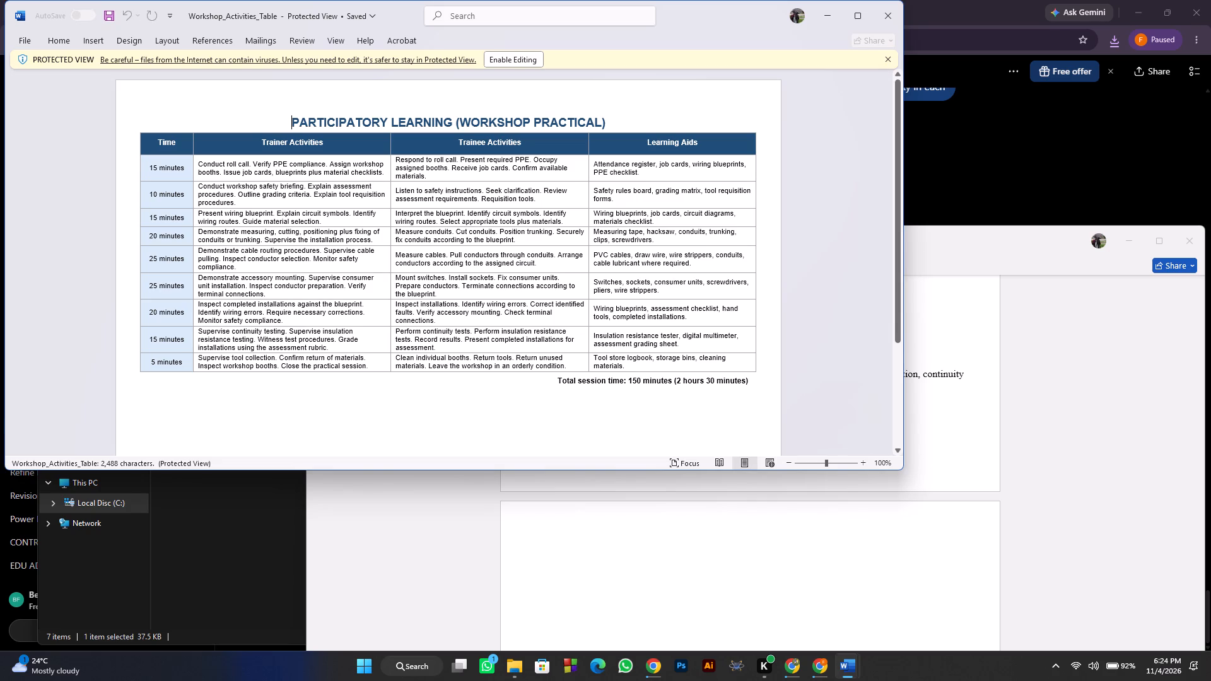
left_click(162, 136)
left_click(492, 52)
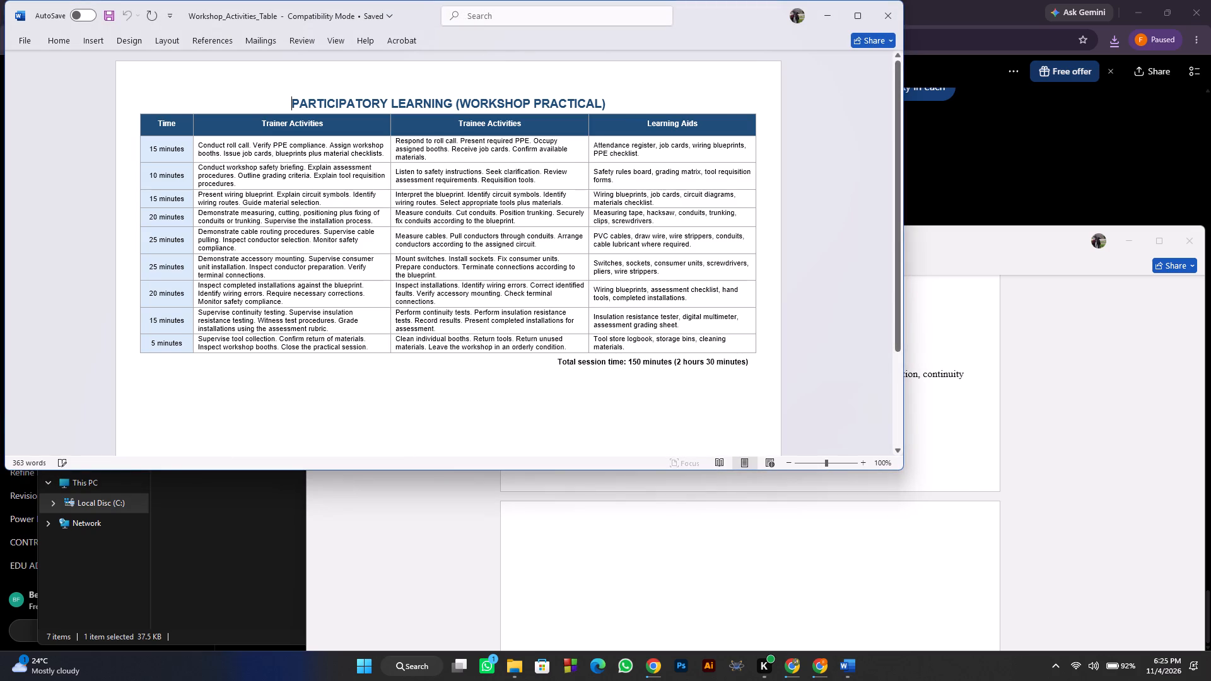
Copy the PARTICIPATORY LEARNING (WORKSHOP PRACTICAL) heading with its table, without the total session time line, onto the blank page of Document1.
left_click_drag(283, 93, 737, 376)
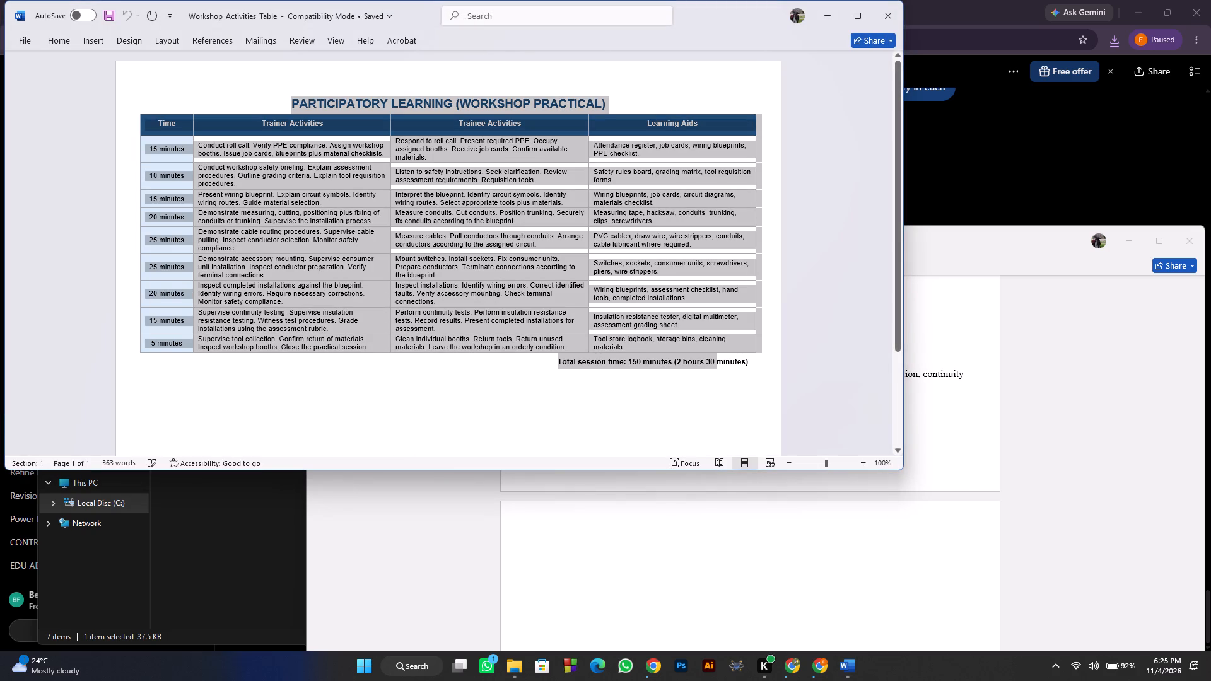
left_click_drag(737, 376, 769, 346)
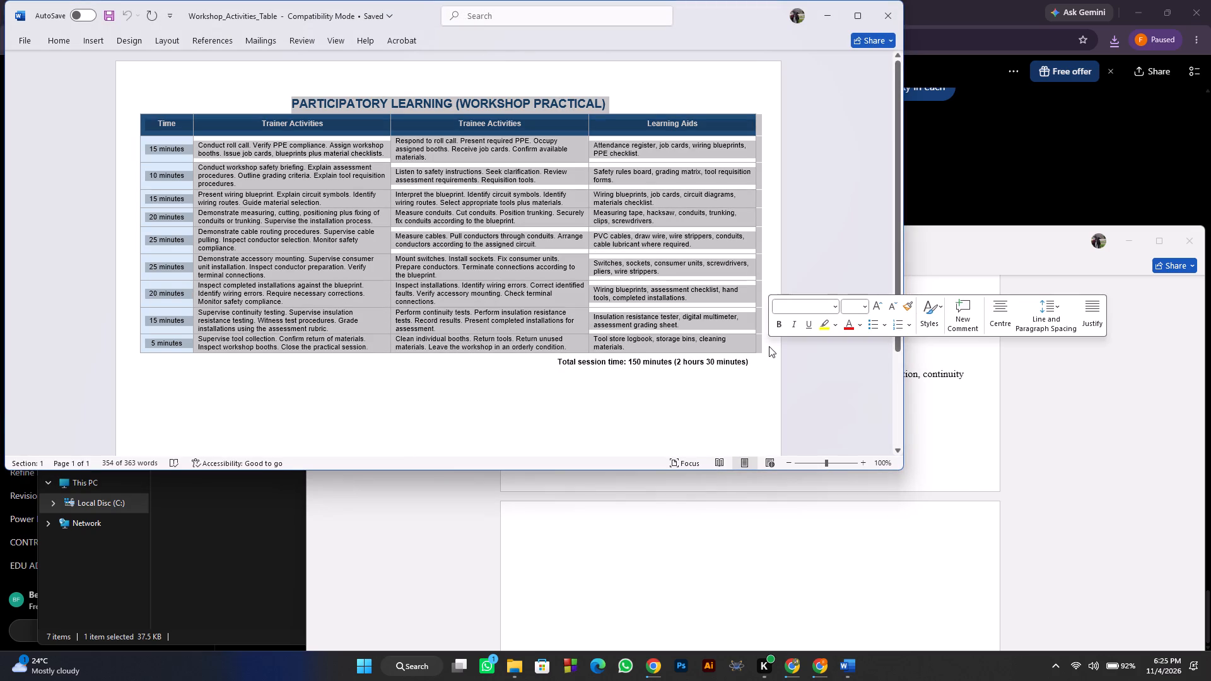
key("ctrl+c")
left_click(759, 571)
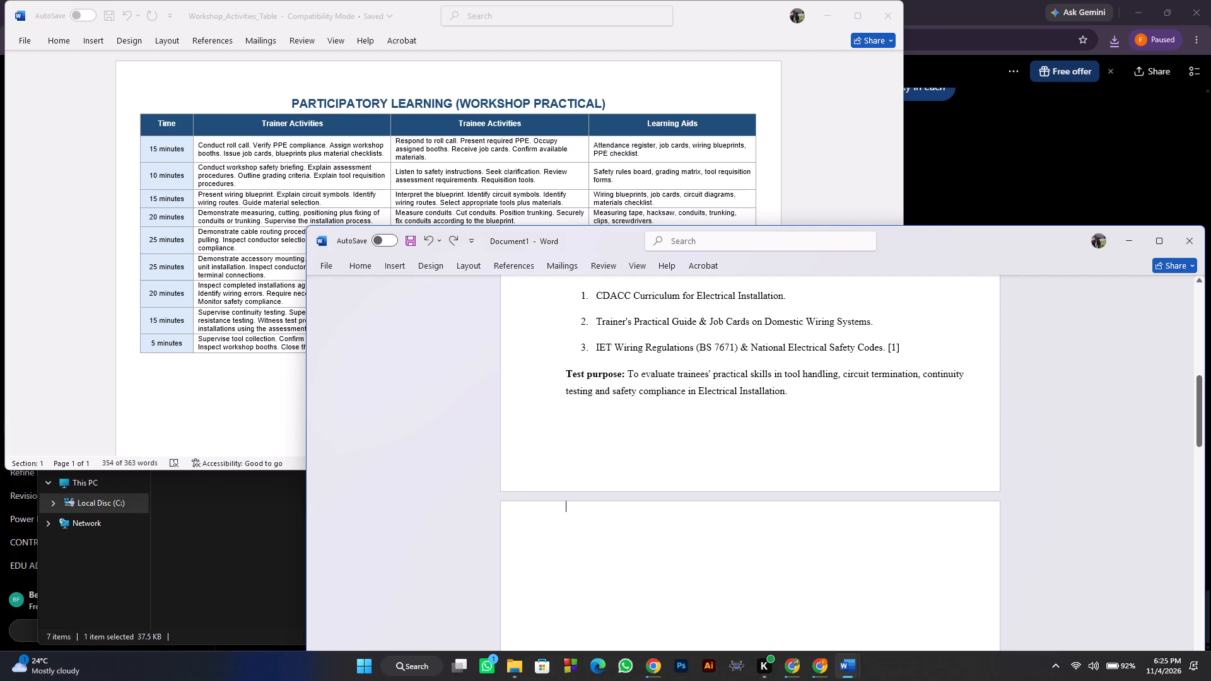
key("ctrl+v")
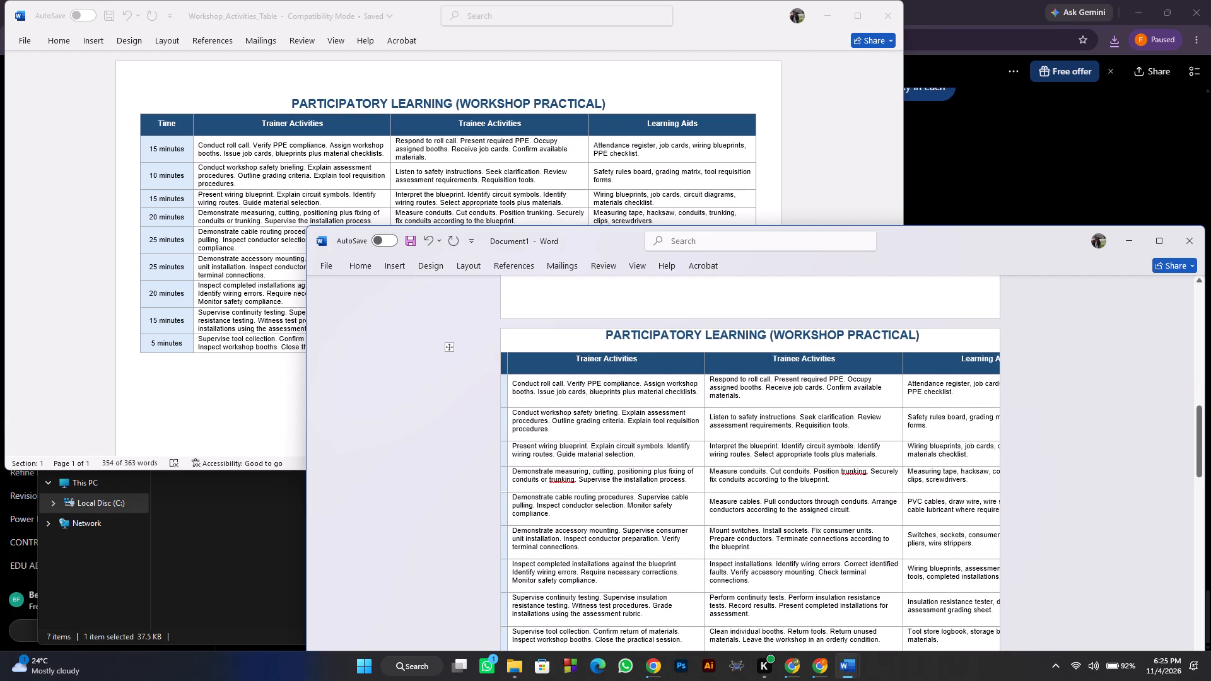
Narrow and lengthen the pasted activities table so its Time column comes back onto the page.
scroll(580, 414, "down", 4)
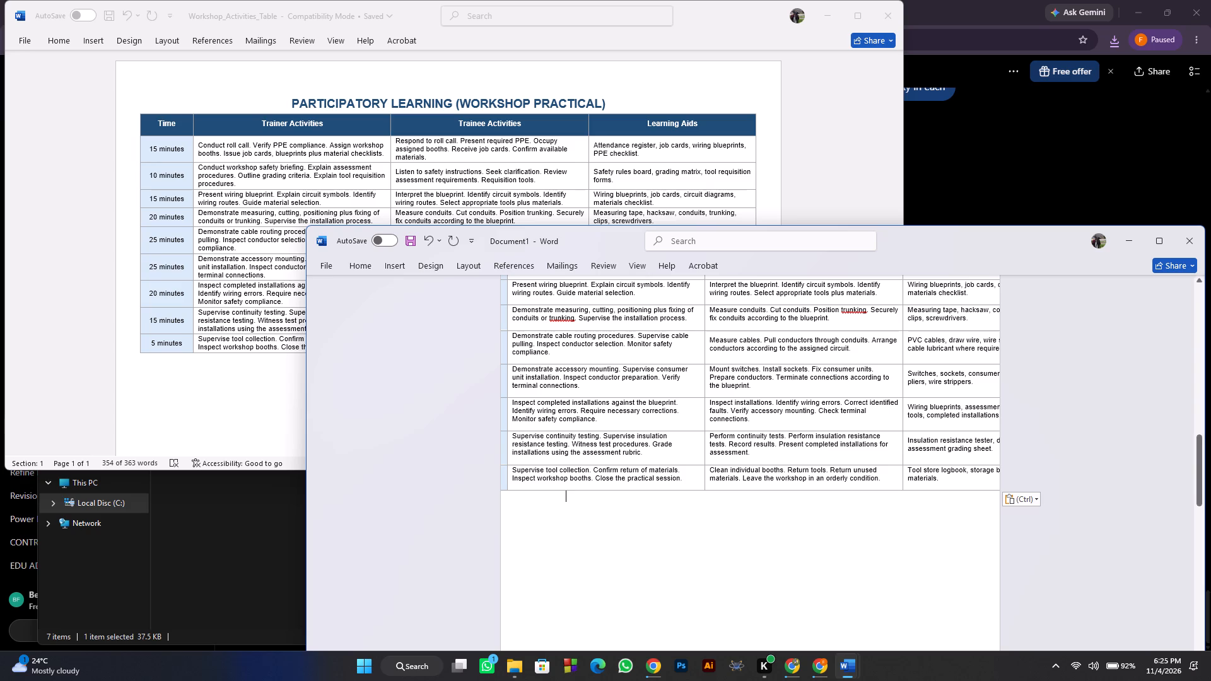
left_click(1043, 562)
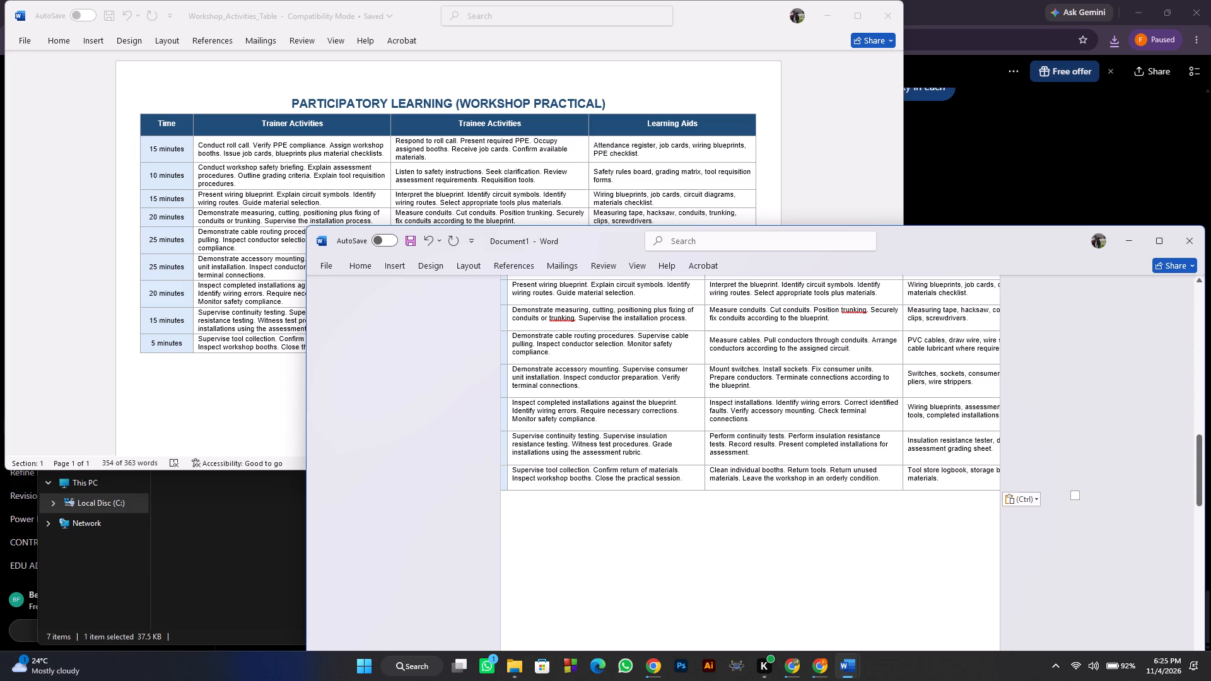
left_click(1009, 496)
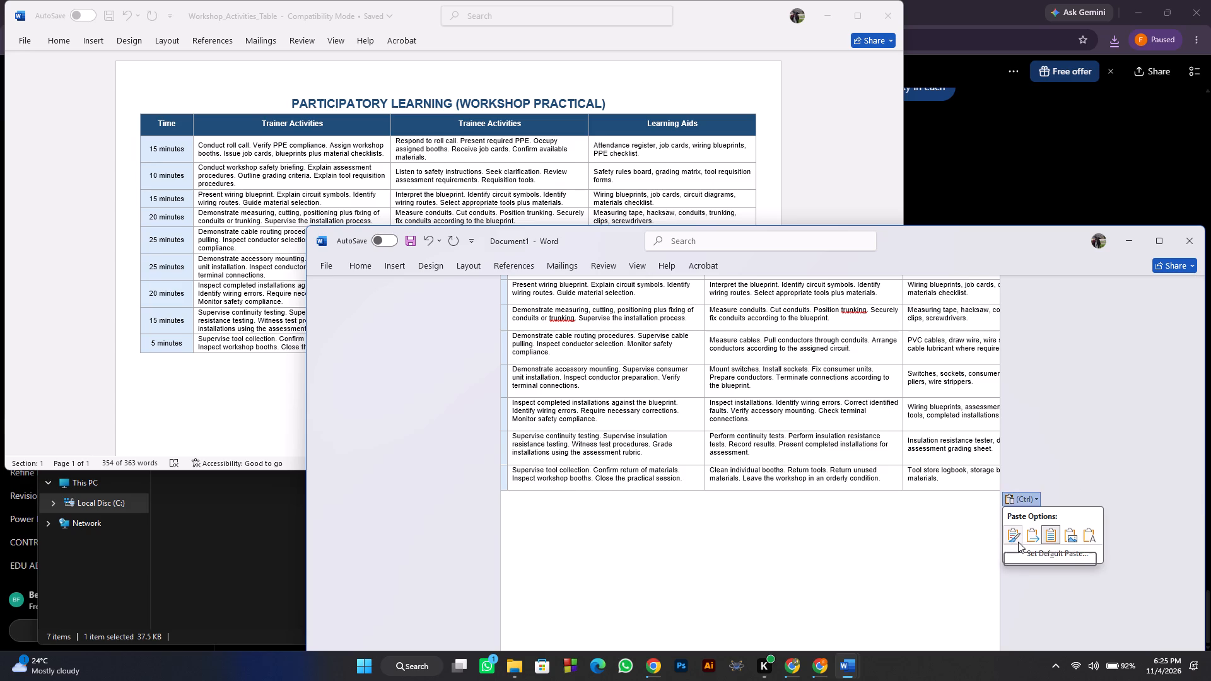
left_click(901, 527)
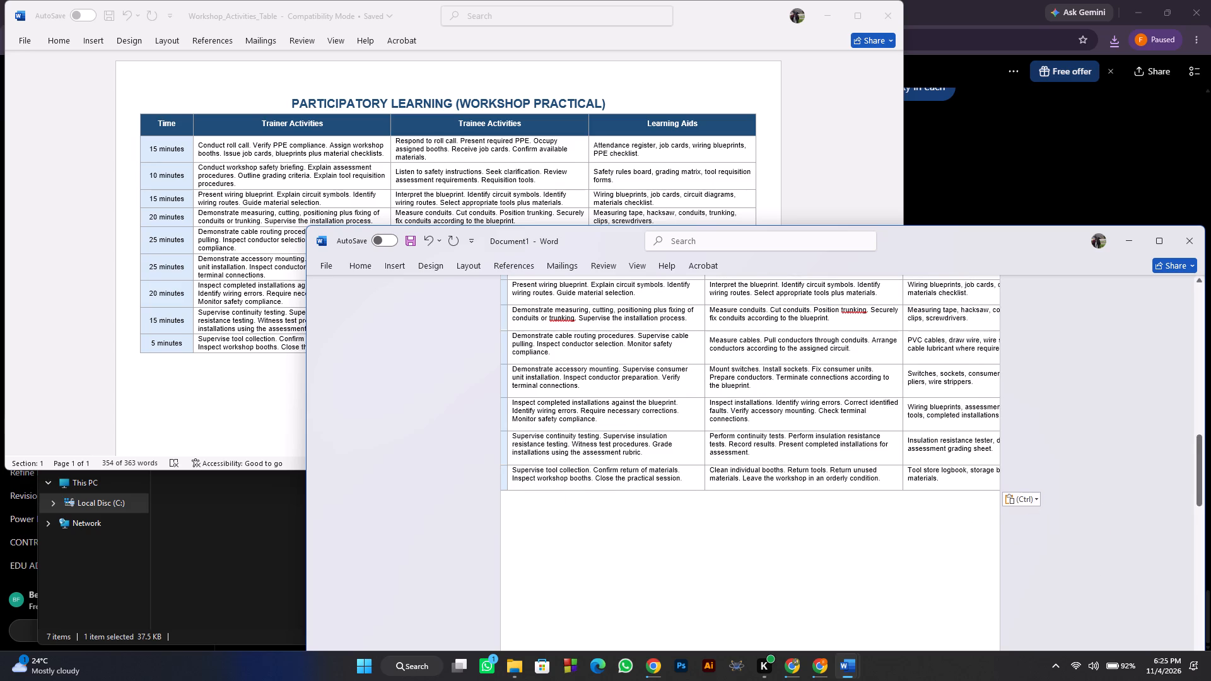
left_click_drag(1075, 497, 1074, 496)
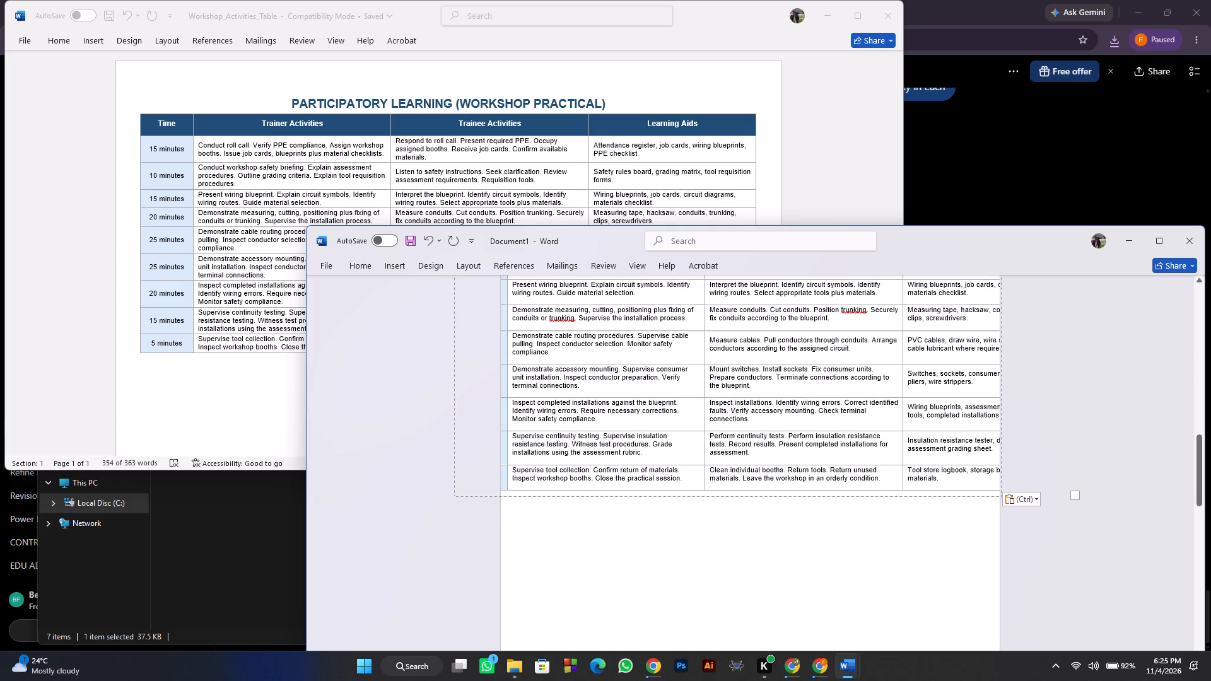
left_click_drag(1074, 496, 993, 614)
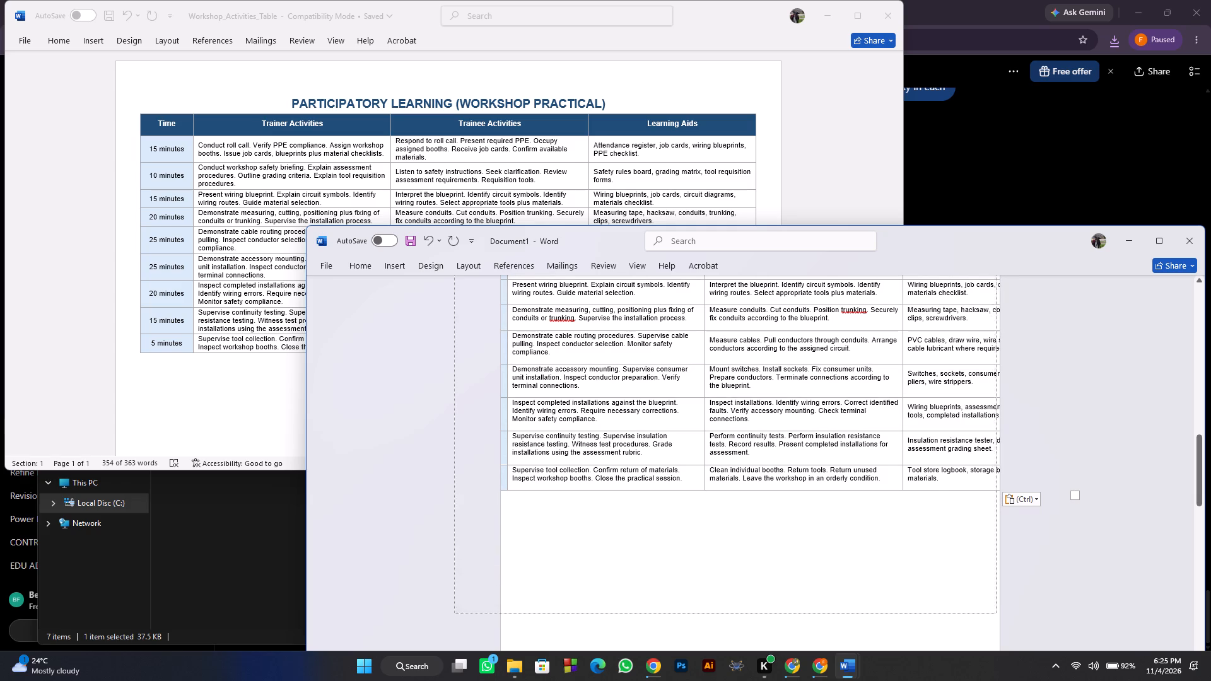
left_click_drag(993, 614, 952, 629)
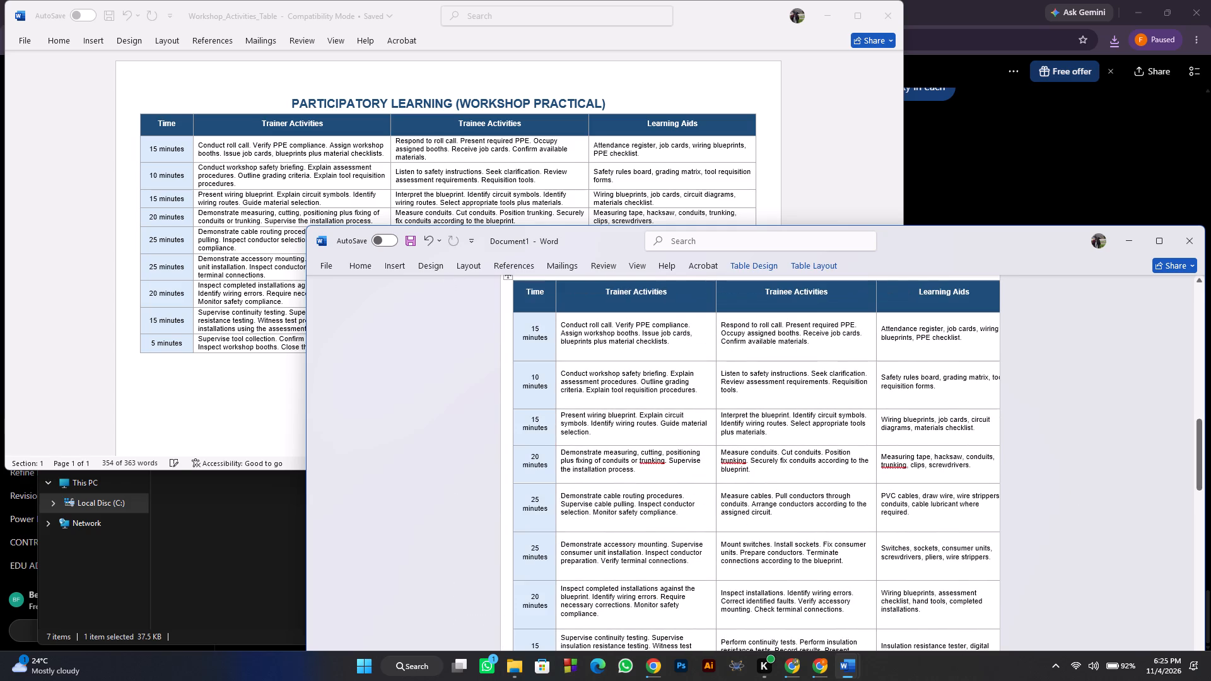
Maximize Document1 and examine how the activities table sits on its page and follows the Test purpose section.
scroll(552, 424, "up", 2)
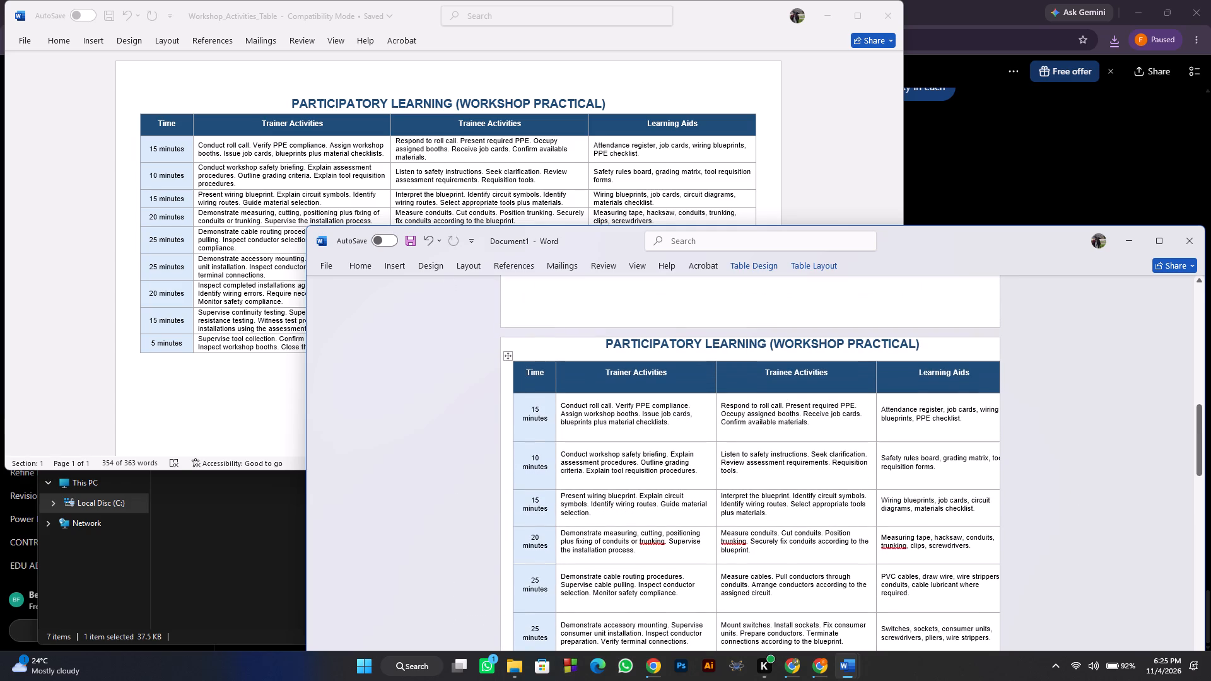
scroll(552, 424, "down", 5)
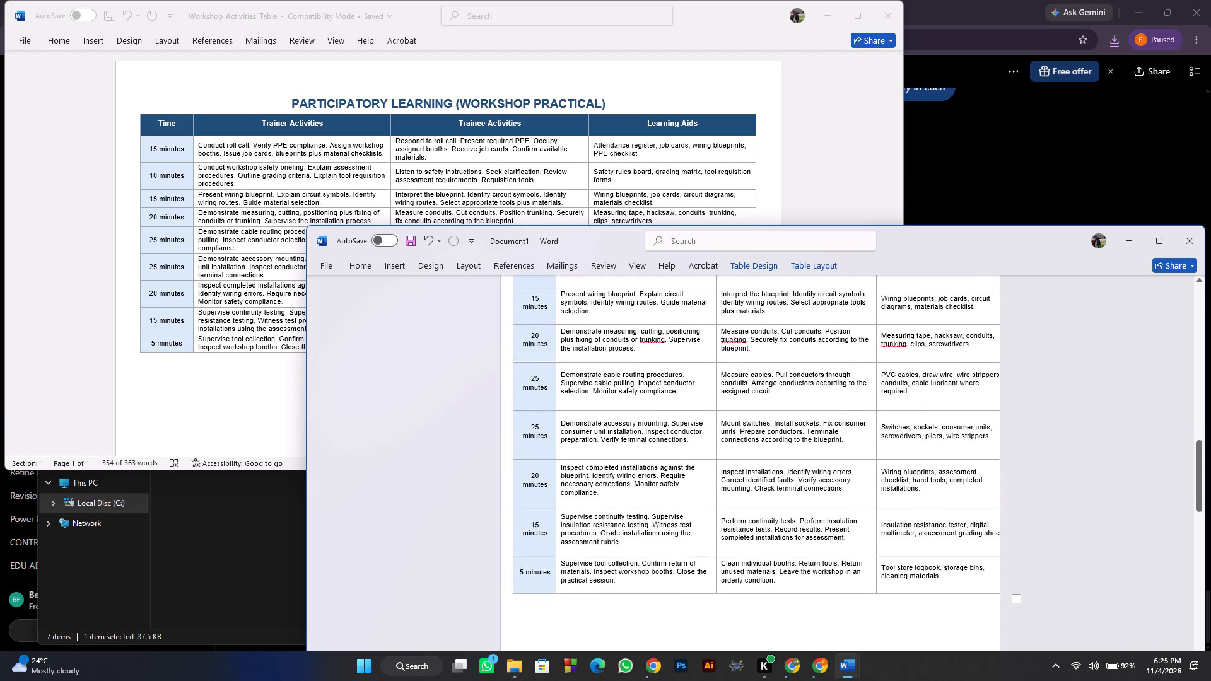
scroll(552, 424, "up", 1)
left_click(1163, 236)
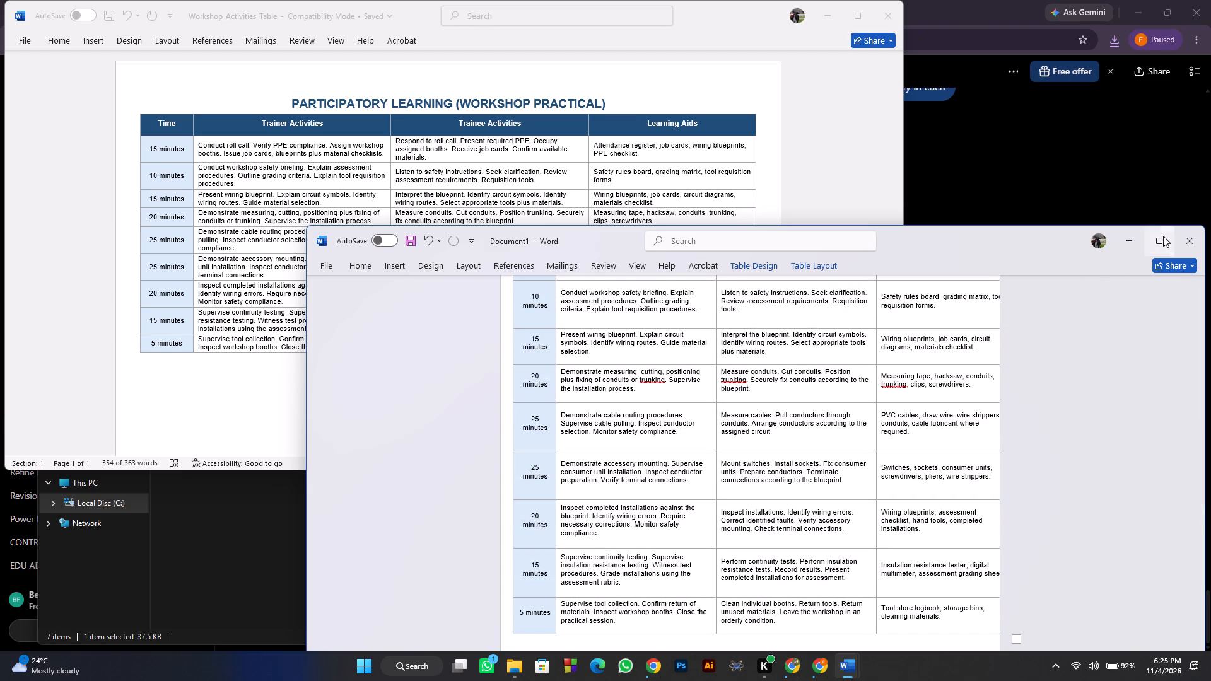
scroll(506, 334, "up", 9)
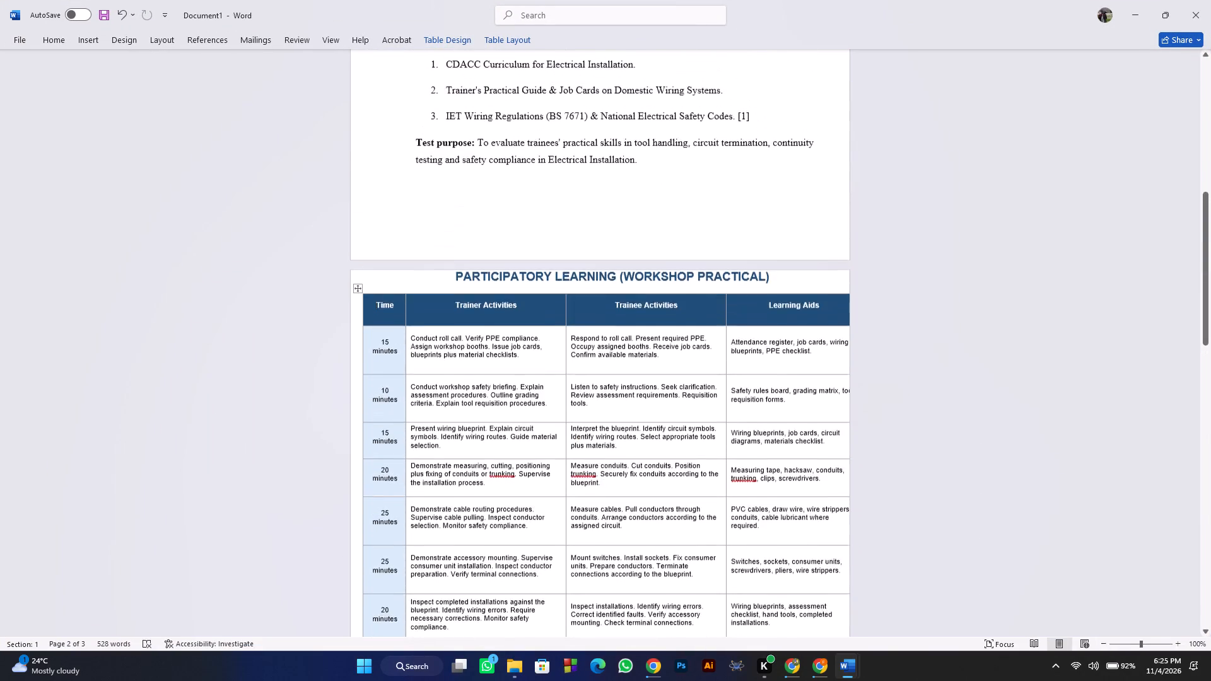
scroll(506, 329, "up", 3)
scroll(506, 329, "down", 4)
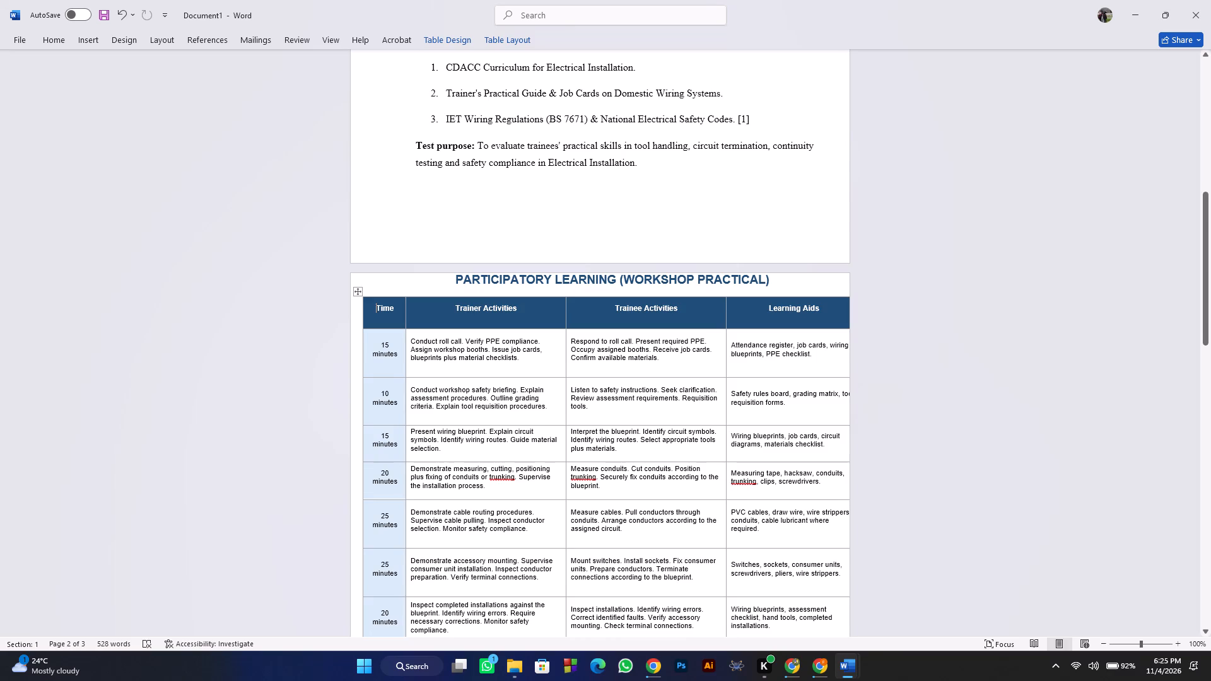
scroll(360, 291, "down", 6)
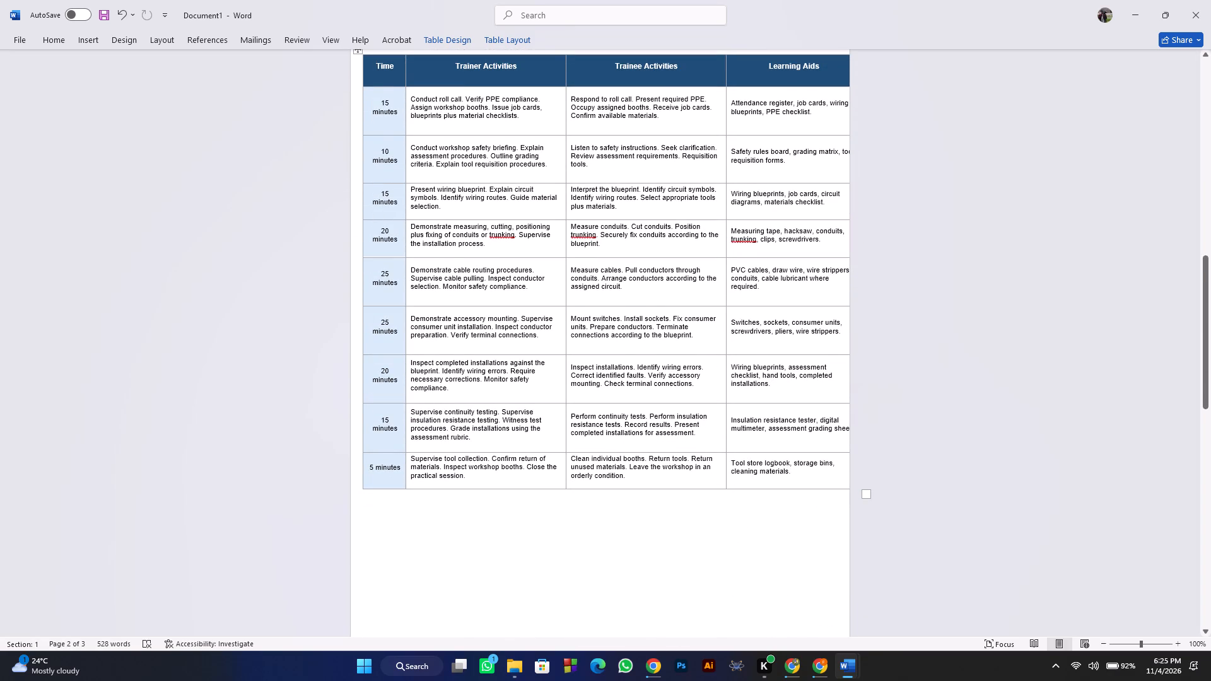
scroll(818, 506, "down", 4)
scroll(819, 490, "up", 10)
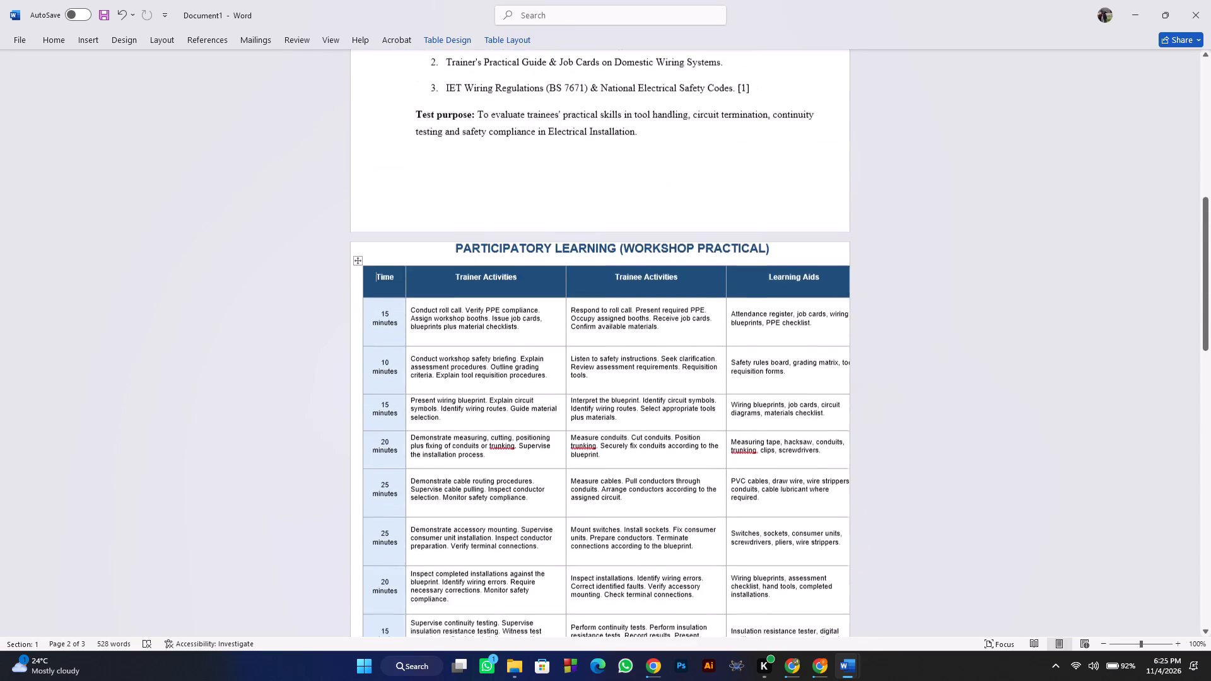
scroll(819, 489, "up", 12)
scroll(819, 489, "down", 9)
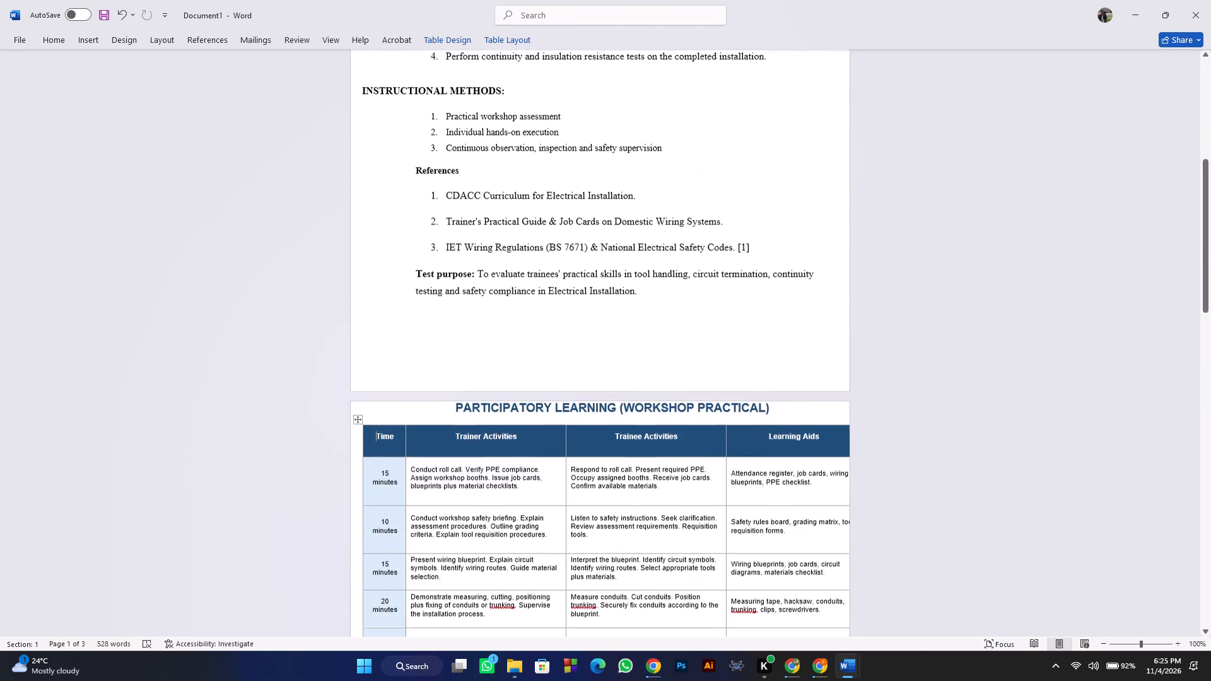
scroll(819, 489, "down", 12)
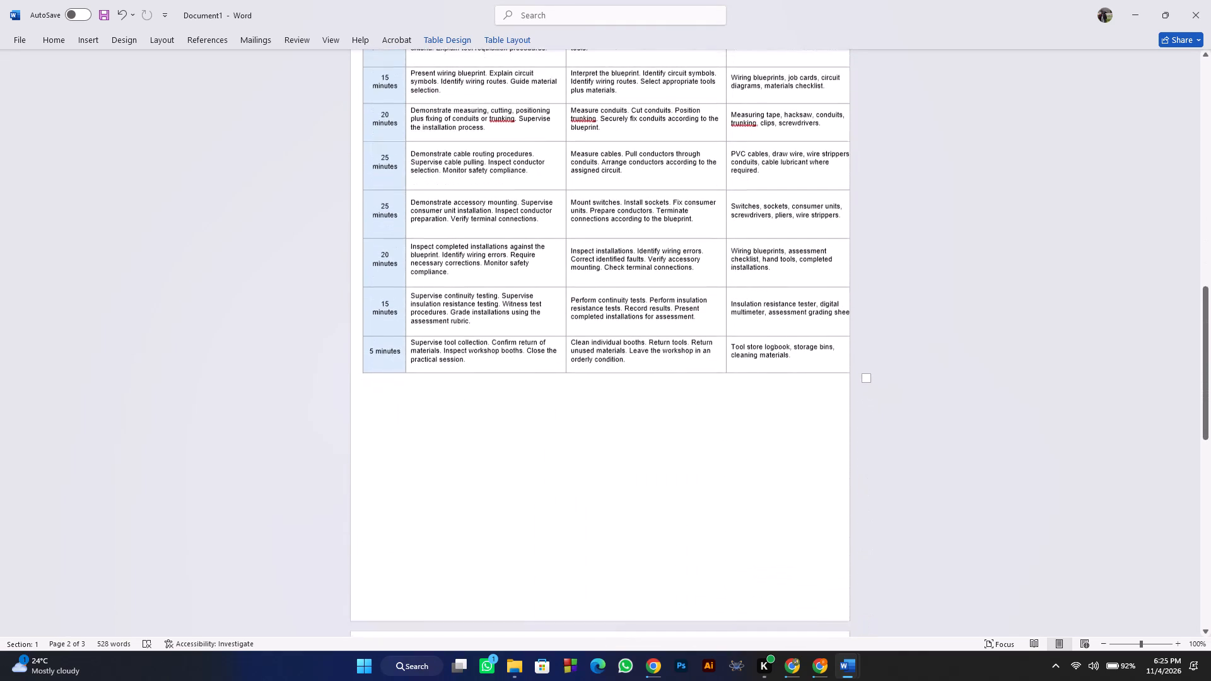
scroll(822, 489, "down", 1)
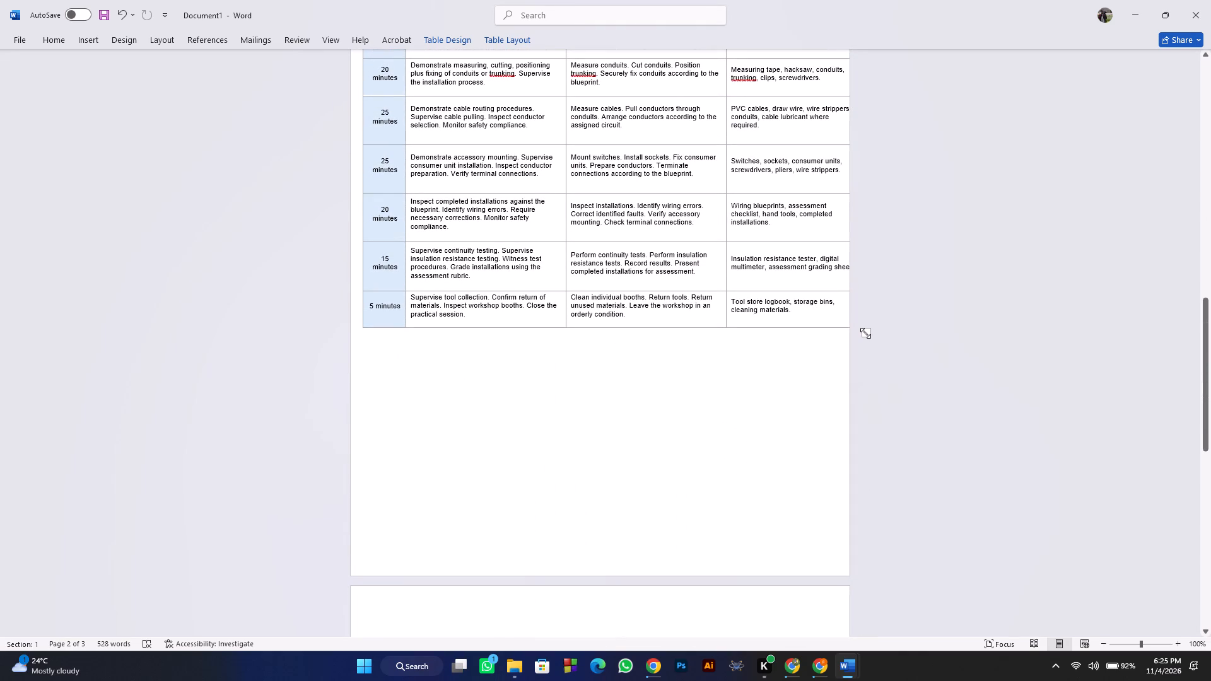
Resize the activities table to fit inside the page width, with taller rows and the final 5 minutes row kept on the same page.
left_click_drag(865, 333, 845, 547)
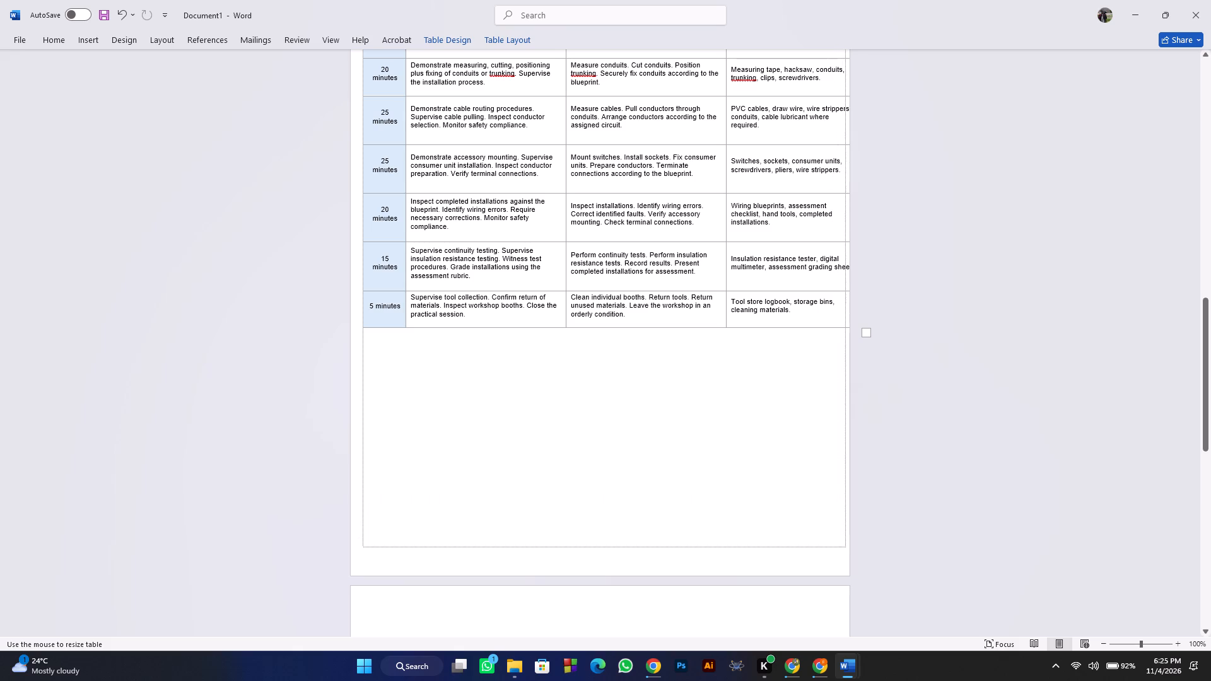
left_click_drag(845, 547, 832, 571)
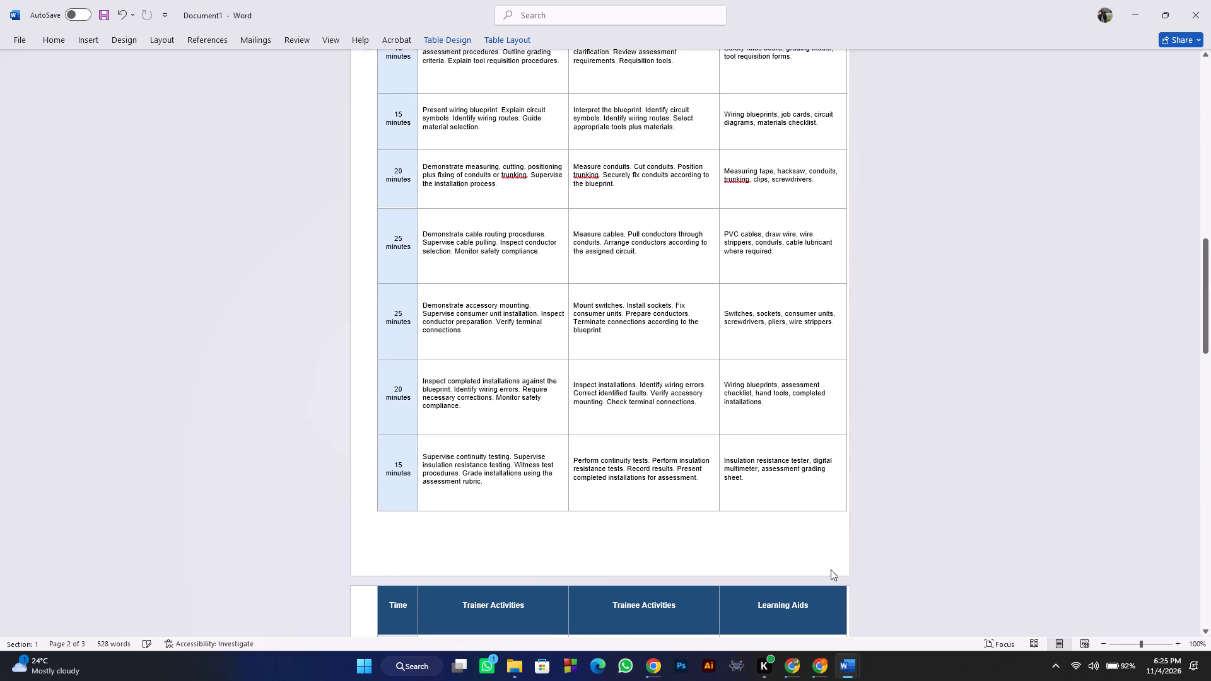
scroll(565, 507, "down", 5)
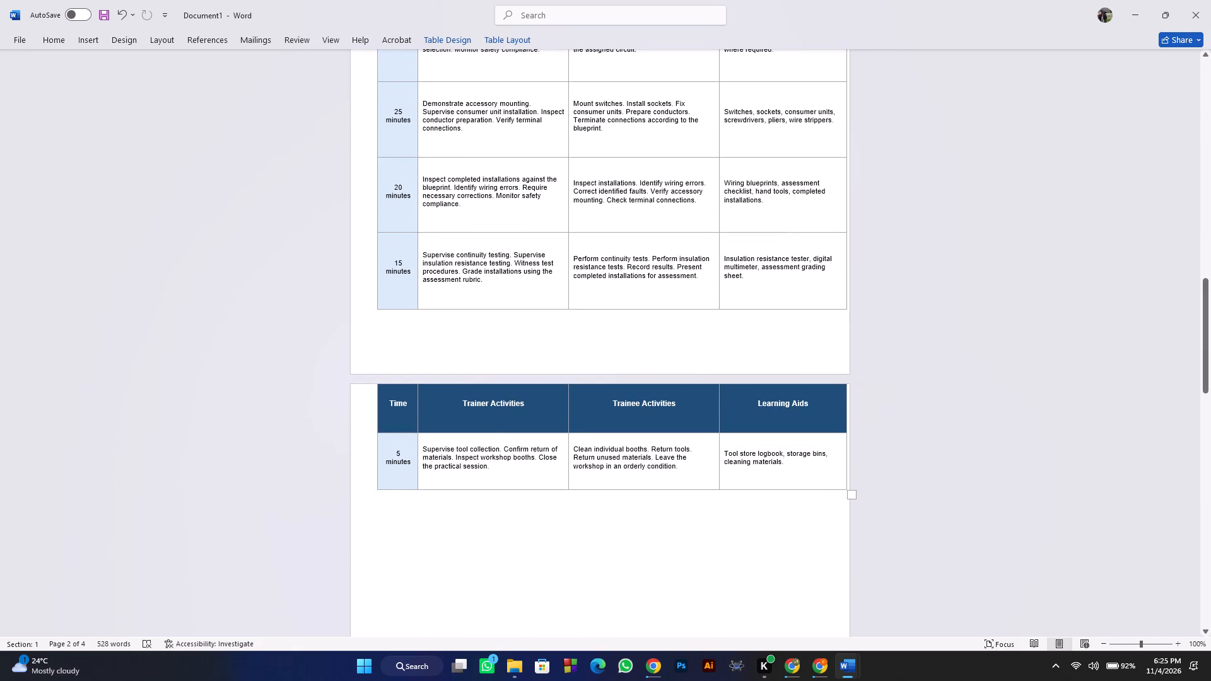
left_click_drag(853, 494, 819, 365)
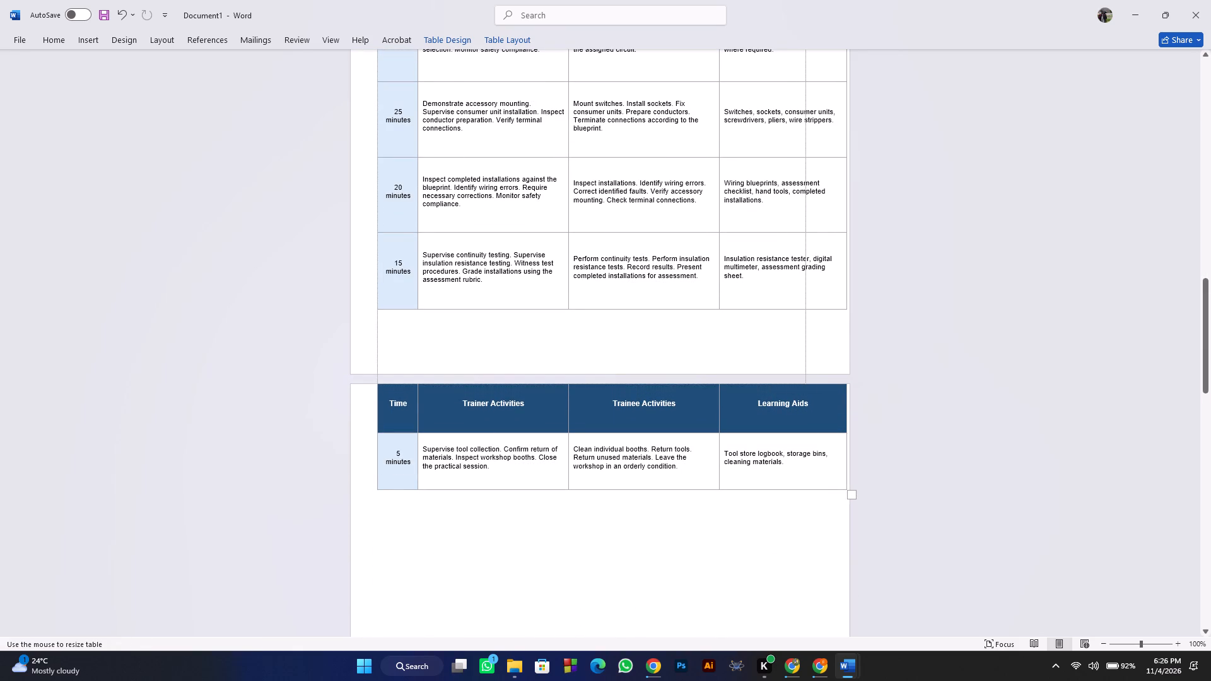
left_click_drag(819, 365, 836, 358)
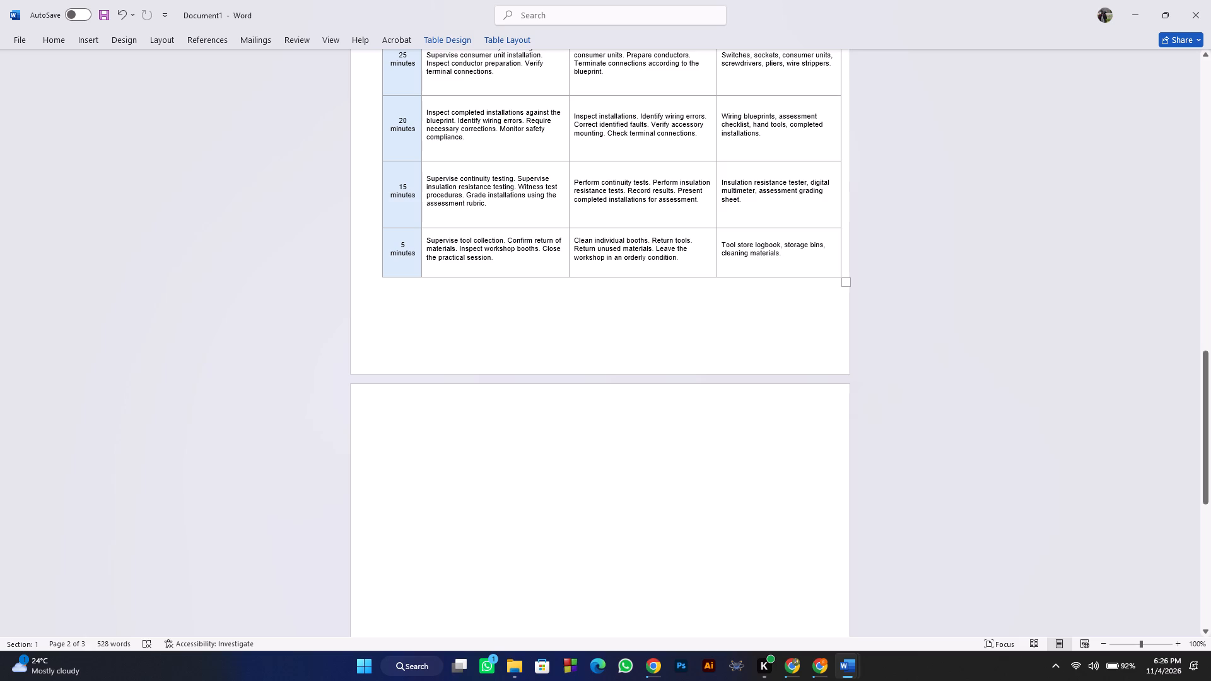
left_click_drag(844, 282, 831, 300)
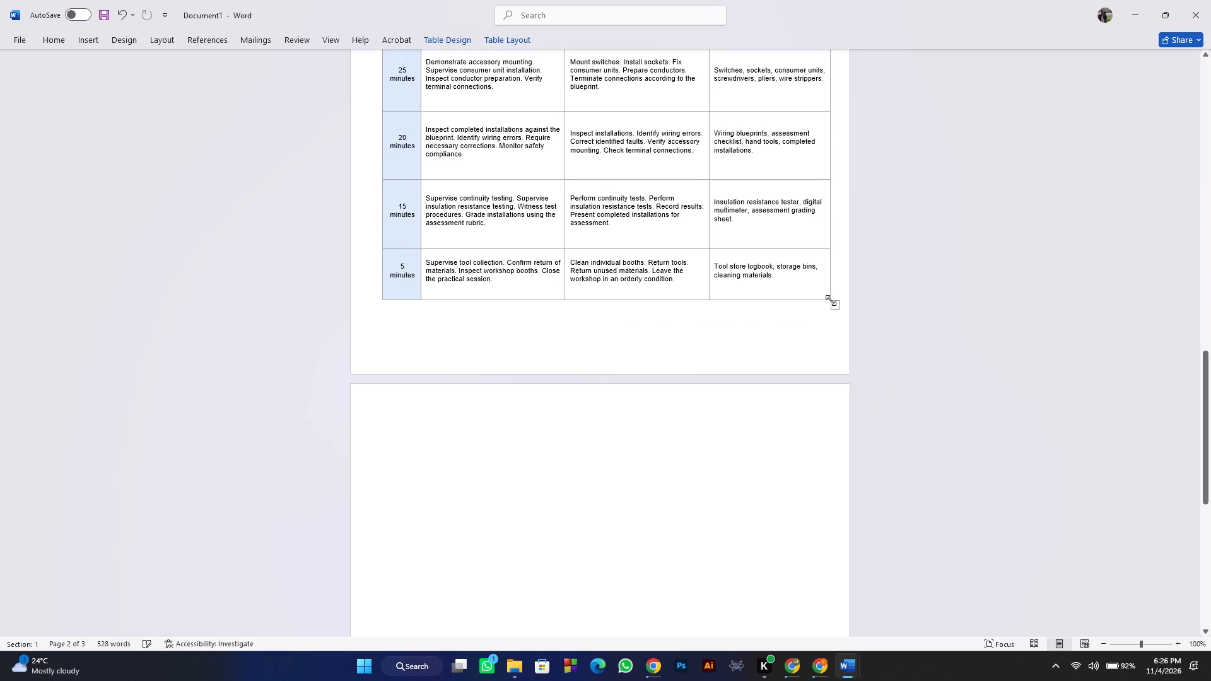
left_click_drag(837, 305, 836, 330)
left_click_drag(841, 490, 841, 487)
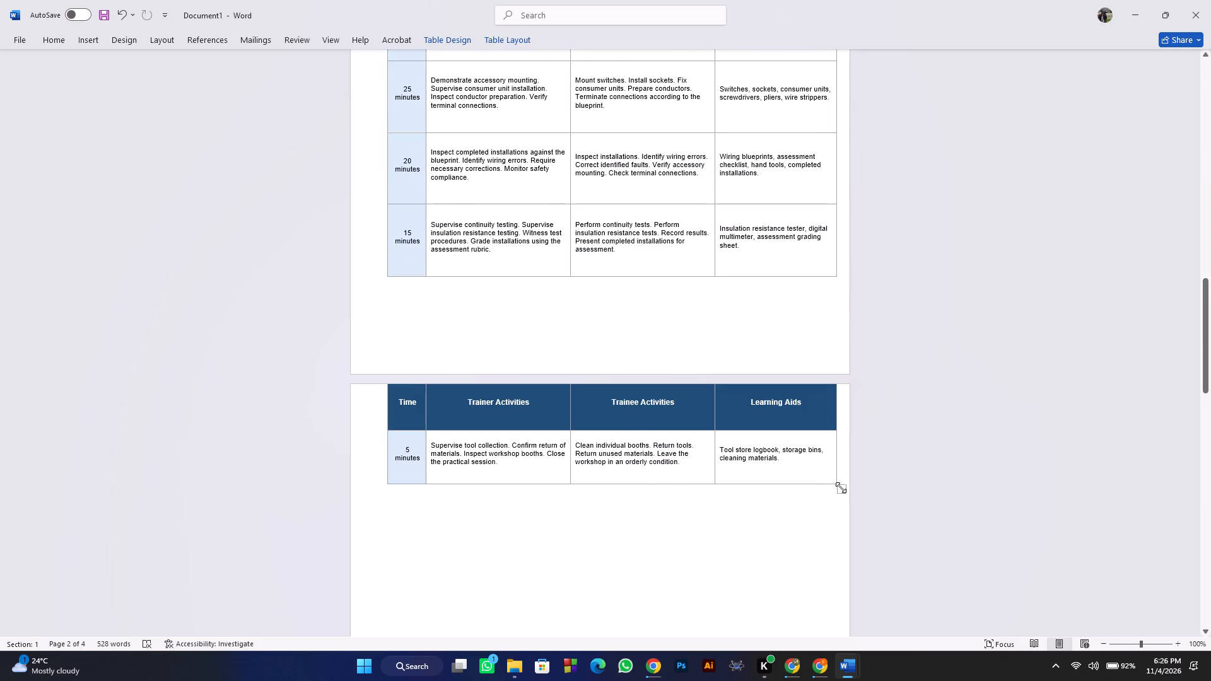
left_click_drag(841, 487, 833, 356)
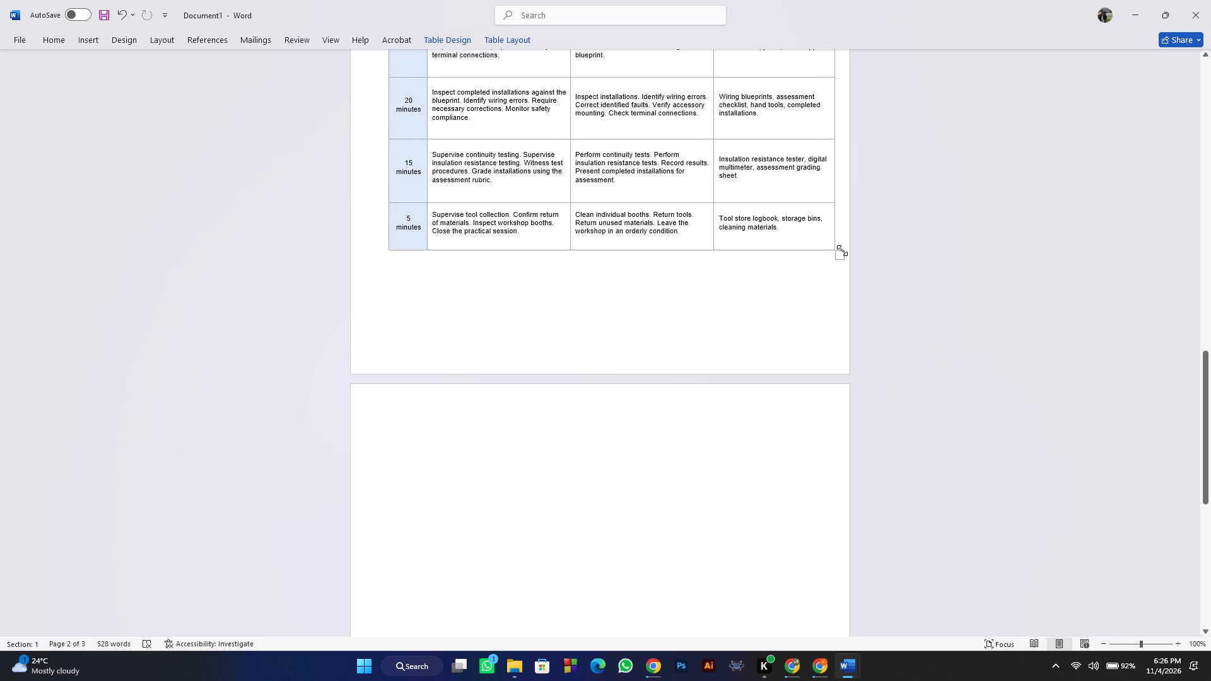
Stretch the activities table taller so its last row ends closer to the bottom of the same page.
left_click_drag(839, 256, 835, 297)
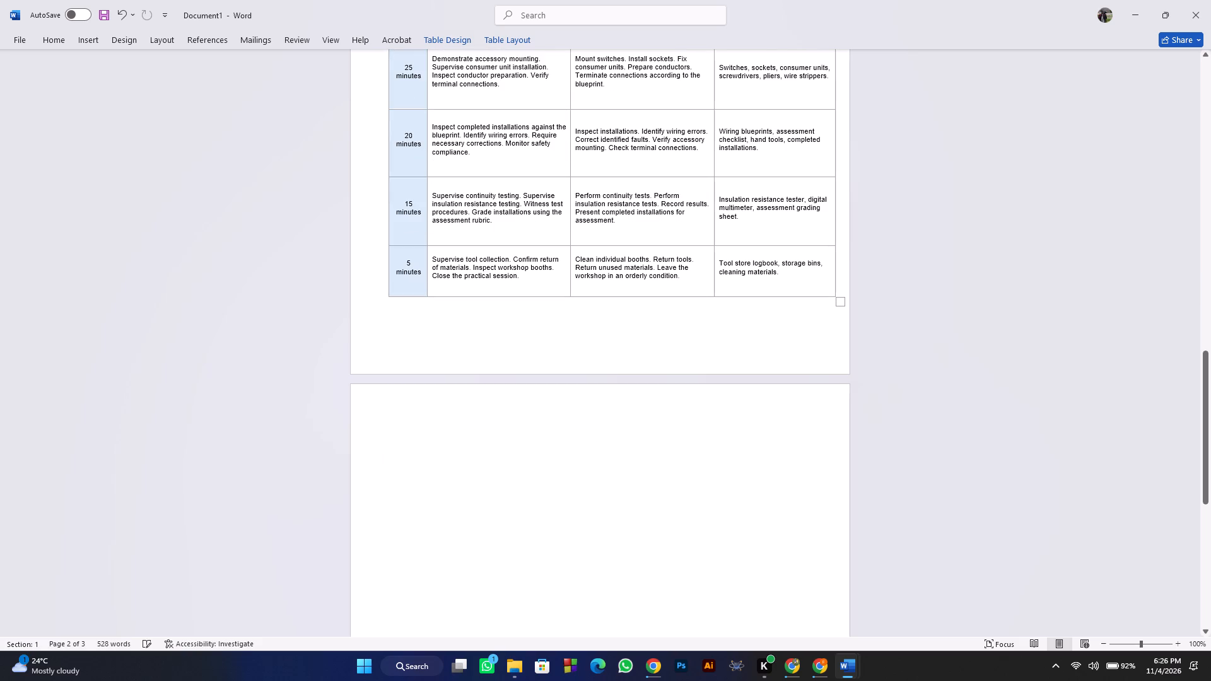
Set all text in the activities table to Times New Roman, size 12.
scroll(548, 329, "up", 10)
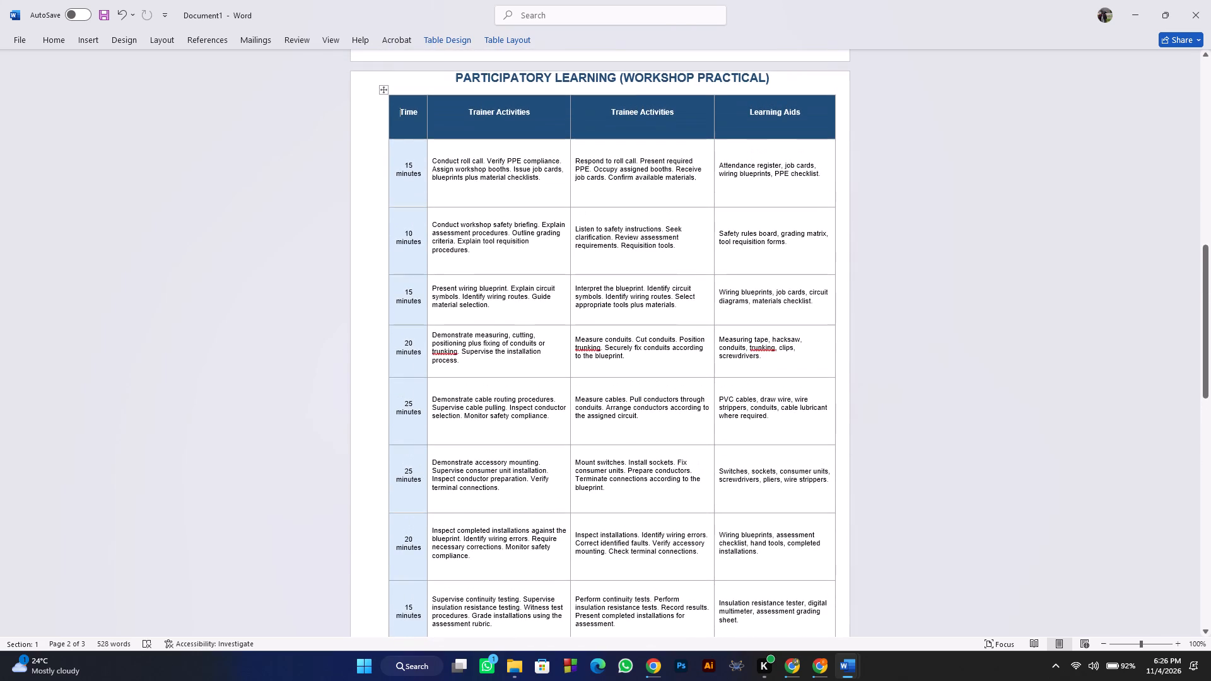
left_click(382, 89)
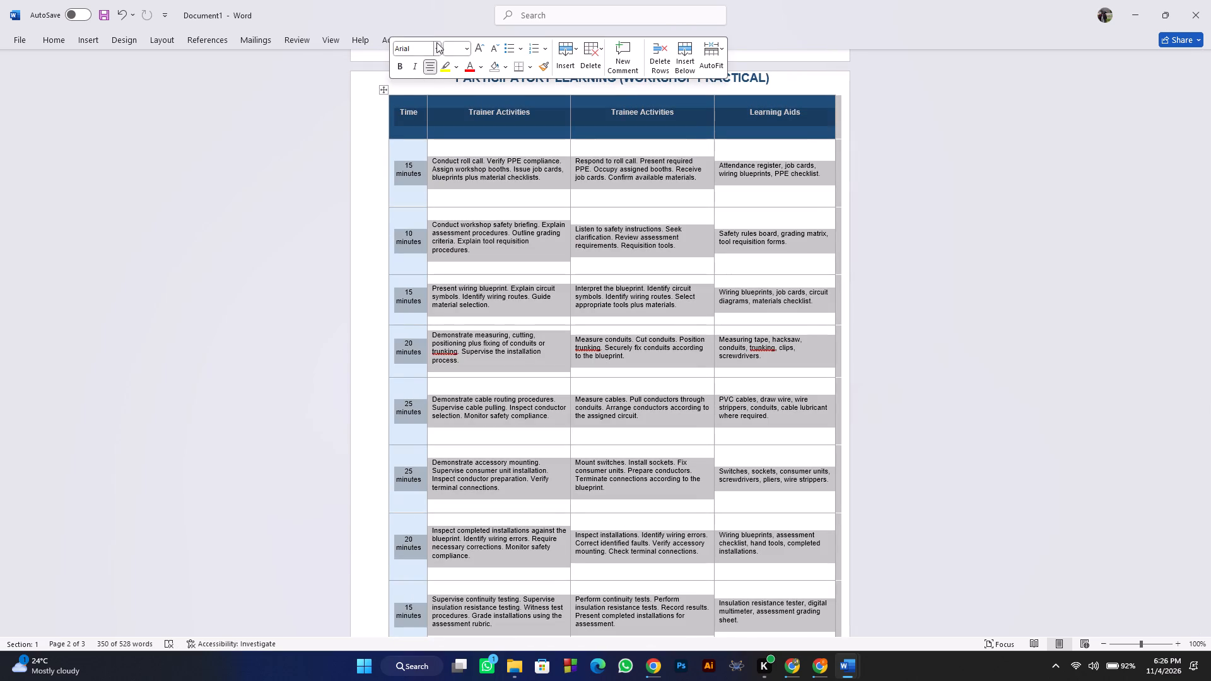
left_click(438, 42)
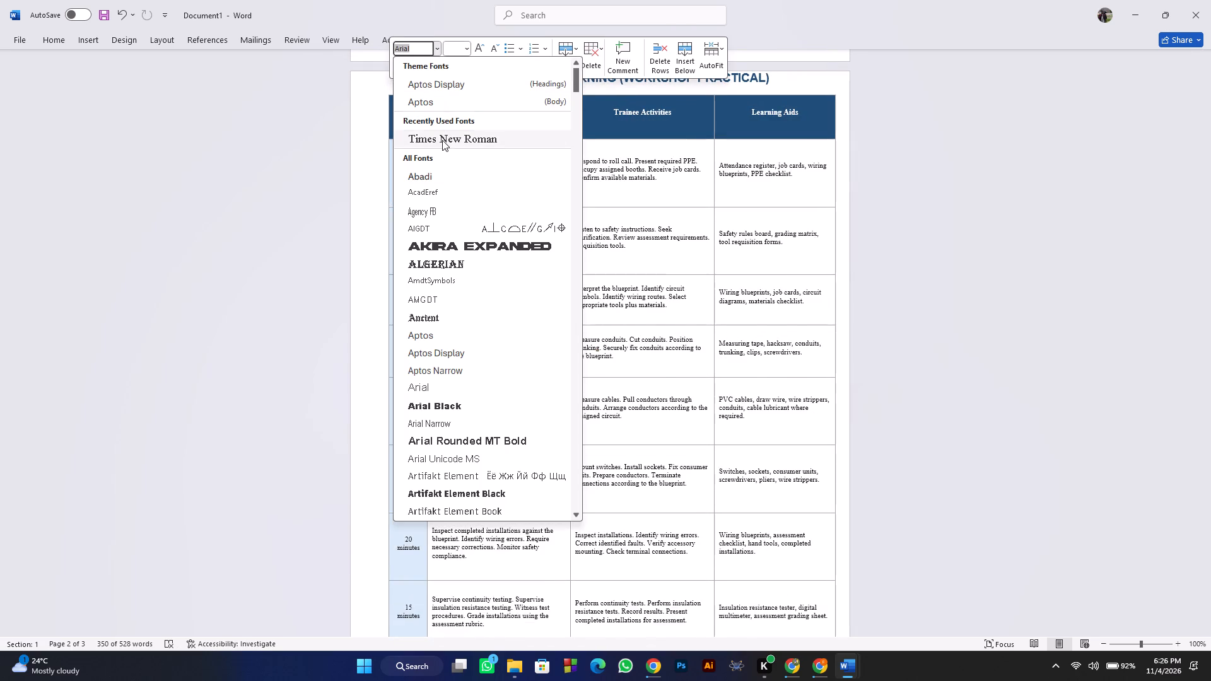
left_click(442, 140)
left_click(464, 50)
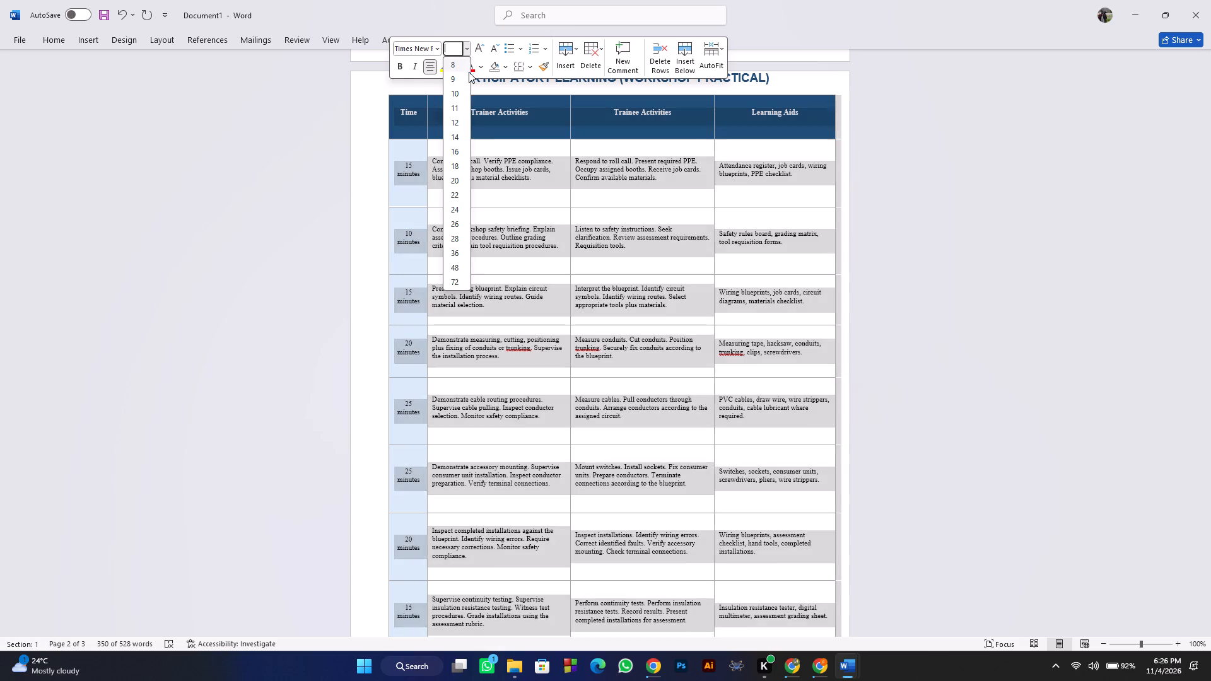
left_click(454, 126)
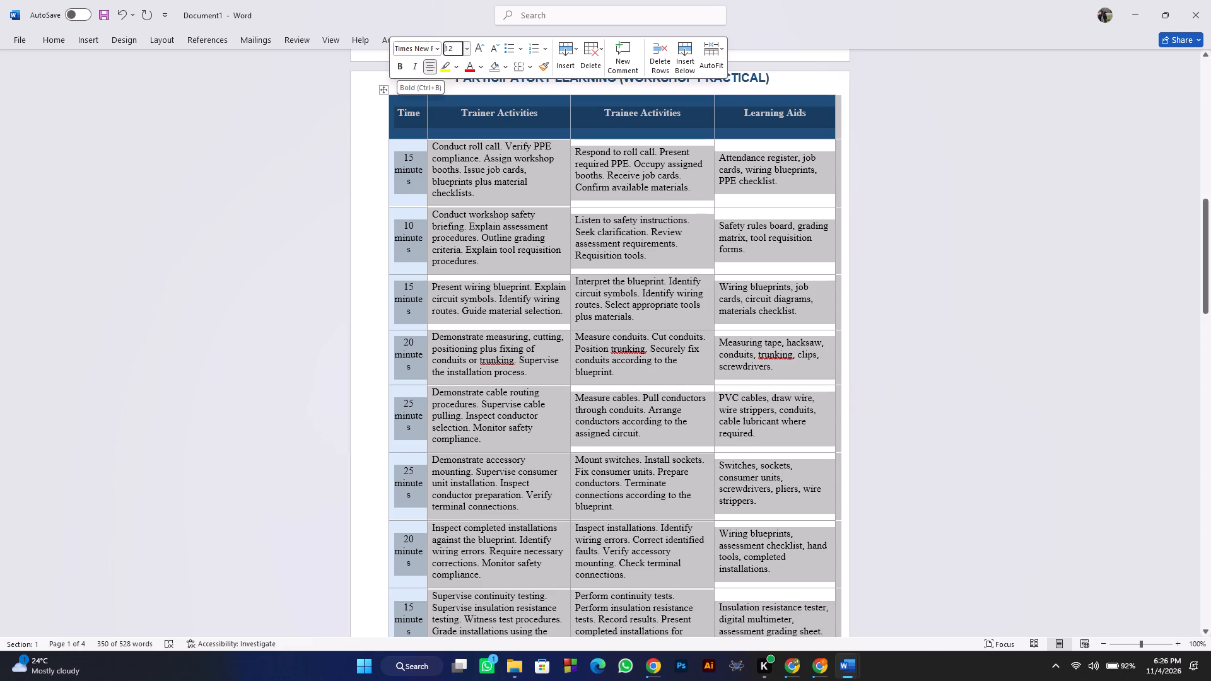
Apply 1.5 line spacing to the whole activities table and deselect it.
left_click(60, 46)
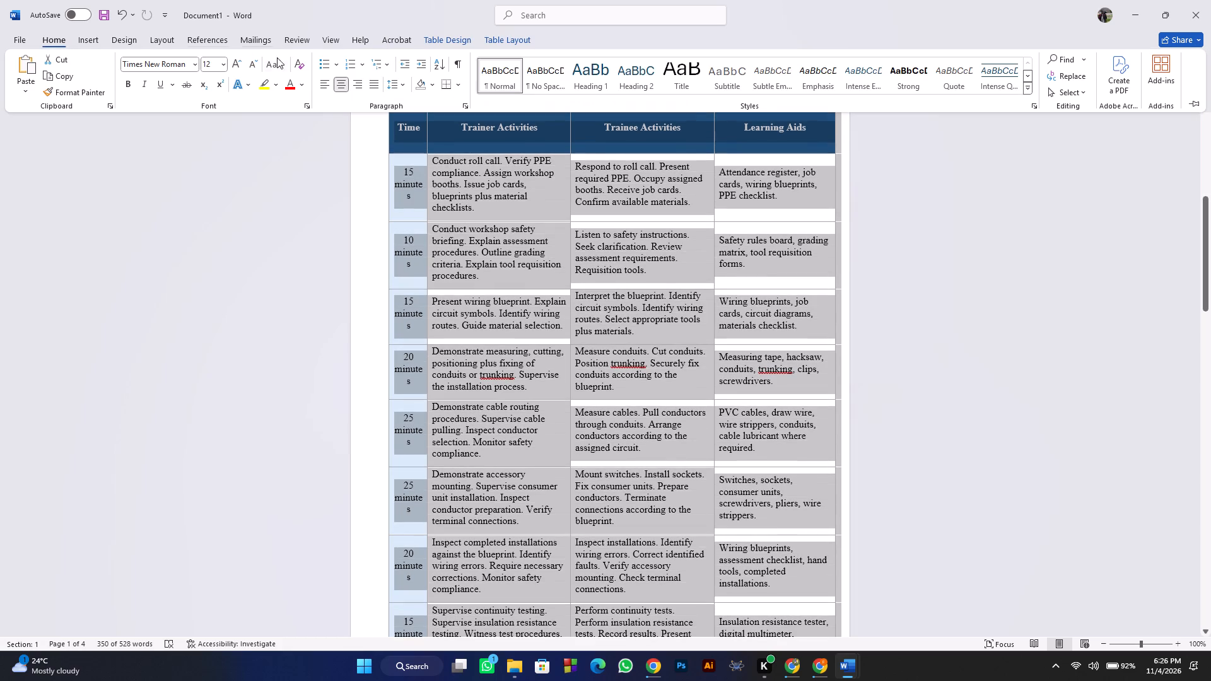
left_click(400, 84)
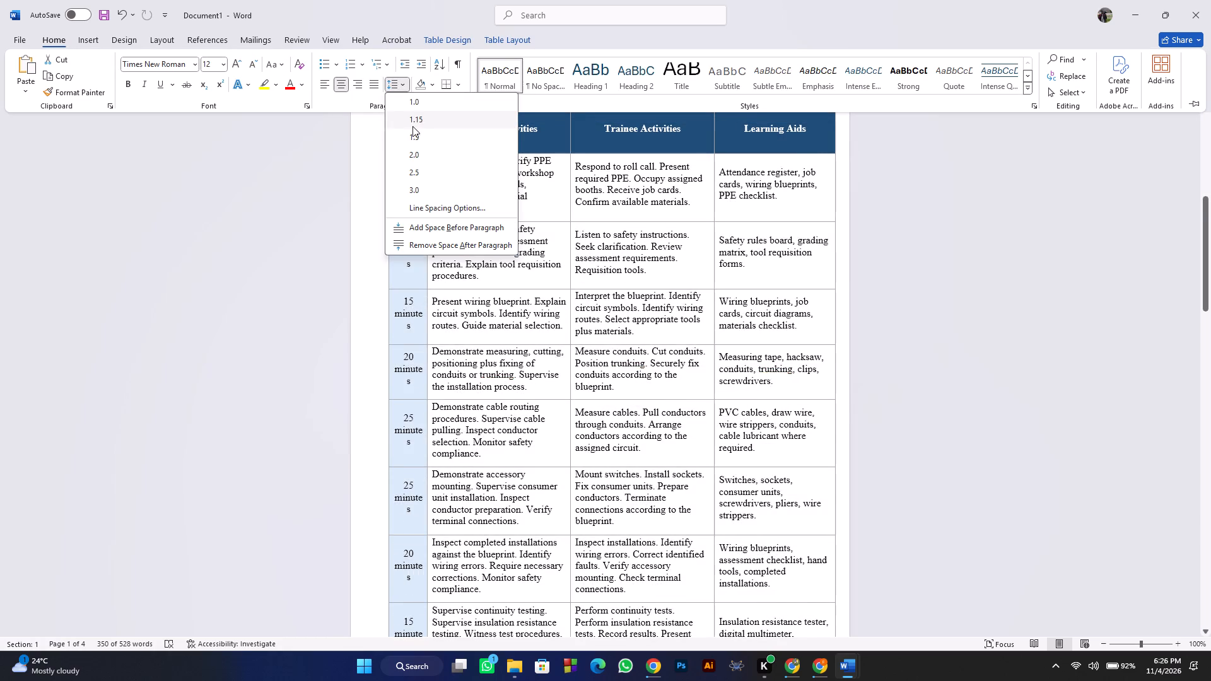
left_click(414, 133)
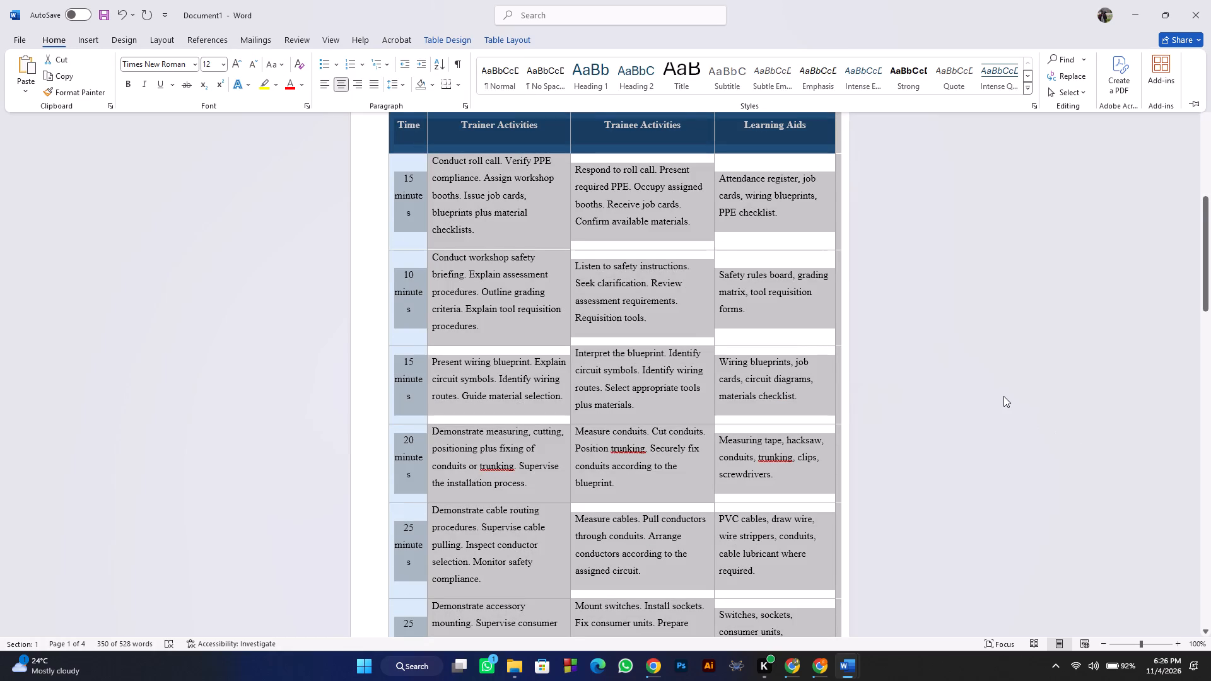
left_click(1003, 396)
scroll(625, 417, "up", 6)
scroll(625, 417, "down", 17)
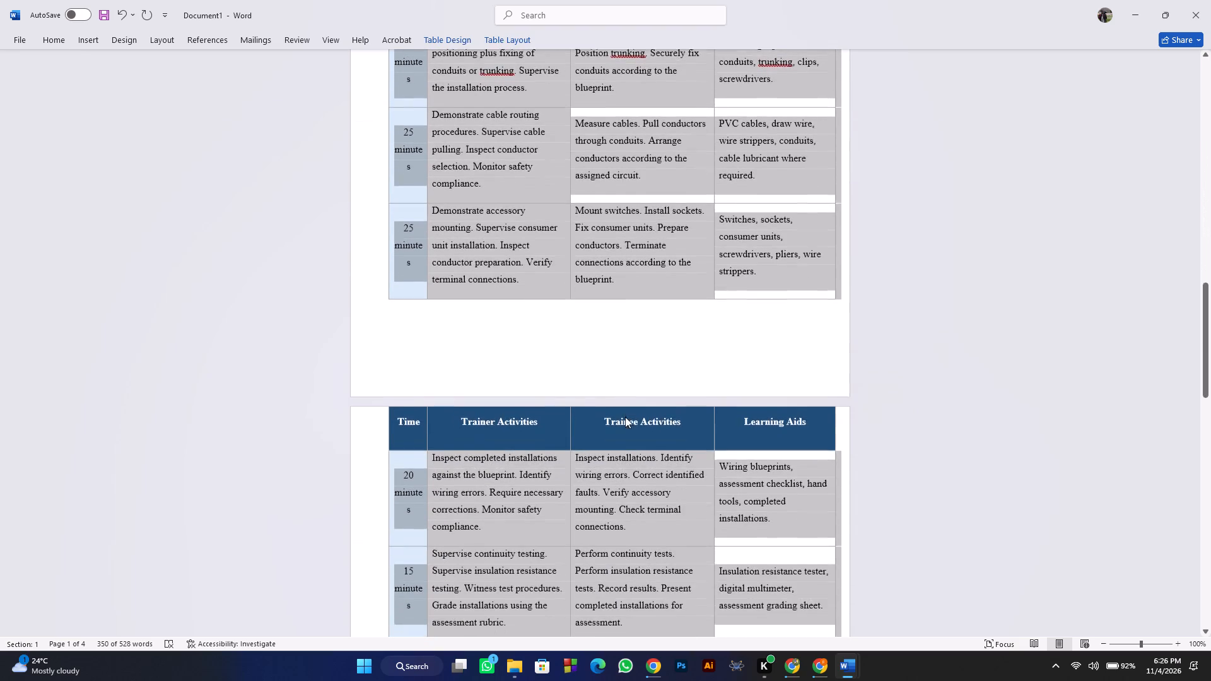
scroll(625, 417, "down", 6)
left_click(611, 535)
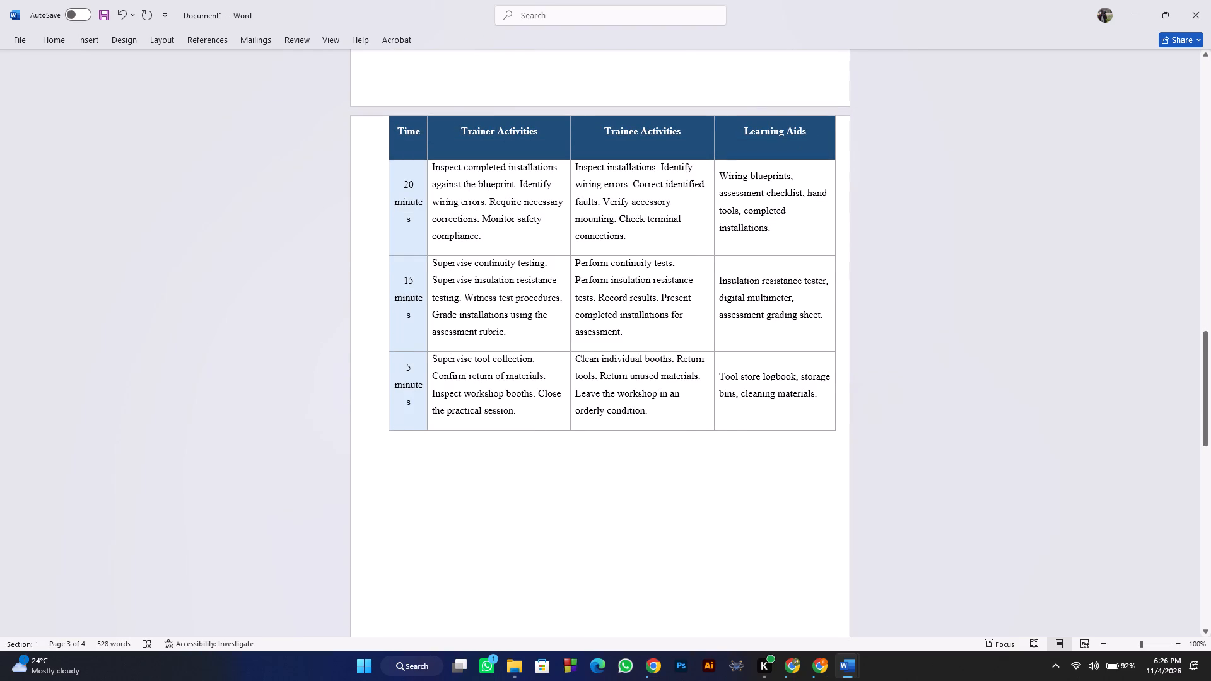
Remove the blue shading from the activities table's entire Time column.
scroll(497, 586, "up", 4)
scroll(494, 583, "up", 17)
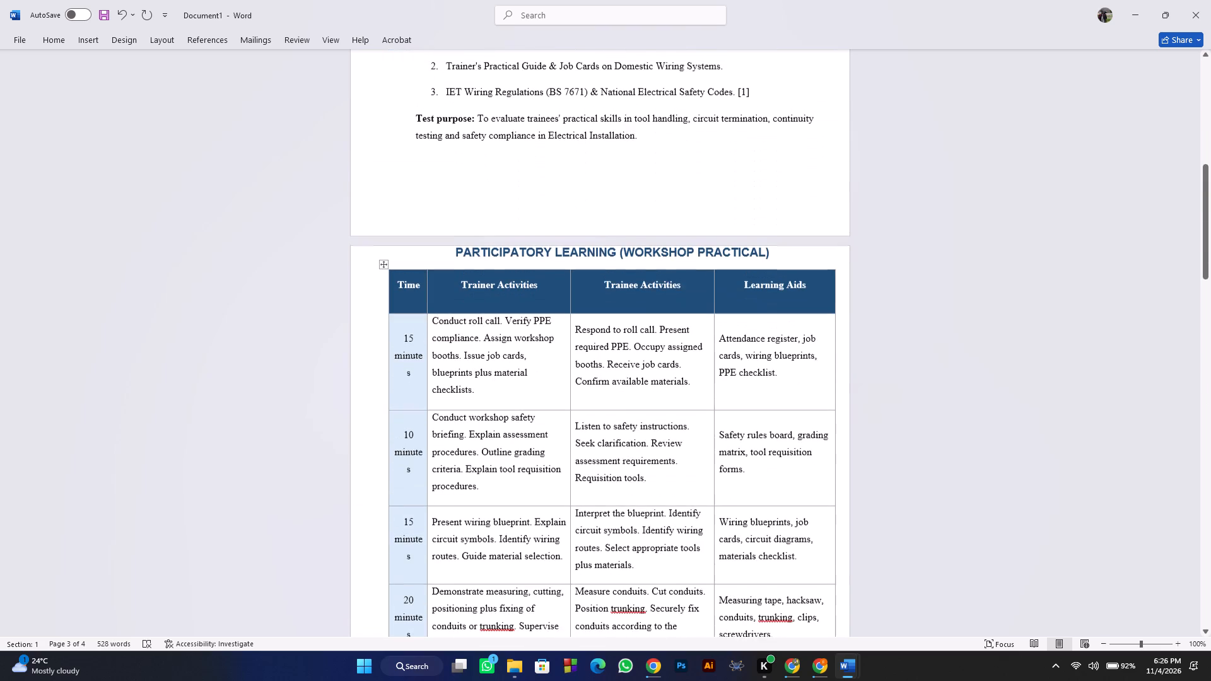
left_click(406, 274)
left_click(411, 271)
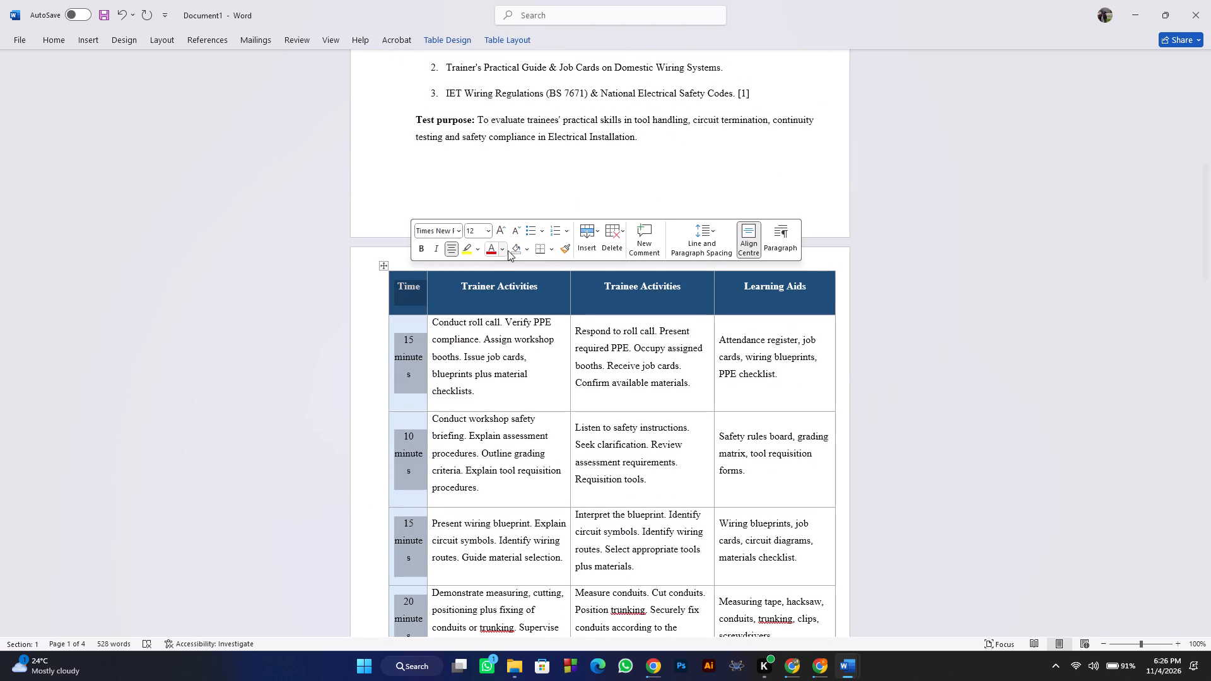
left_click(516, 246)
Clear the dark blue shading from the activities table's header row and make its text black.
left_click(365, 297)
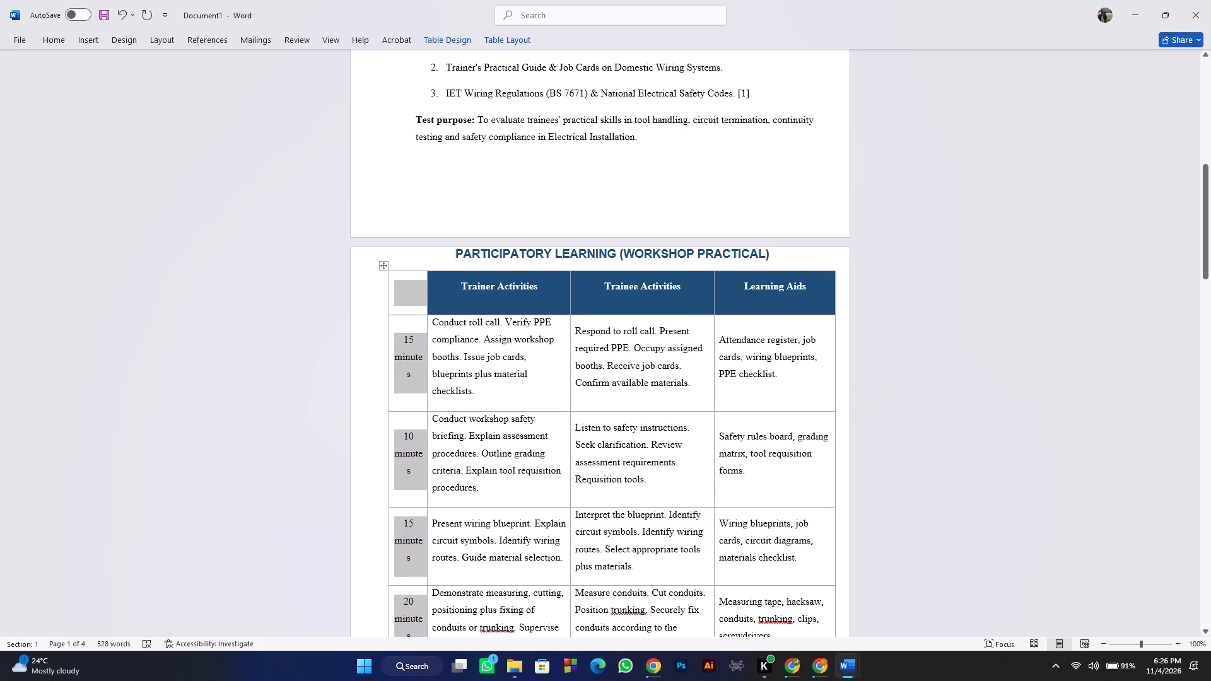
left_click(494, 346)
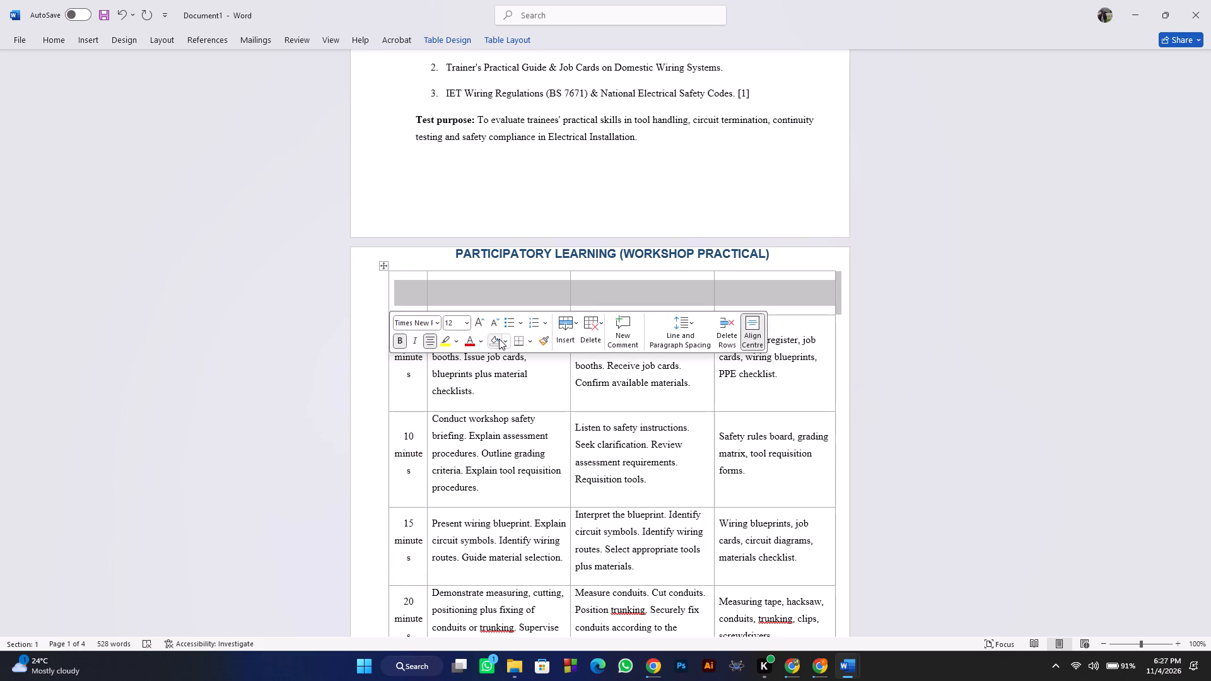
left_click(481, 340)
left_click(476, 359)
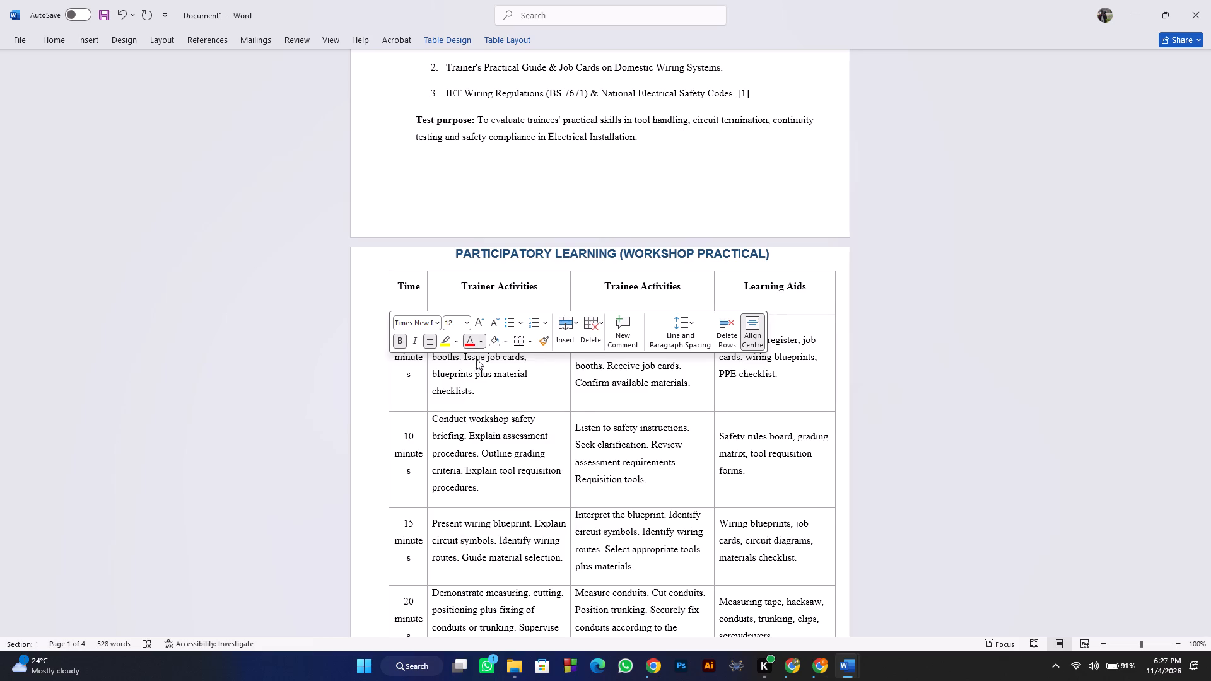
left_click(383, 288)
left_click(504, 393)
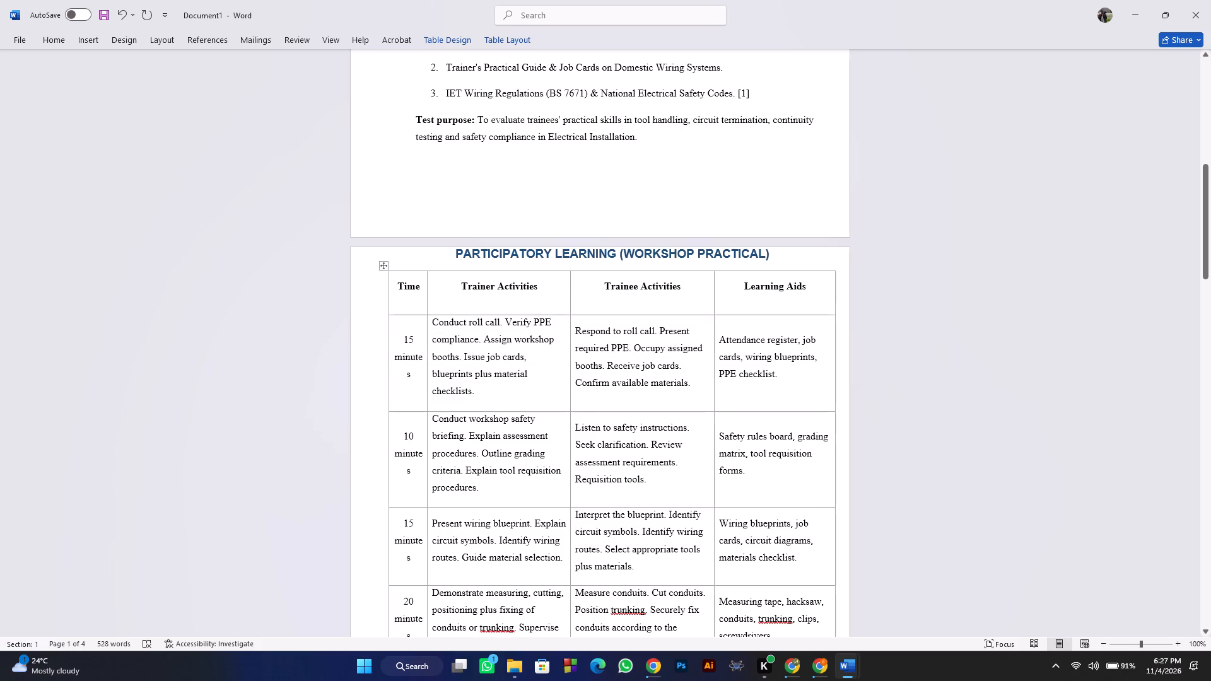
Examine how the reformatted activities table spreads over its pages and follows the objectives, references and test purpose.
scroll(500, 380, "down", 2)
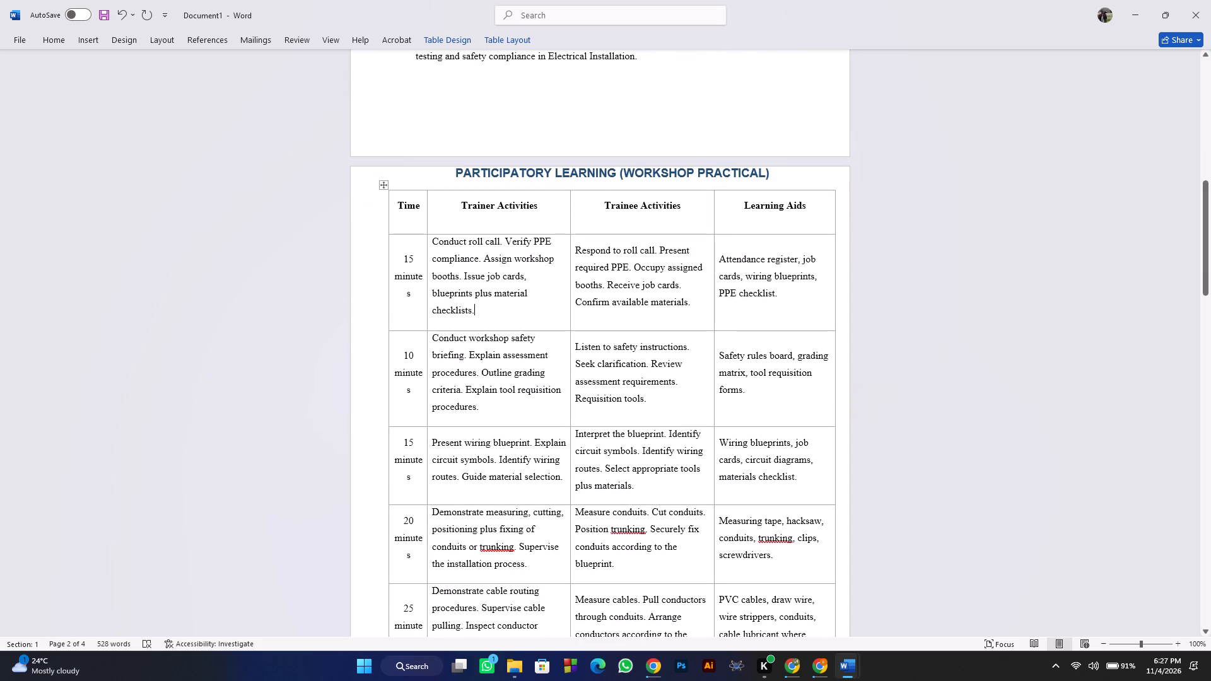
scroll(500, 380, "down", 12)
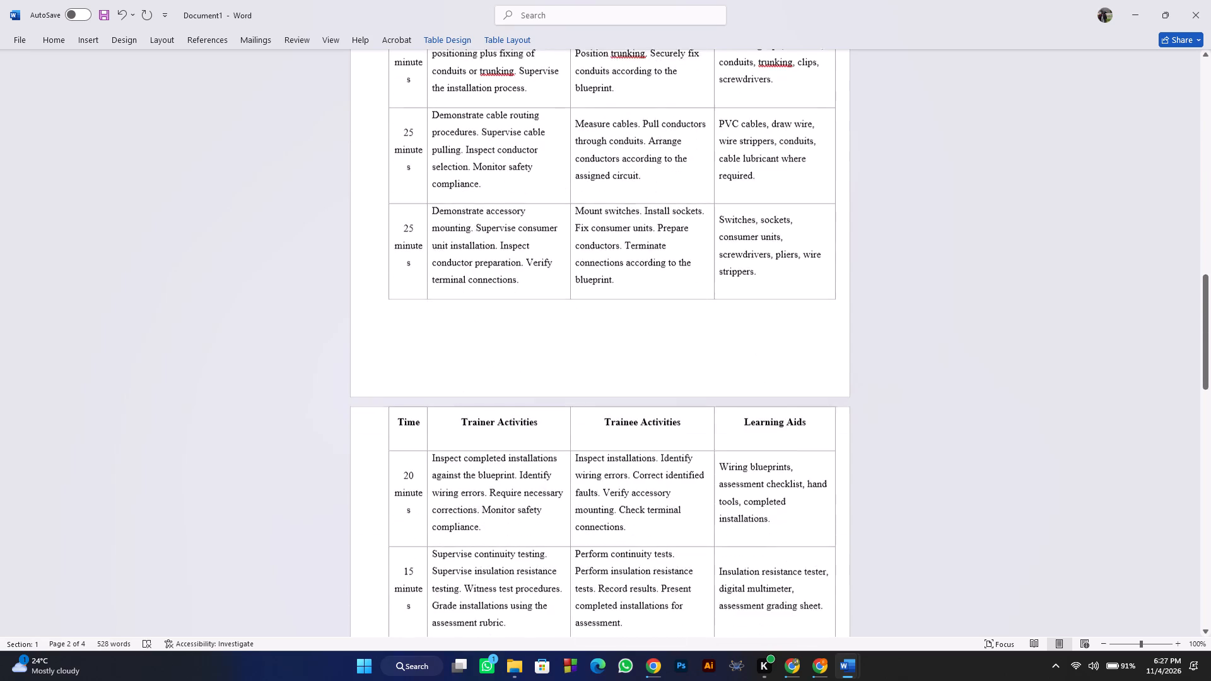
scroll(500, 380, "down", 9)
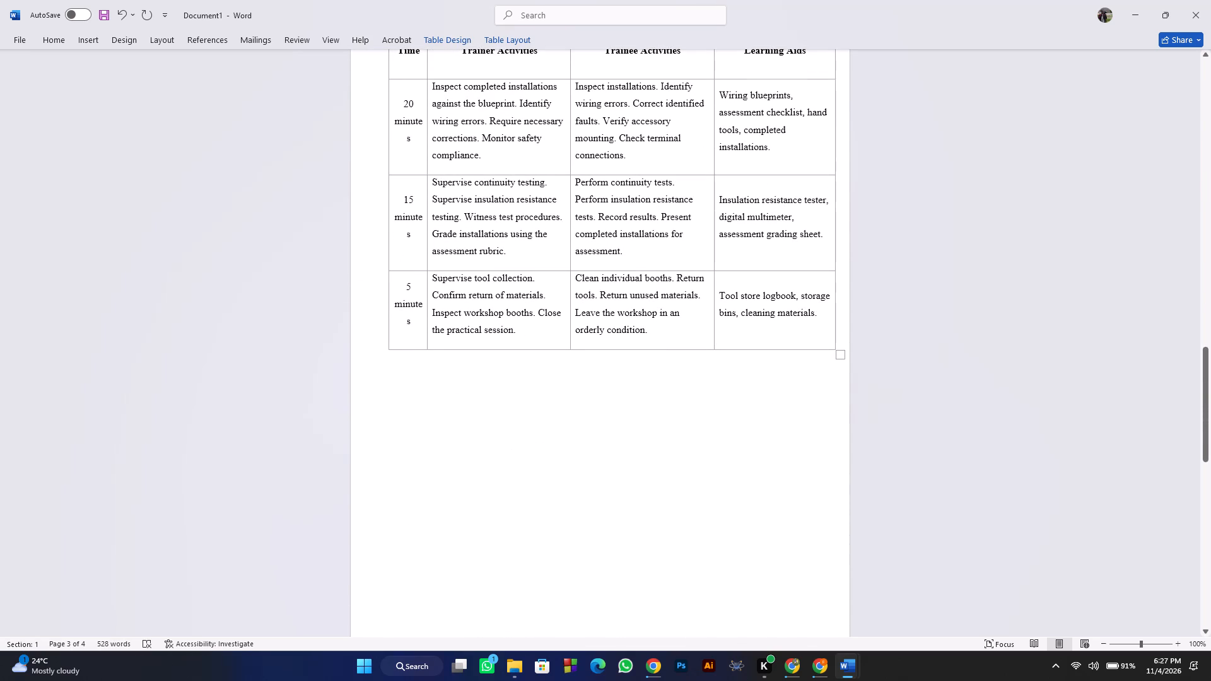
scroll(500, 380, "down", 6)
scroll(501, 378, "up", 9)
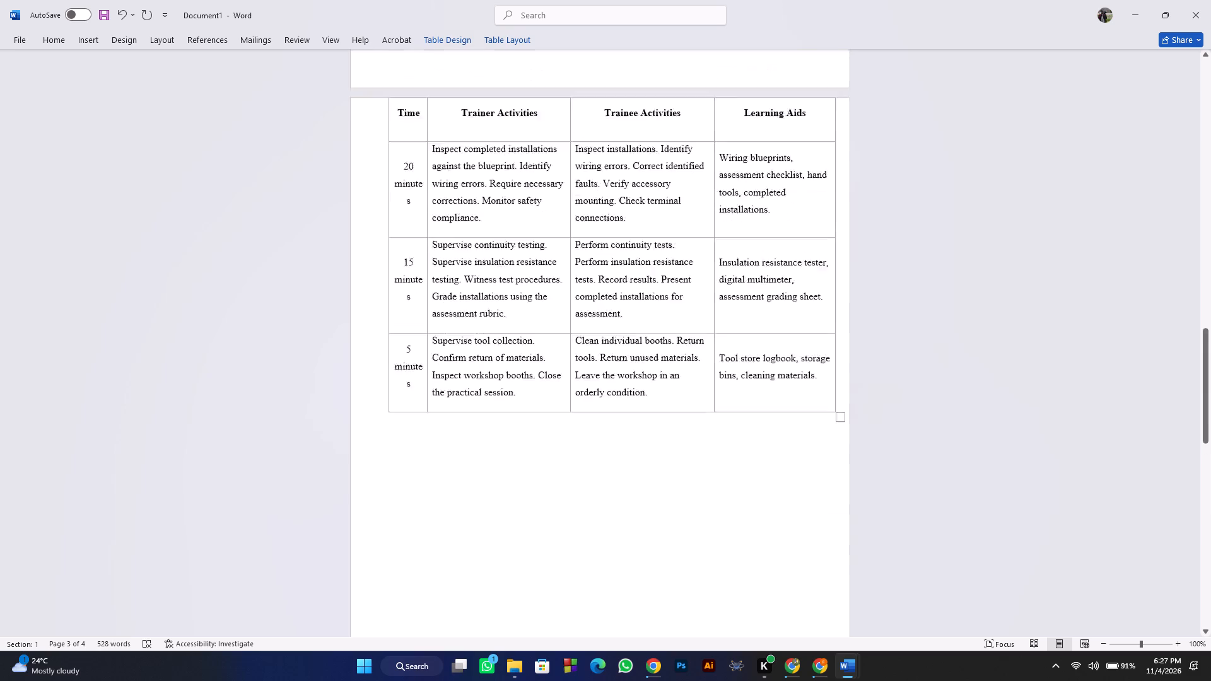
scroll(501, 378, "up", 13)
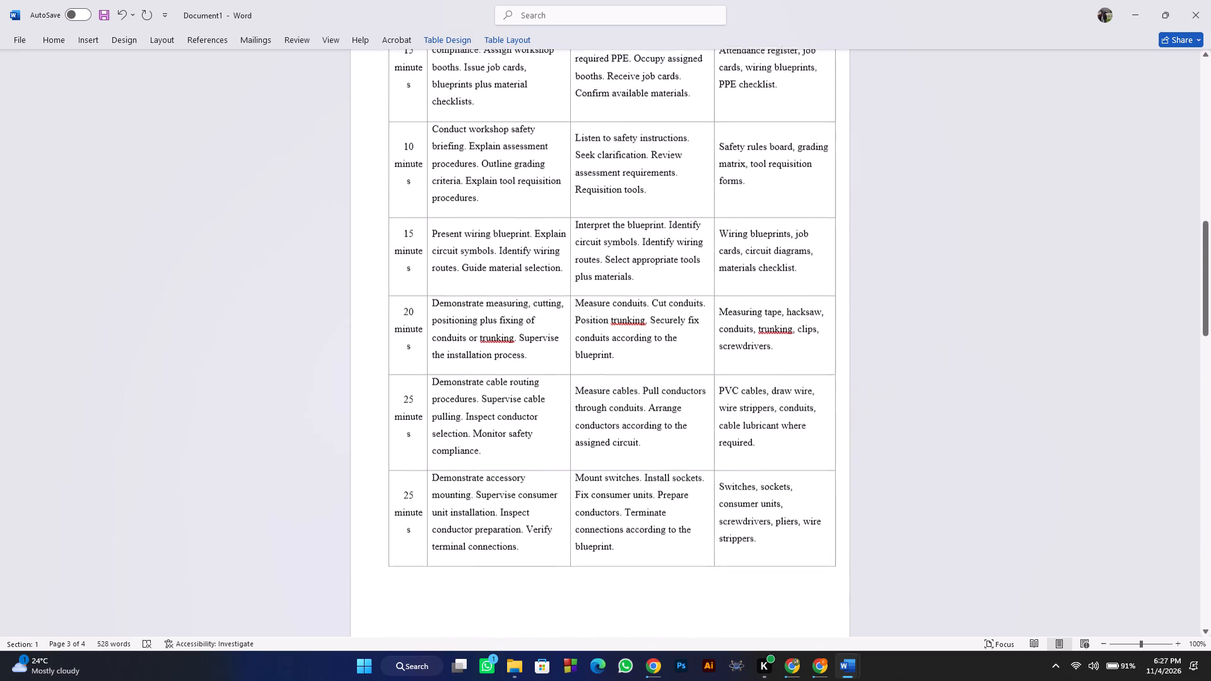
scroll(502, 373, "up", 18)
scroll(501, 376, "up", 9)
scroll(501, 376, "down", 8)
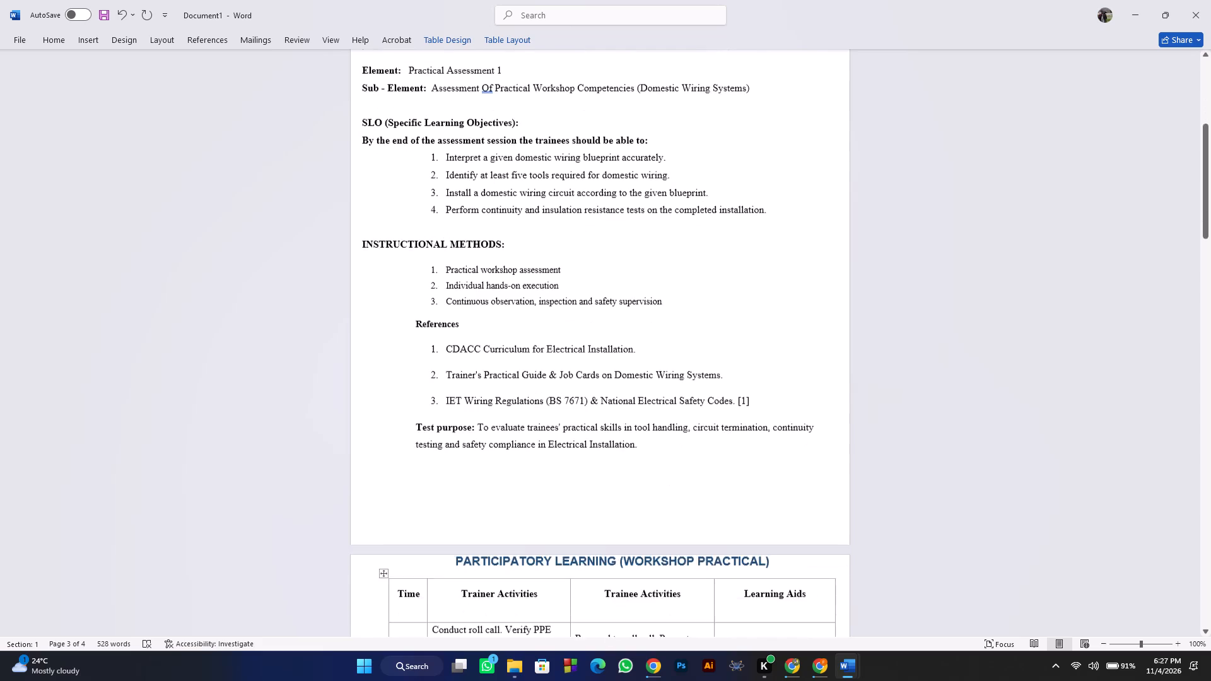
scroll(501, 376, "down", 18)
scroll(501, 376, "down", 3)
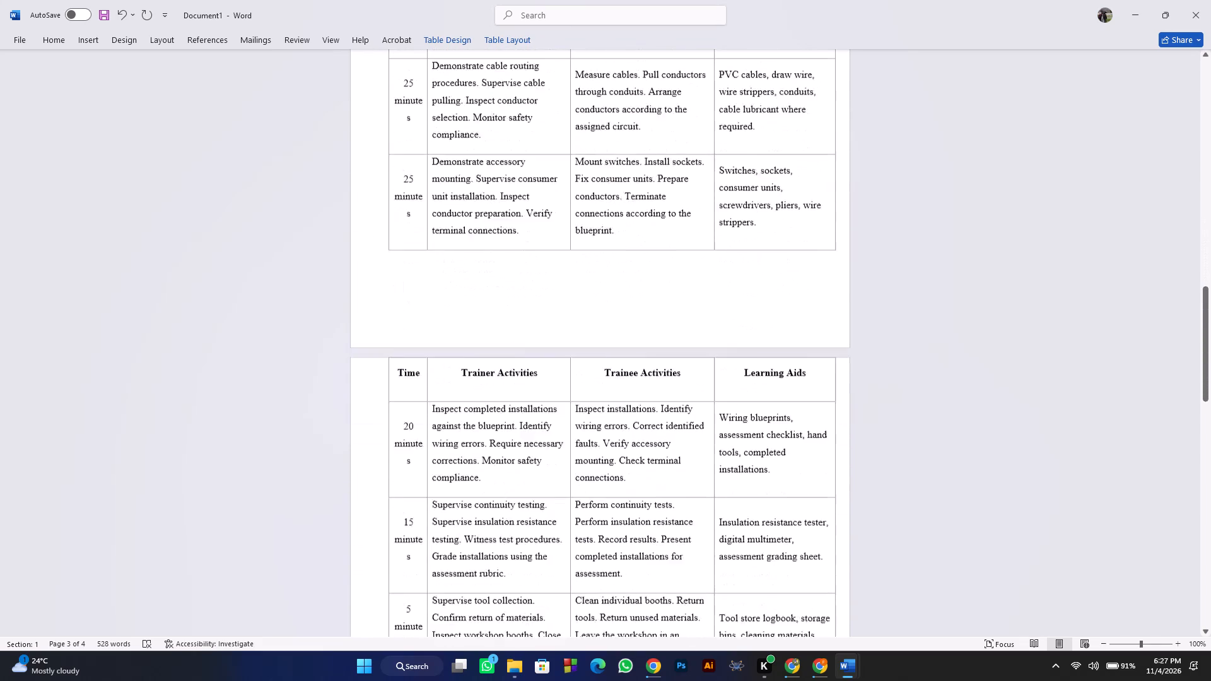
scroll(501, 376, "down", 3)
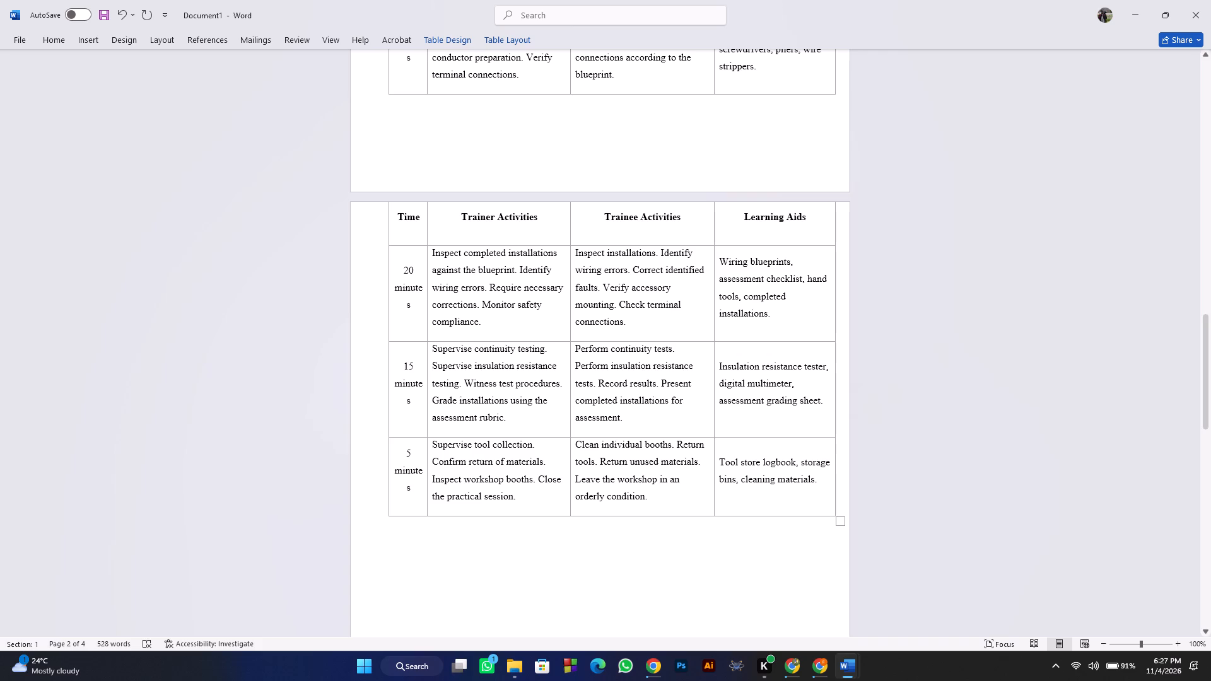
scroll(553, 377, "up", 5)
scroll(554, 376, "down", 5)
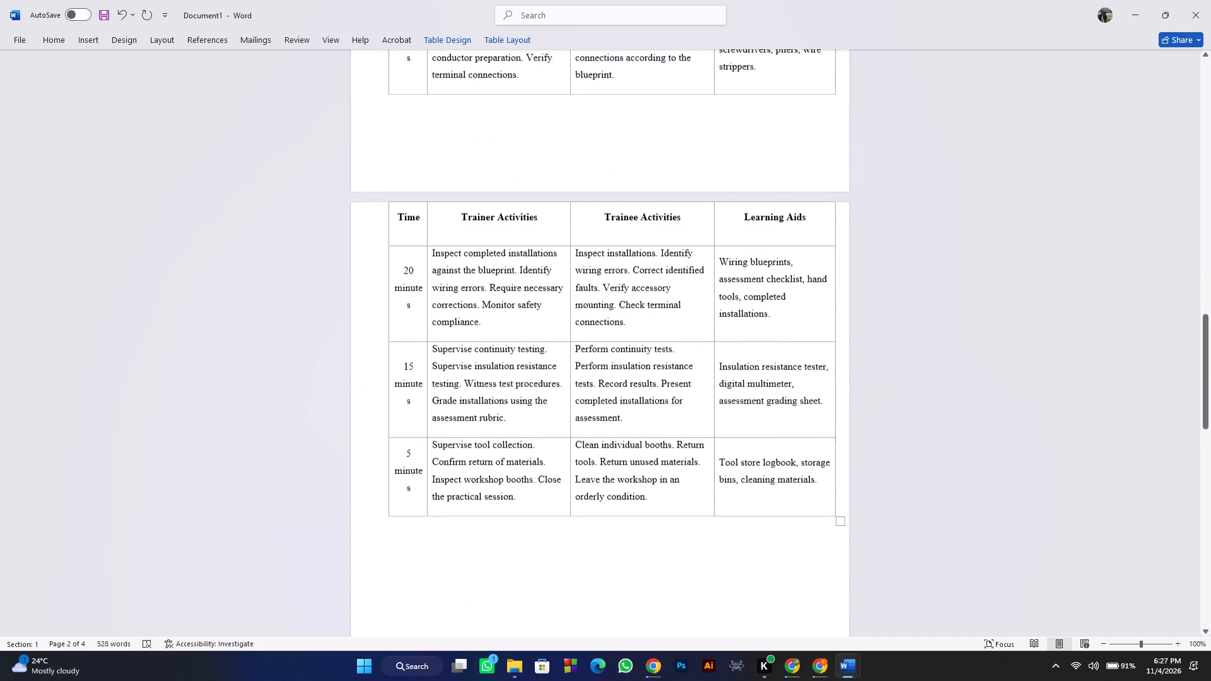
scroll(554, 376, "up", 3)
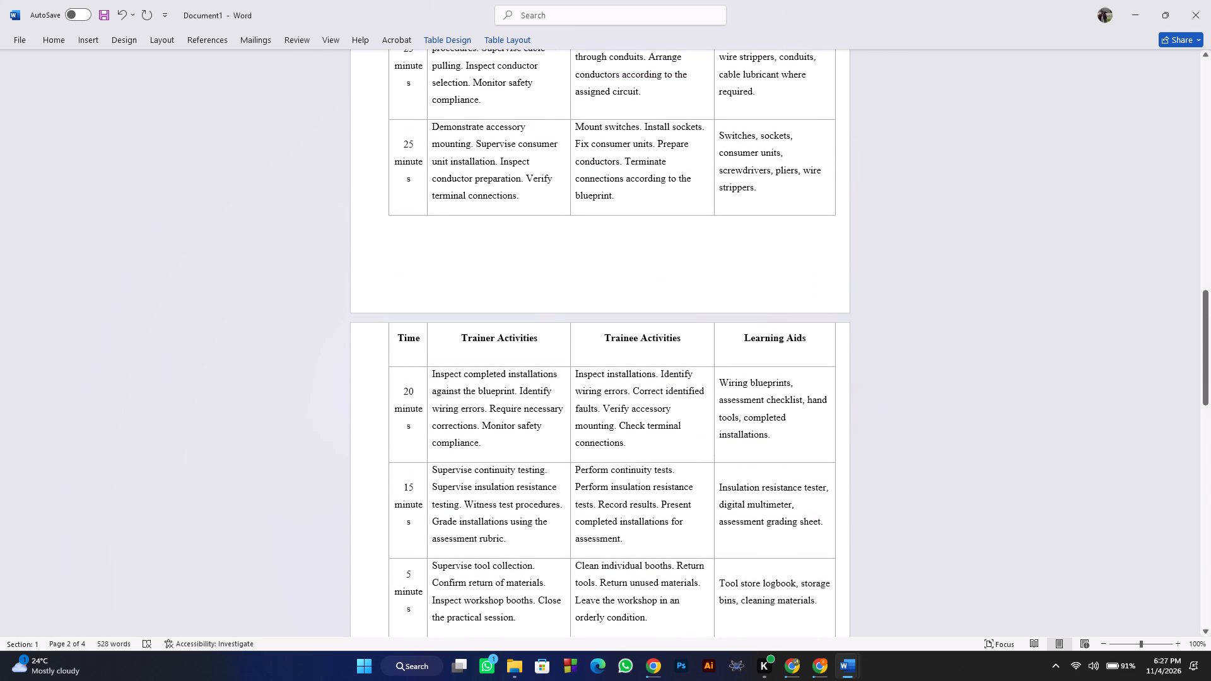
scroll(596, 409, "up", 10)
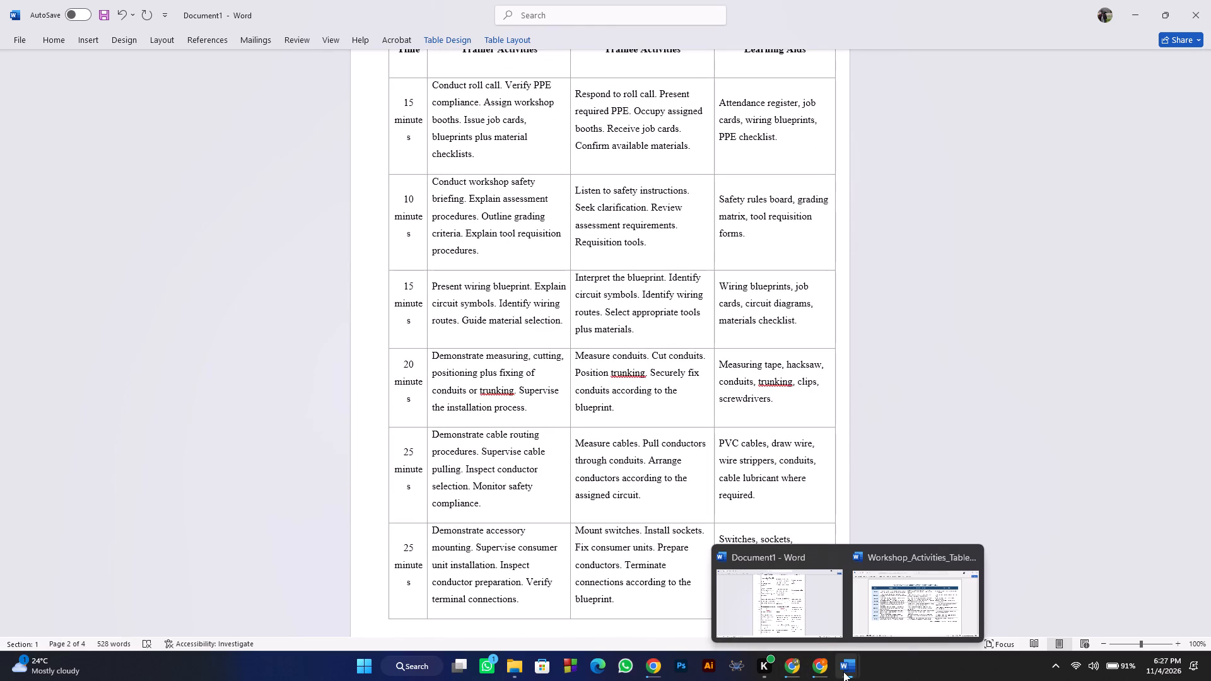
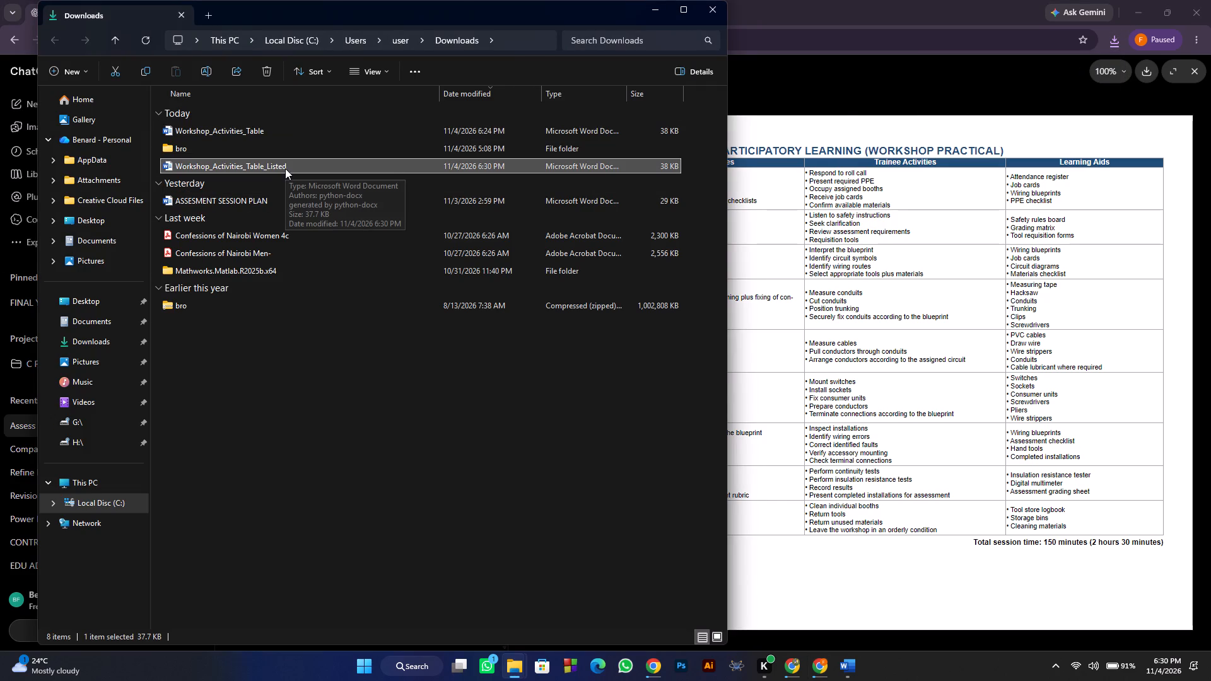
double_click(256, 165)
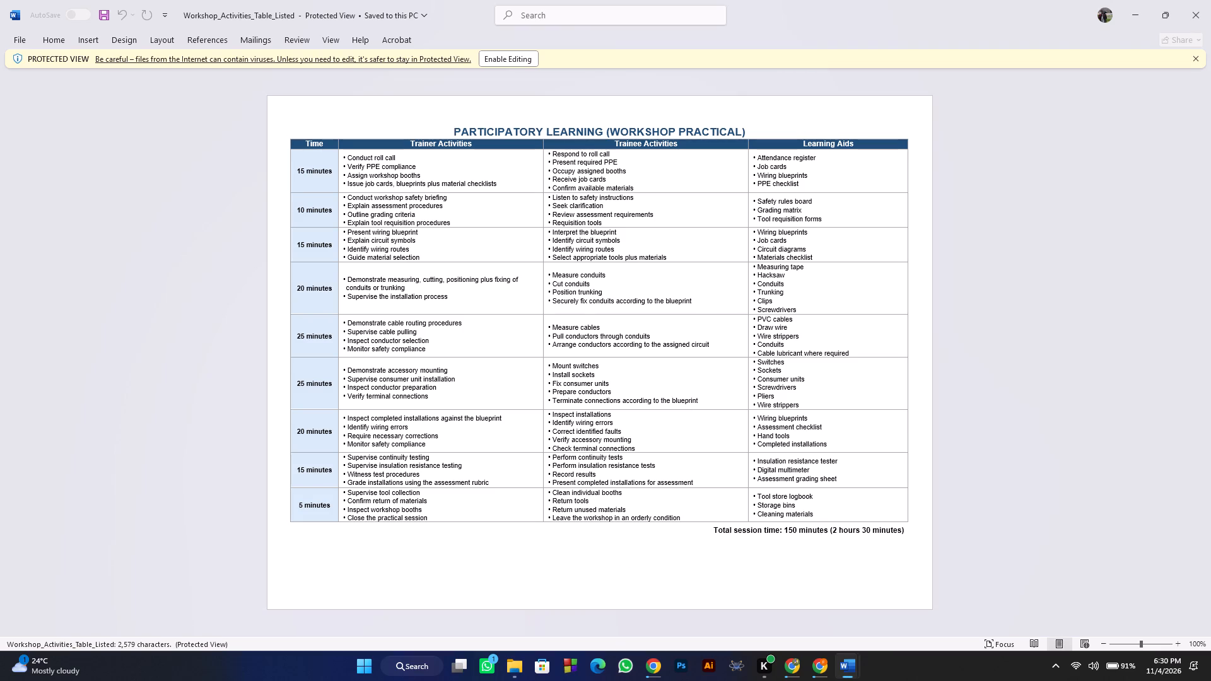
left_click(518, 55)
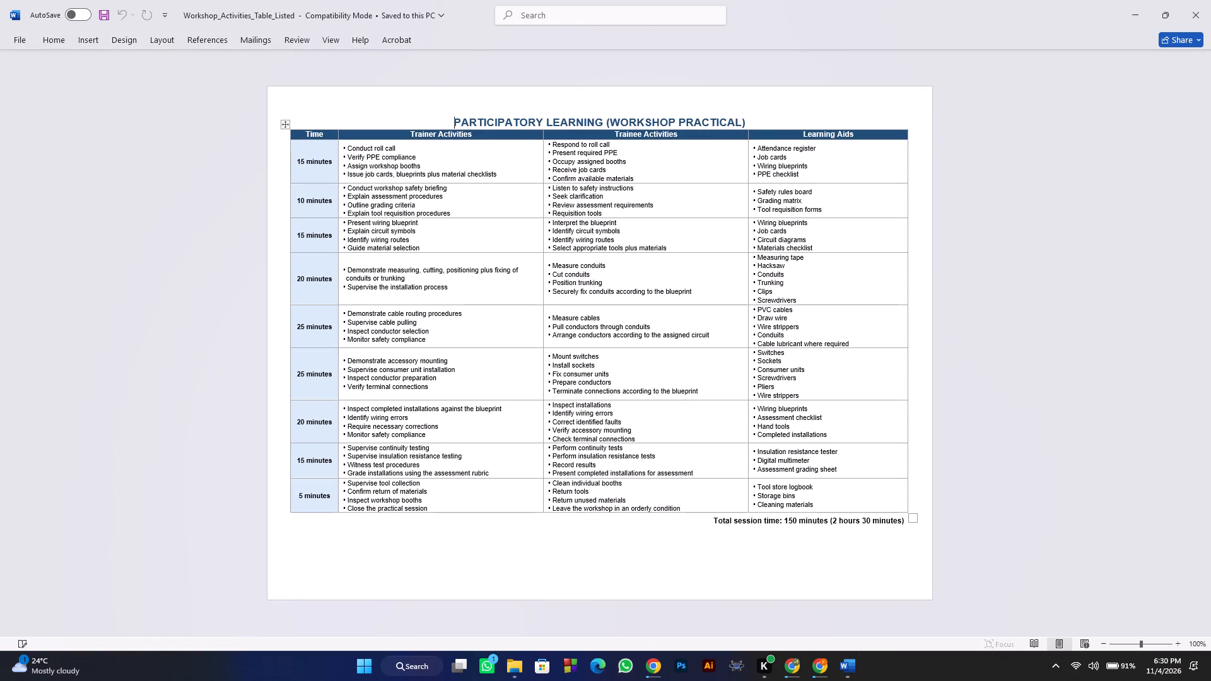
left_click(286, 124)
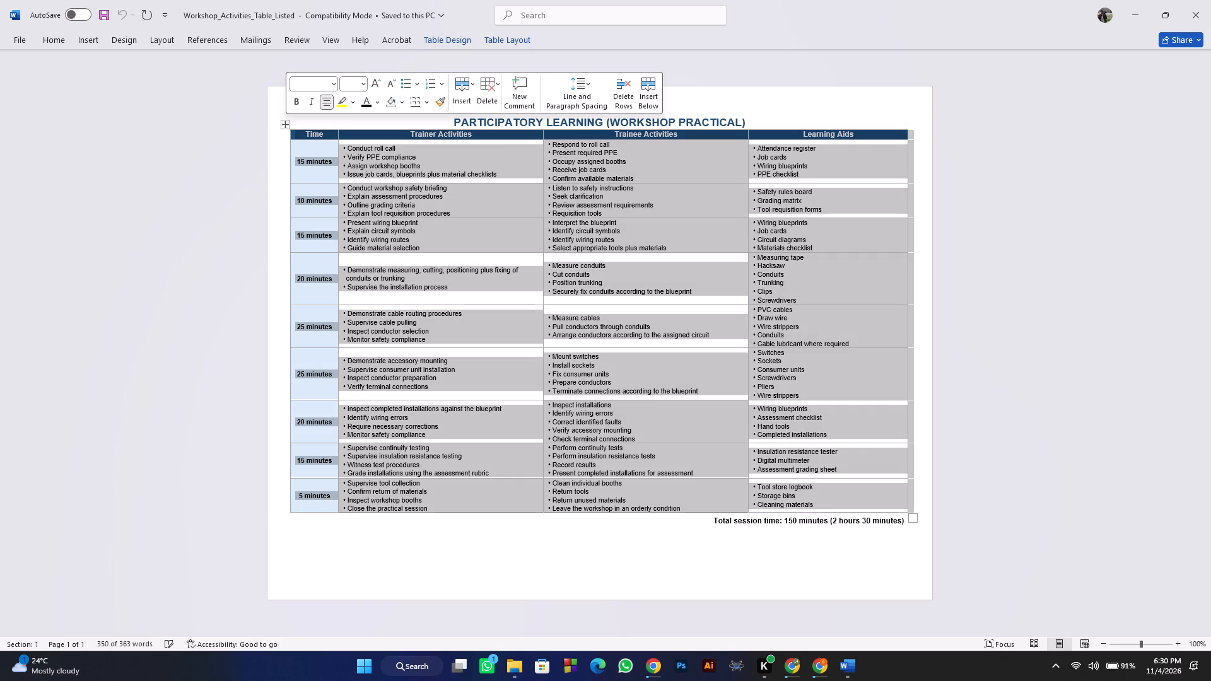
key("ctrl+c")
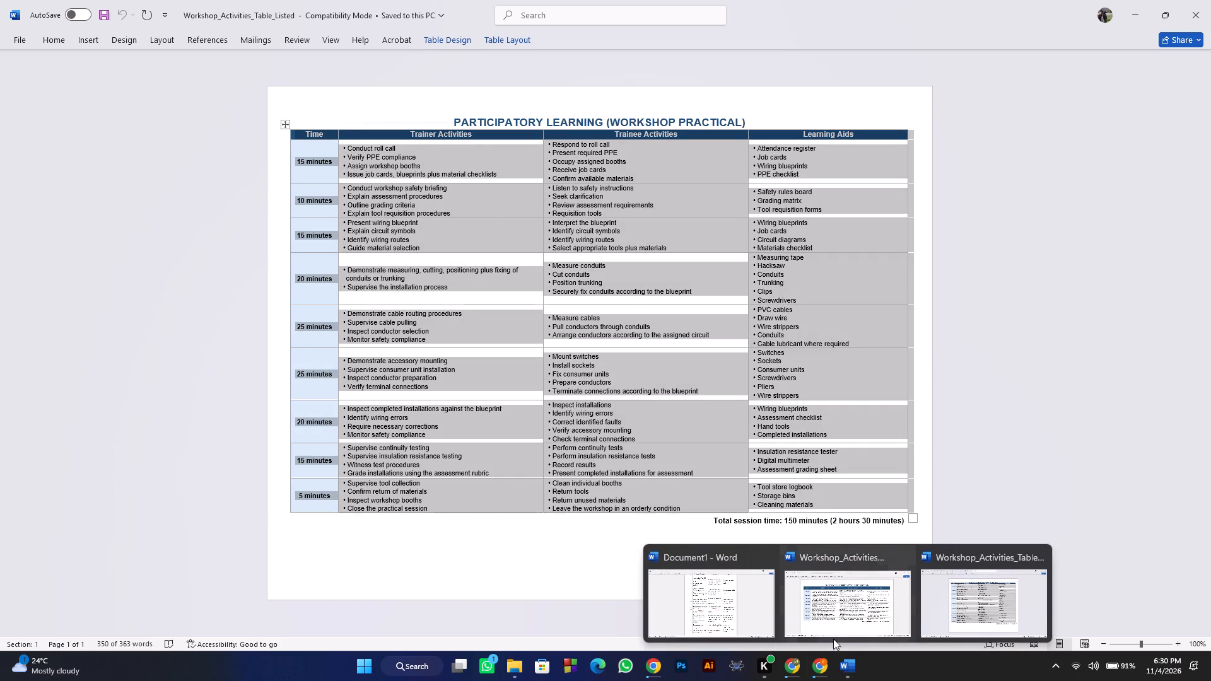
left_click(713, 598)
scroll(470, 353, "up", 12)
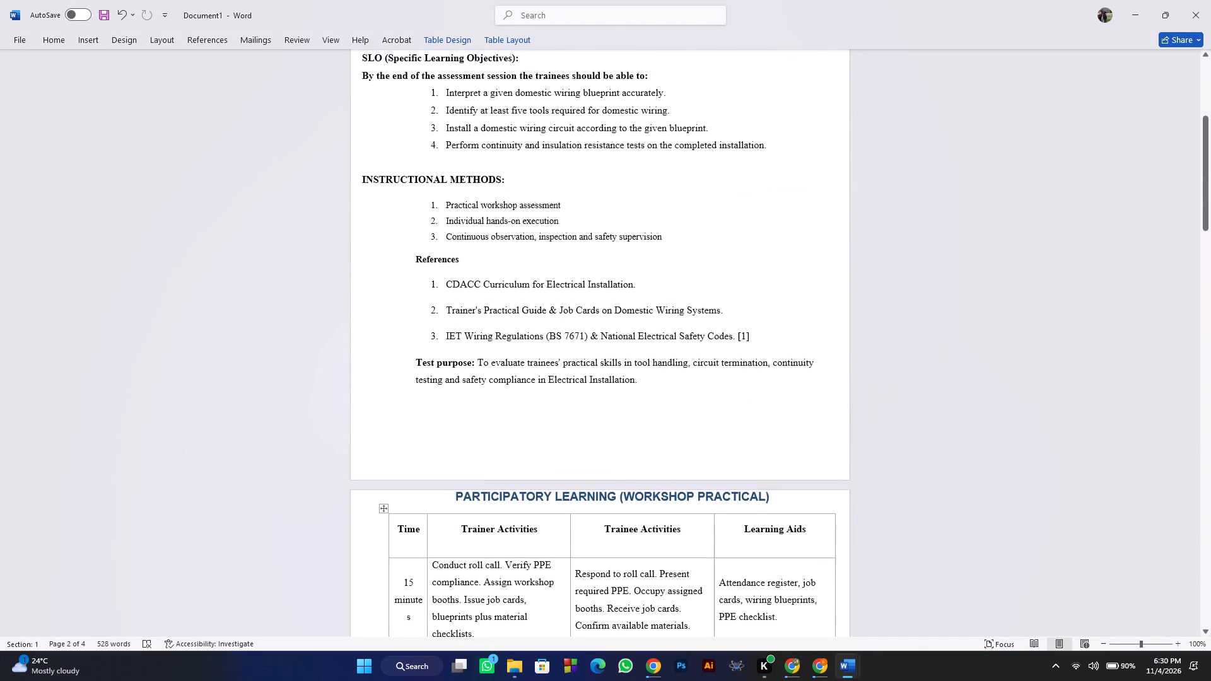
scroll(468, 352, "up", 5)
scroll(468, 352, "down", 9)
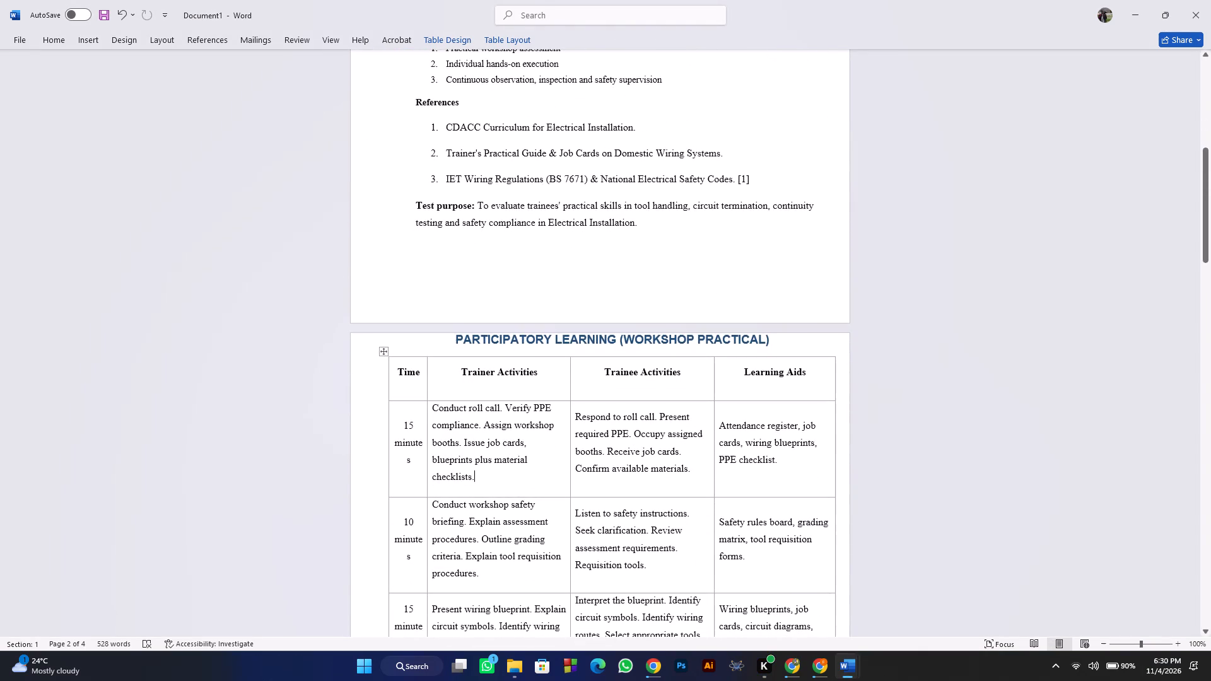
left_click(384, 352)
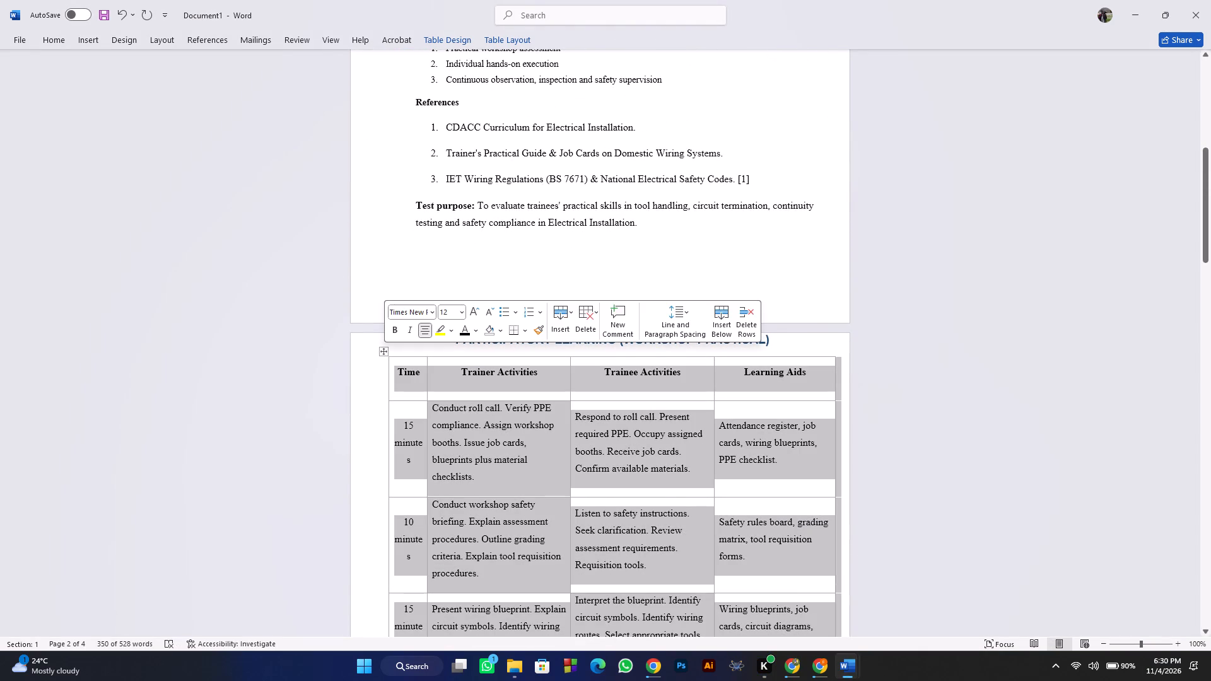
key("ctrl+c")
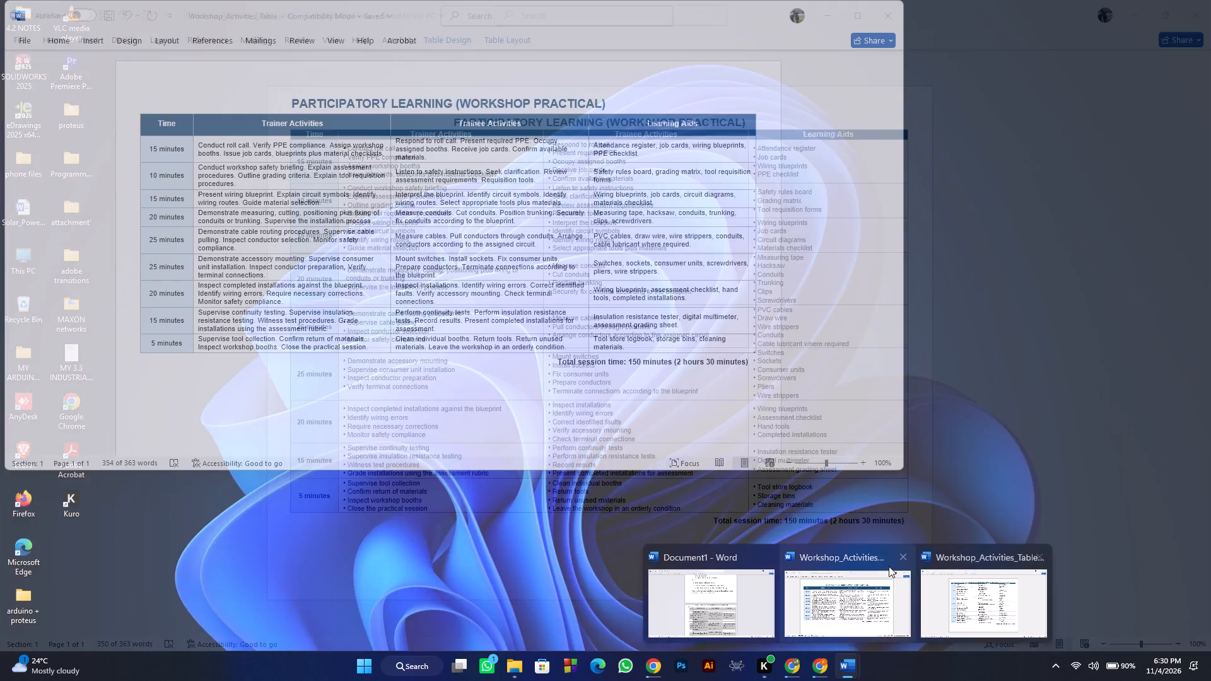
Close the older Workshop_Activities_Table document that holds the paragraph-form activities.
left_click(900, 557)
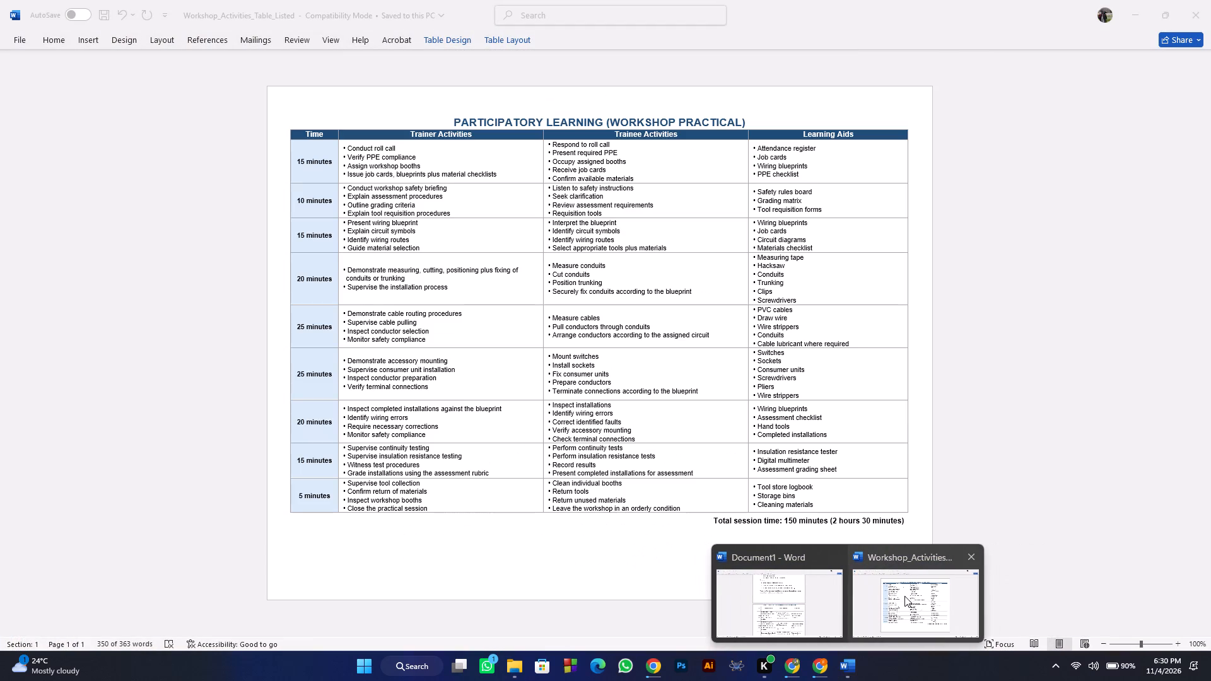
Copy the whole activities table from Workshop_Activities_Table_Listed and return to Document1.
left_click_drag(904, 596, 898, 596)
left_click(284, 125)
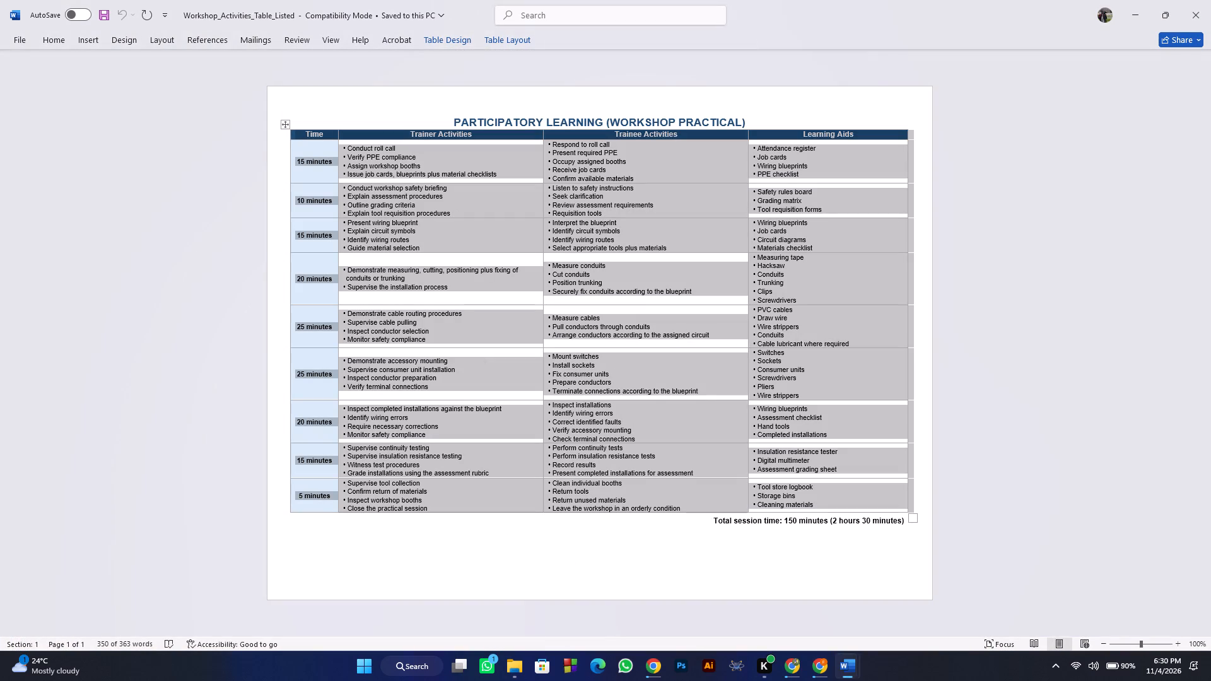
left_click(284, 125)
key("ctrl+c")
left_click(799, 608)
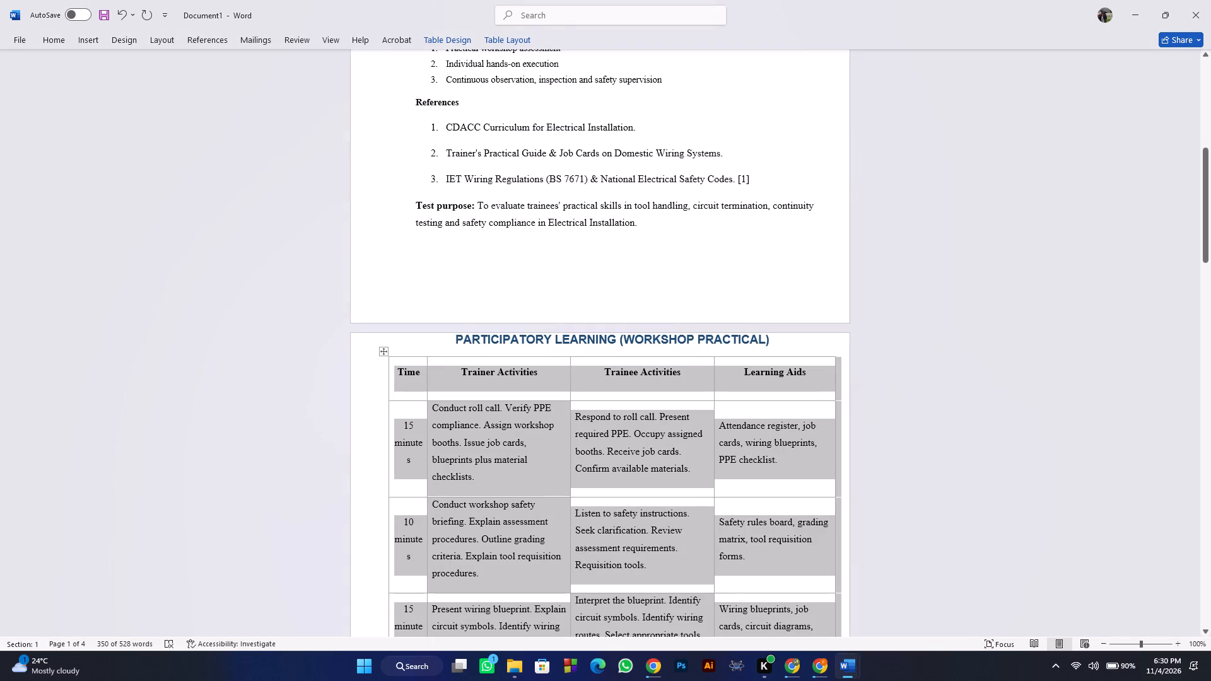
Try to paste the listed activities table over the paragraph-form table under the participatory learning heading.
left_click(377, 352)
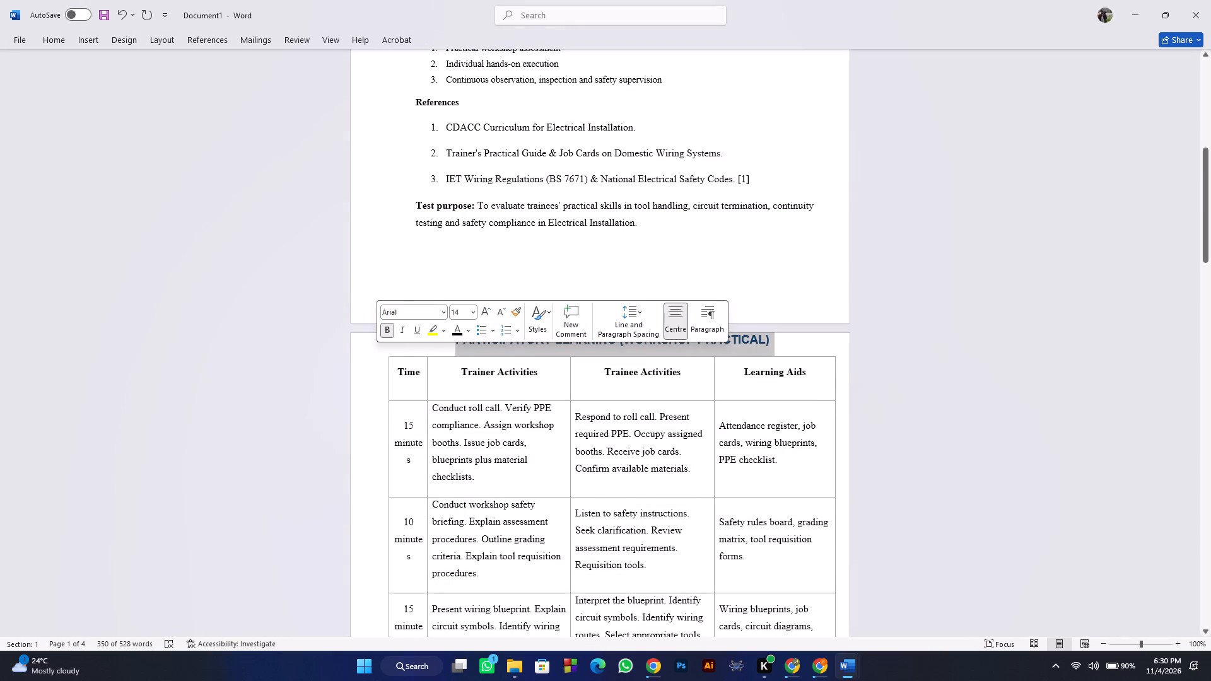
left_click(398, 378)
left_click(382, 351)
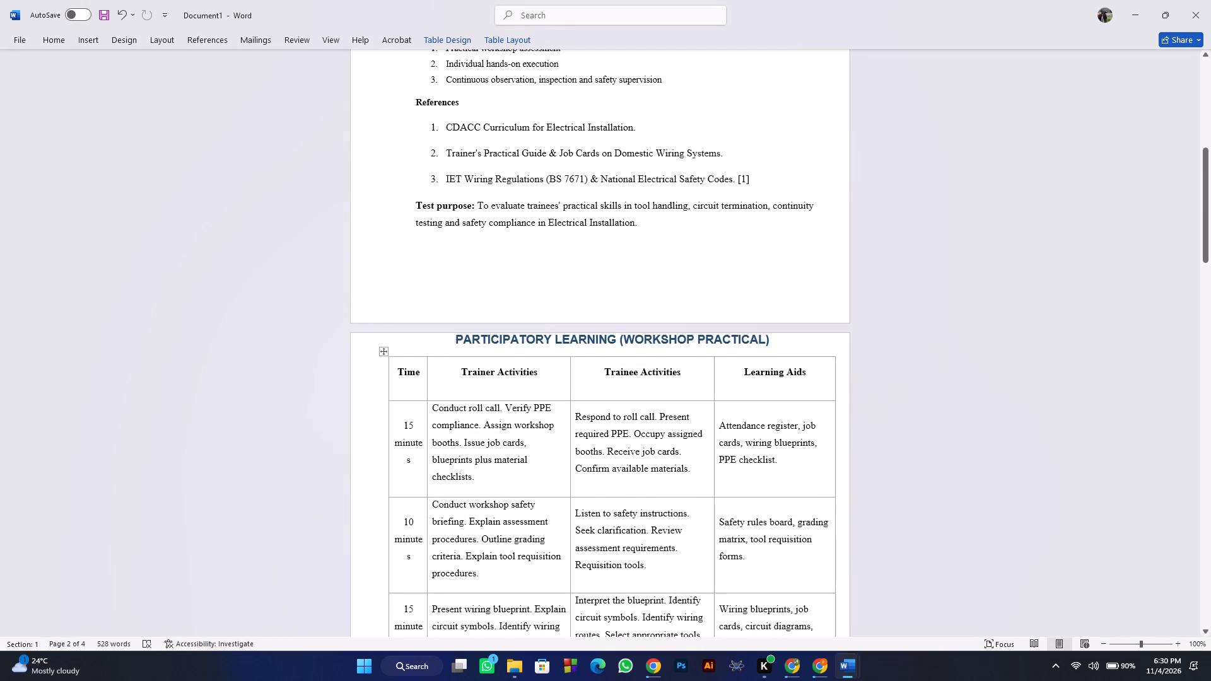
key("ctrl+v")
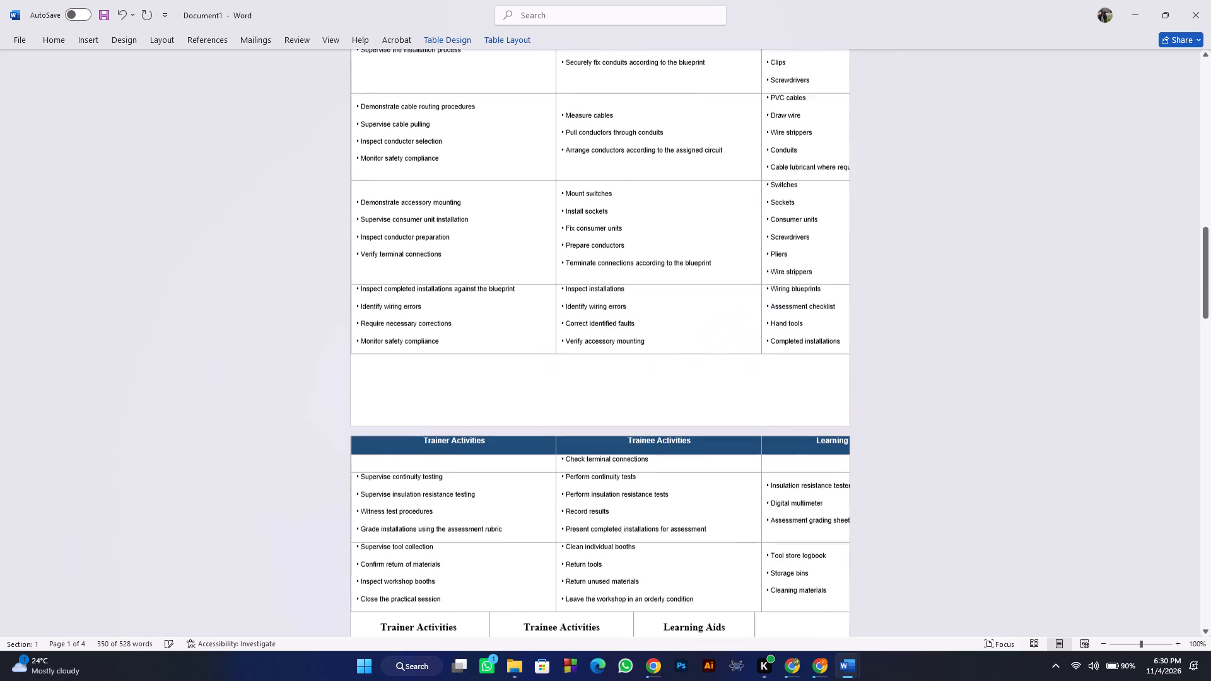
Delete the combined listed and paragraph-form activities tables below the PARTICIPATORY LEARNING (WORKSHOP PRACTICAL) heading.
scroll(548, 416, "down", 1)
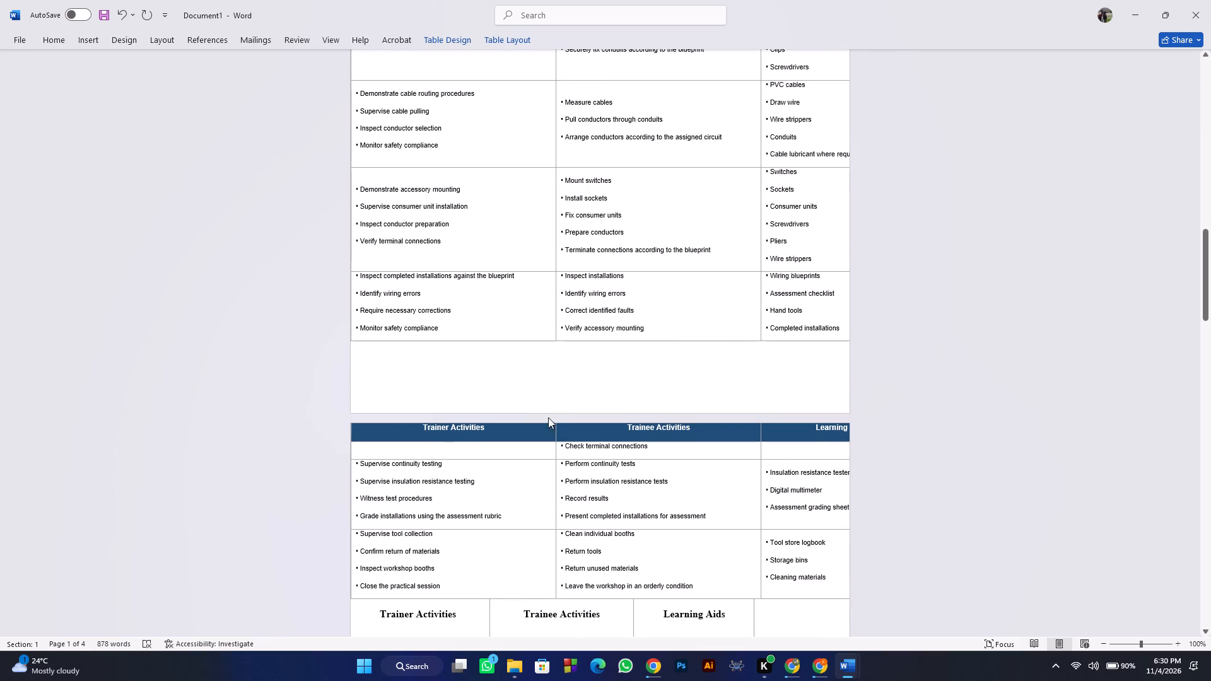
scroll(548, 417, "down", 11)
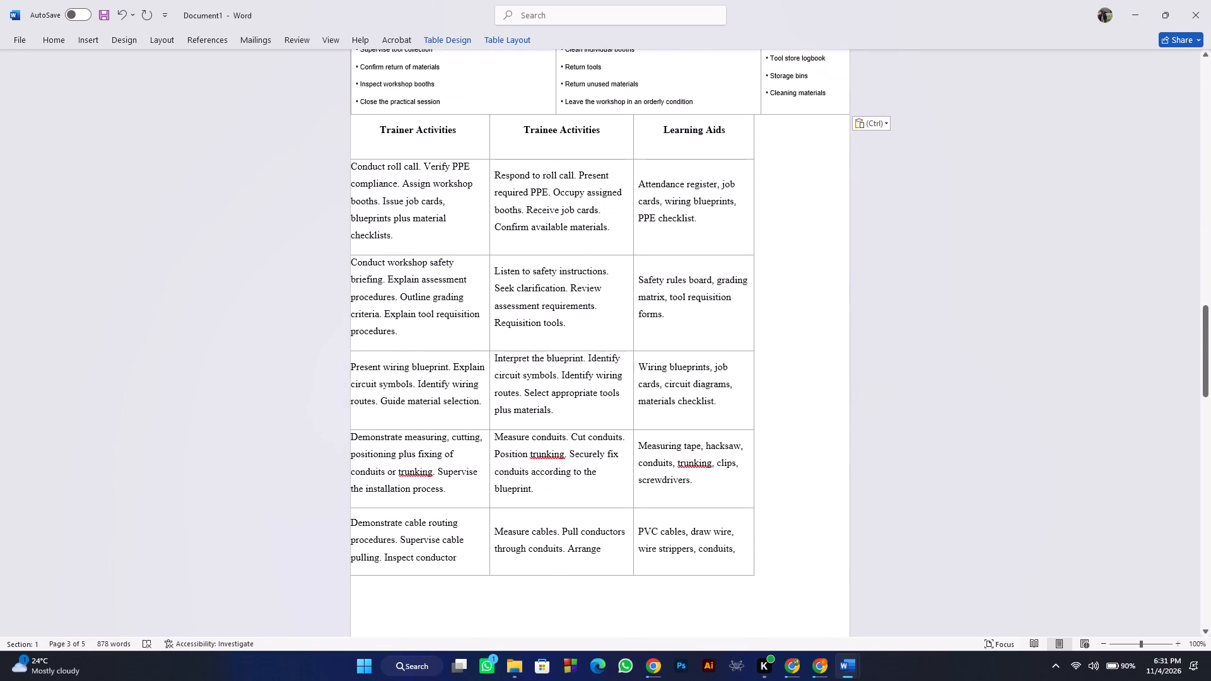
scroll(549, 412, "up", 6)
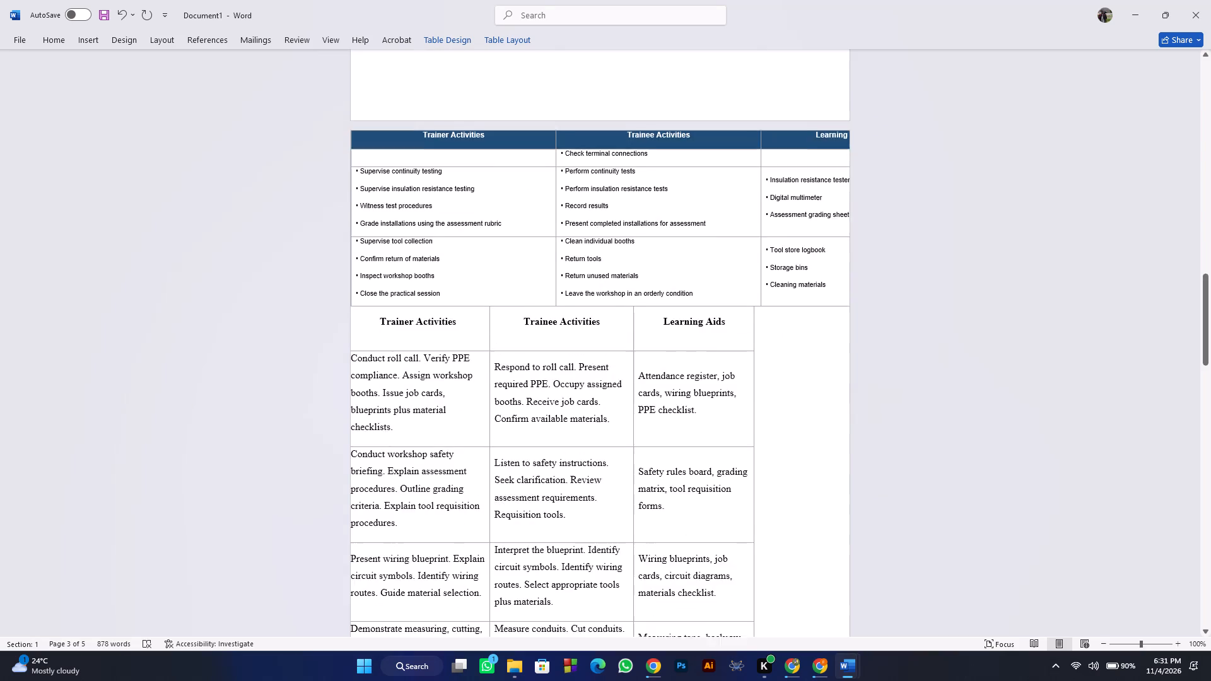
scroll(549, 412, "up", 9)
scroll(442, 320, "up", 10)
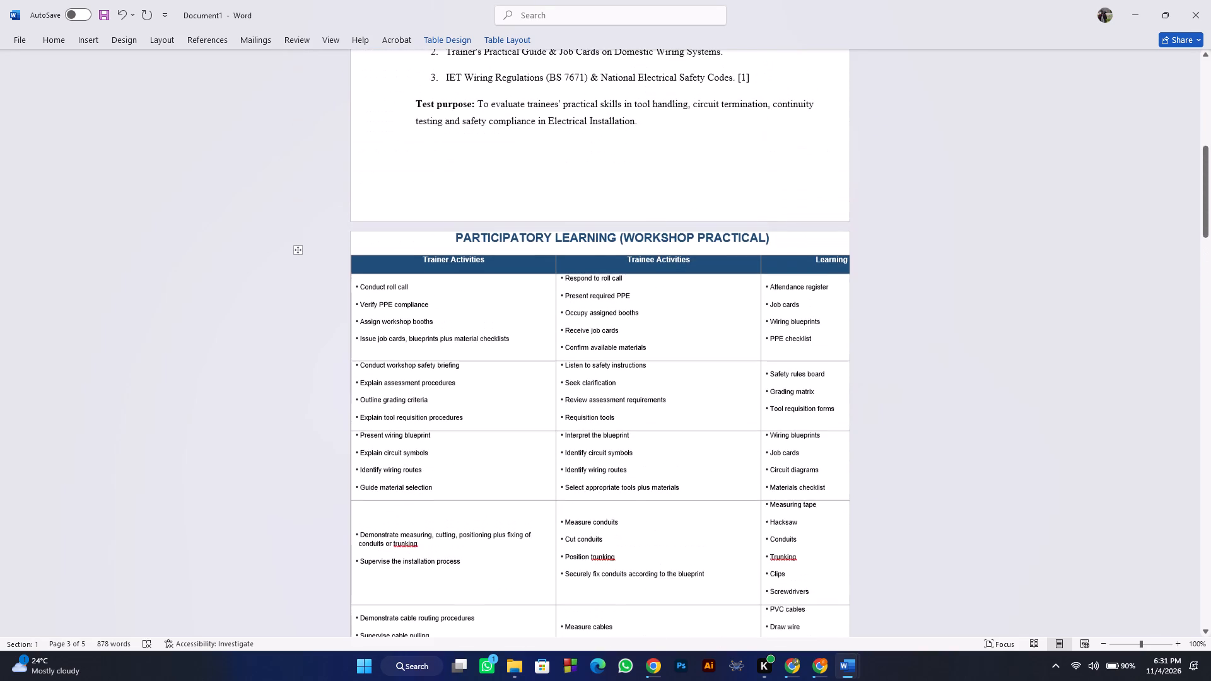
scroll(407, 289, "up", 4)
scroll(407, 289, "down", 2)
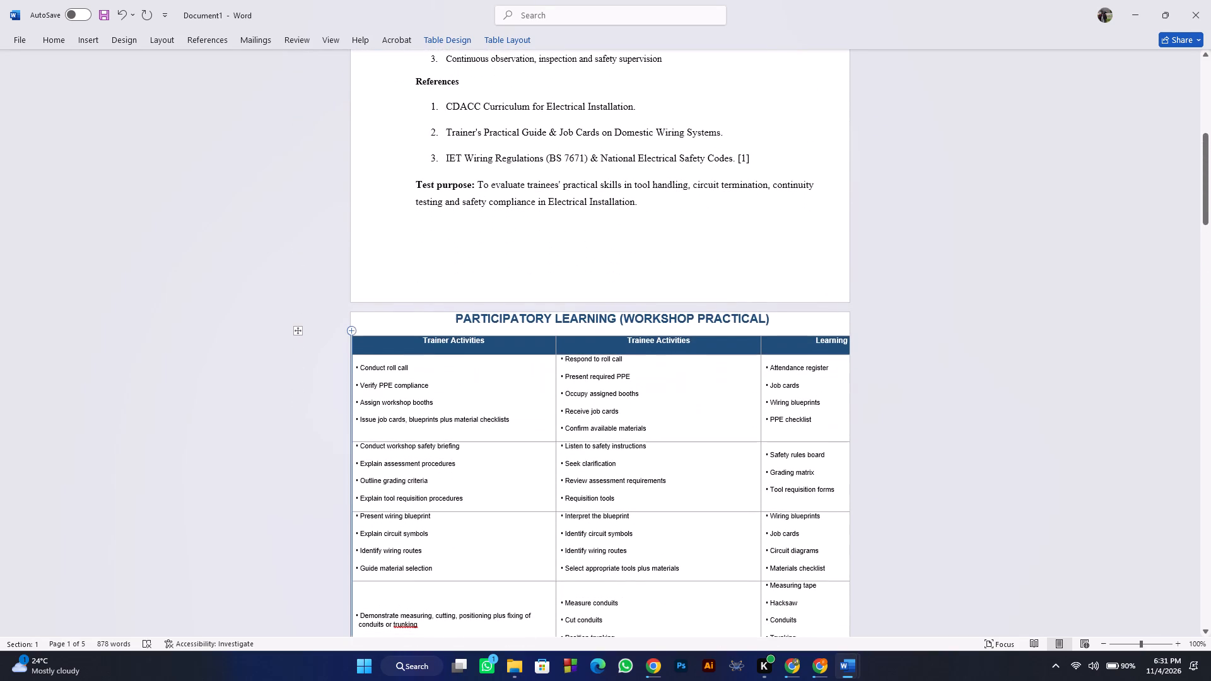
left_click(298, 335)
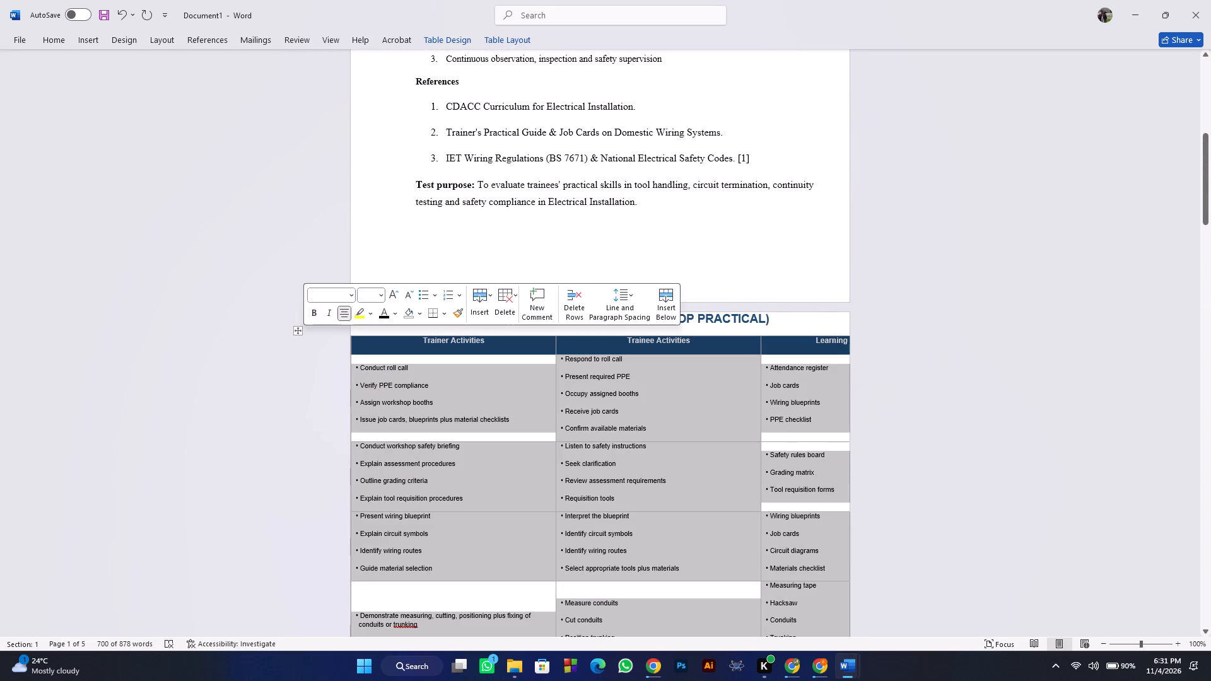
key("BackSpace")
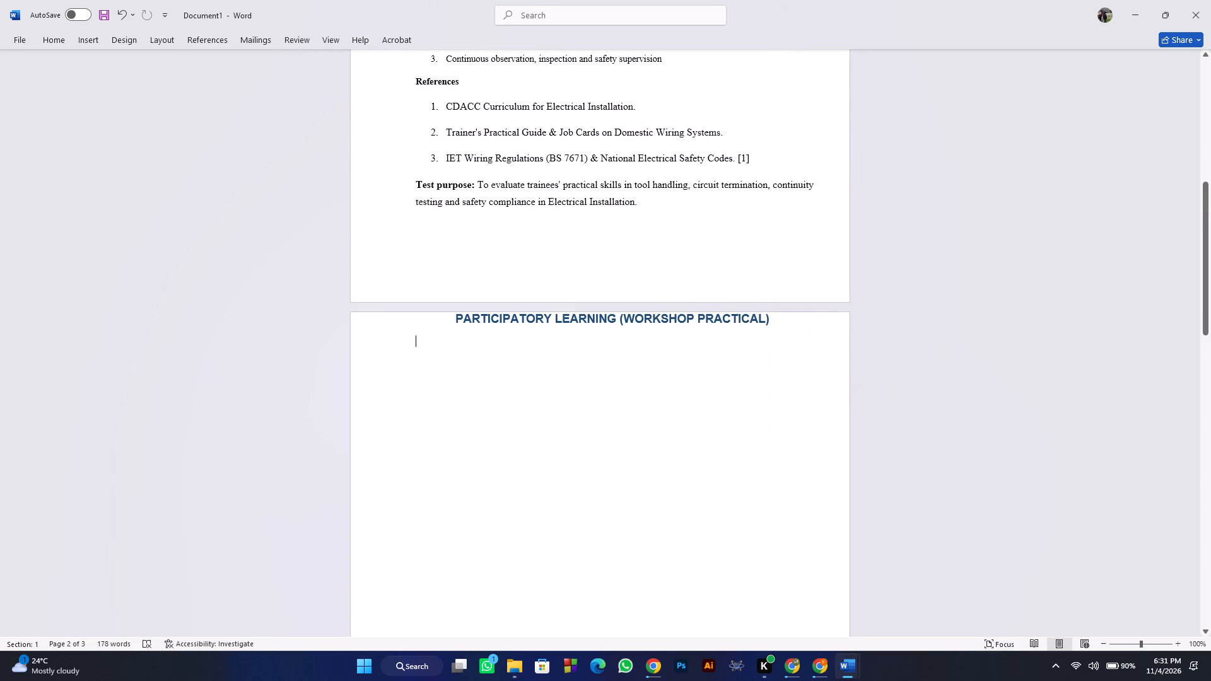
Paste the listed activities table into the empty space below the PARTICIPATORY LEARNING (WORKSHOP PRACTICAL) heading.
scroll(495, 409, "down", 20)
scroll(495, 409, "down", 14)
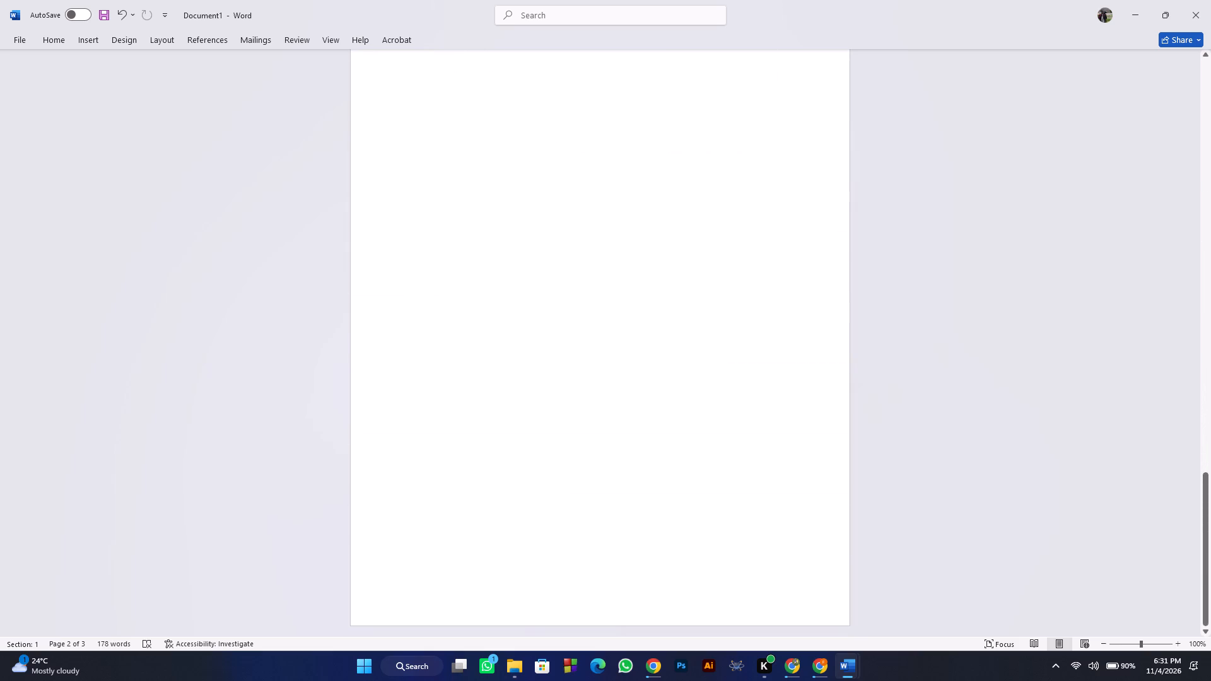
scroll(503, 412, "down", 9)
scroll(503, 412, "up", 20)
scroll(503, 412, "up", 6)
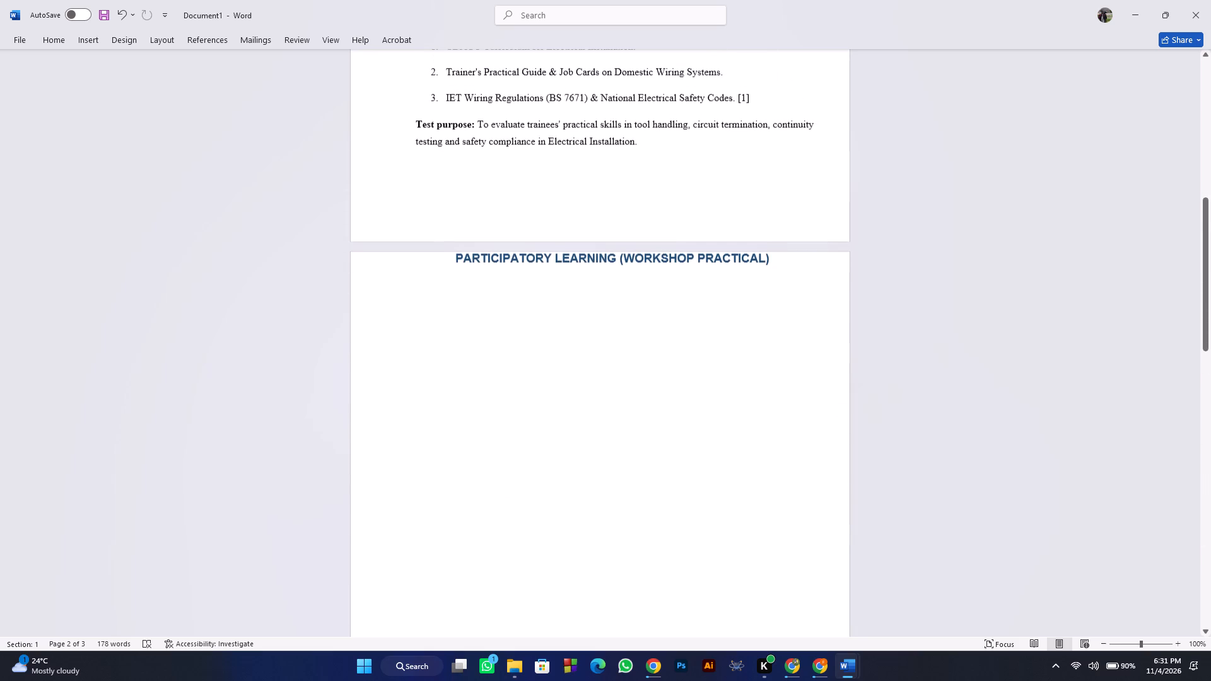
key("ctrl+v")
Resize the pasted activities table so its Time, Trainer Activities, Trainee Activities and Learning Aids columns fit within the page width.
scroll(493, 434, "down", 7)
scroll(493, 436, "up", 1)
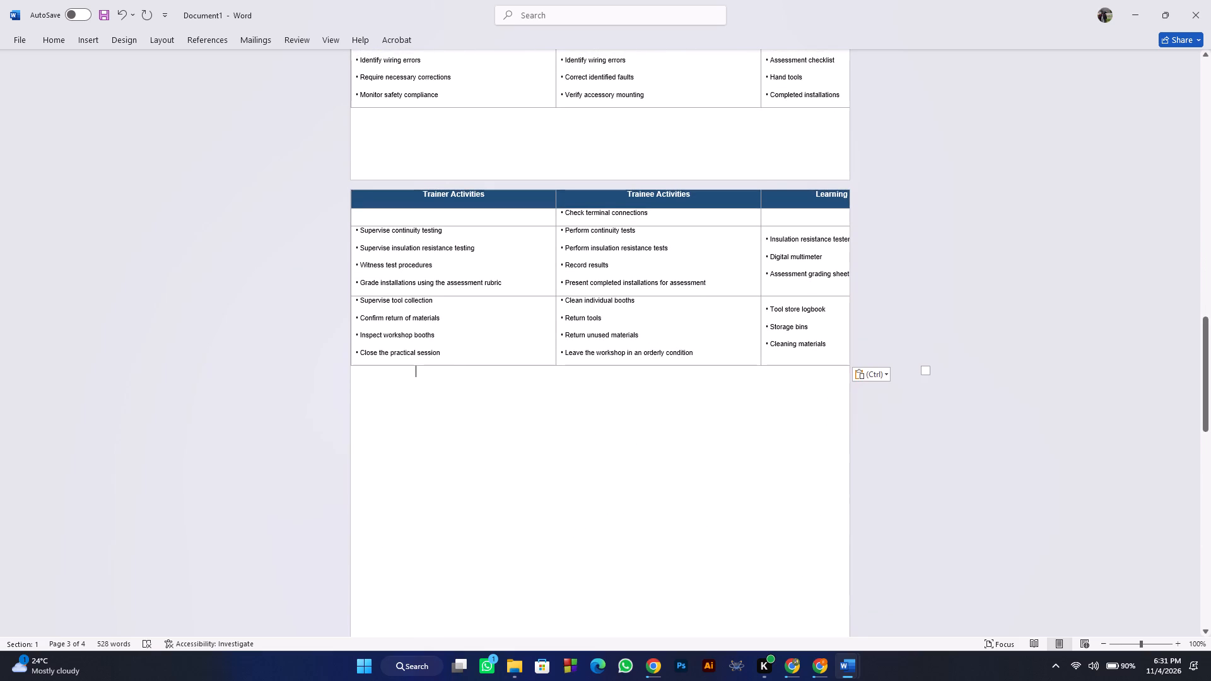
left_click_drag(923, 373, 840, 460)
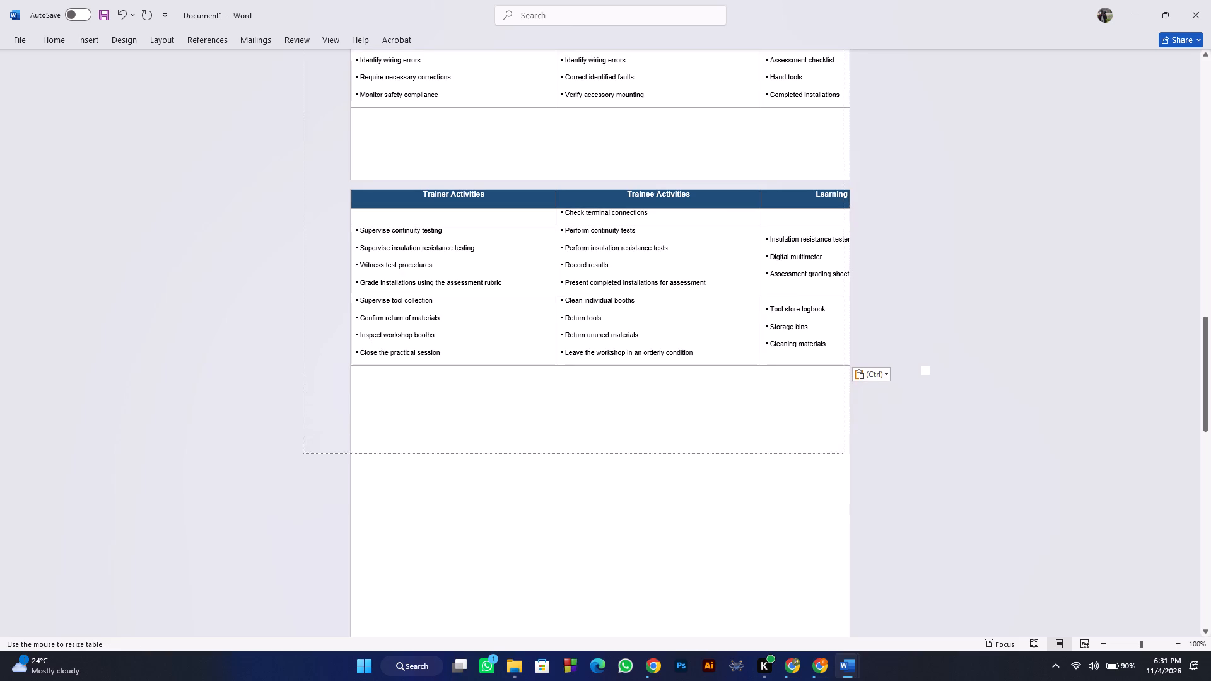
left_click_drag(840, 460, 715, 598)
scroll(677, 487, "down", 4)
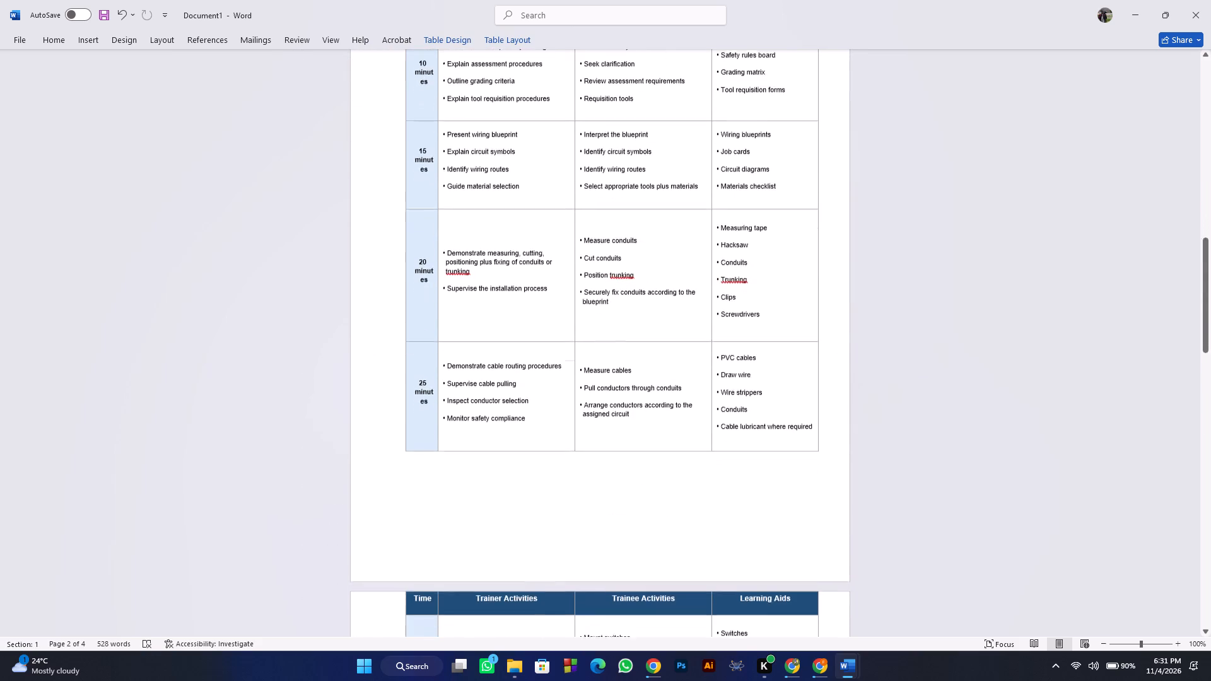
scroll(722, 477, "down", 15)
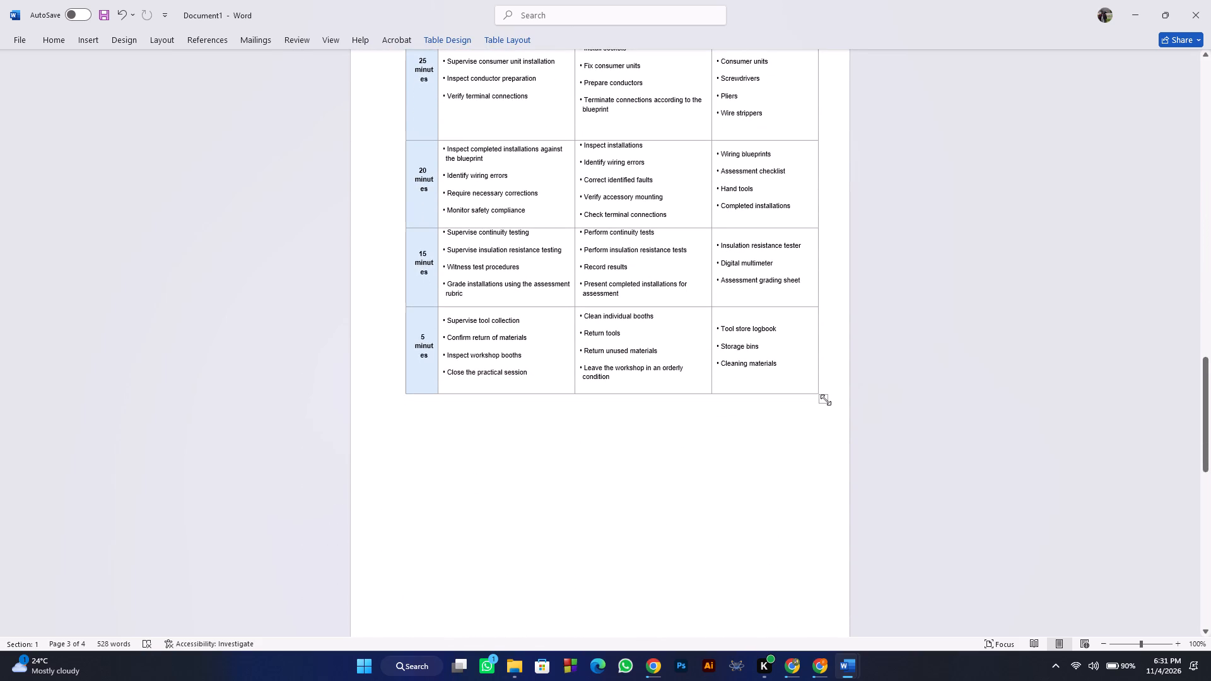
left_click_drag(826, 400, 842, 414)
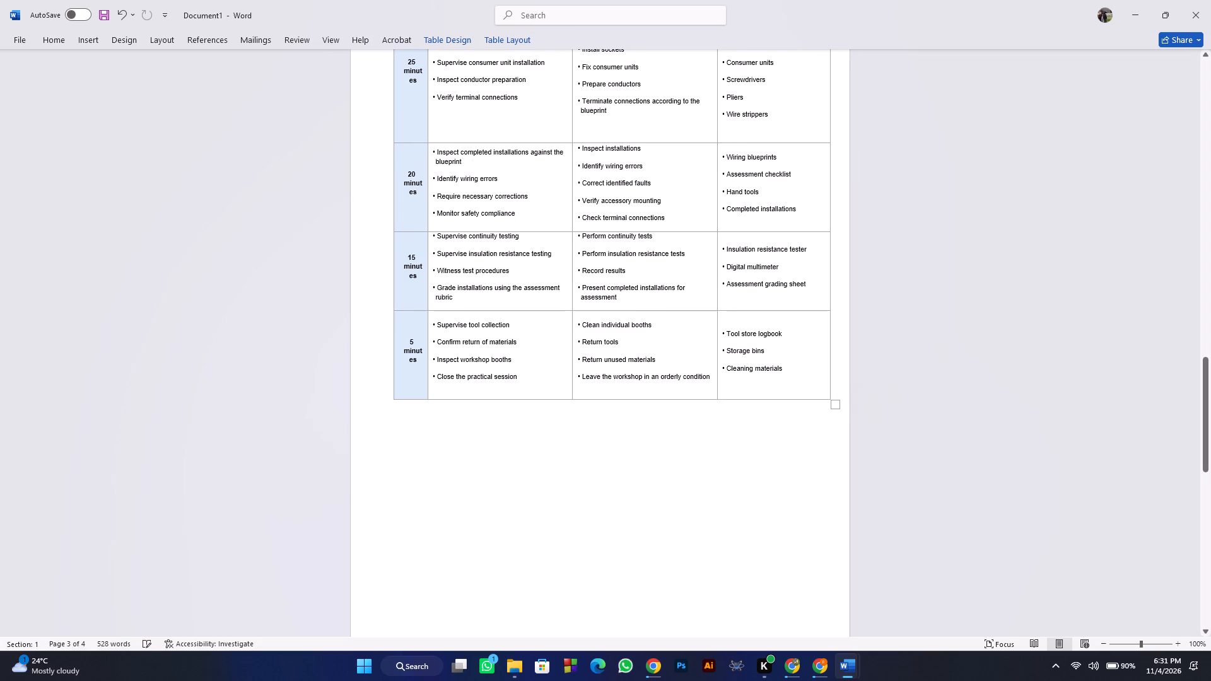
left_click_drag(835, 407, 844, 409)
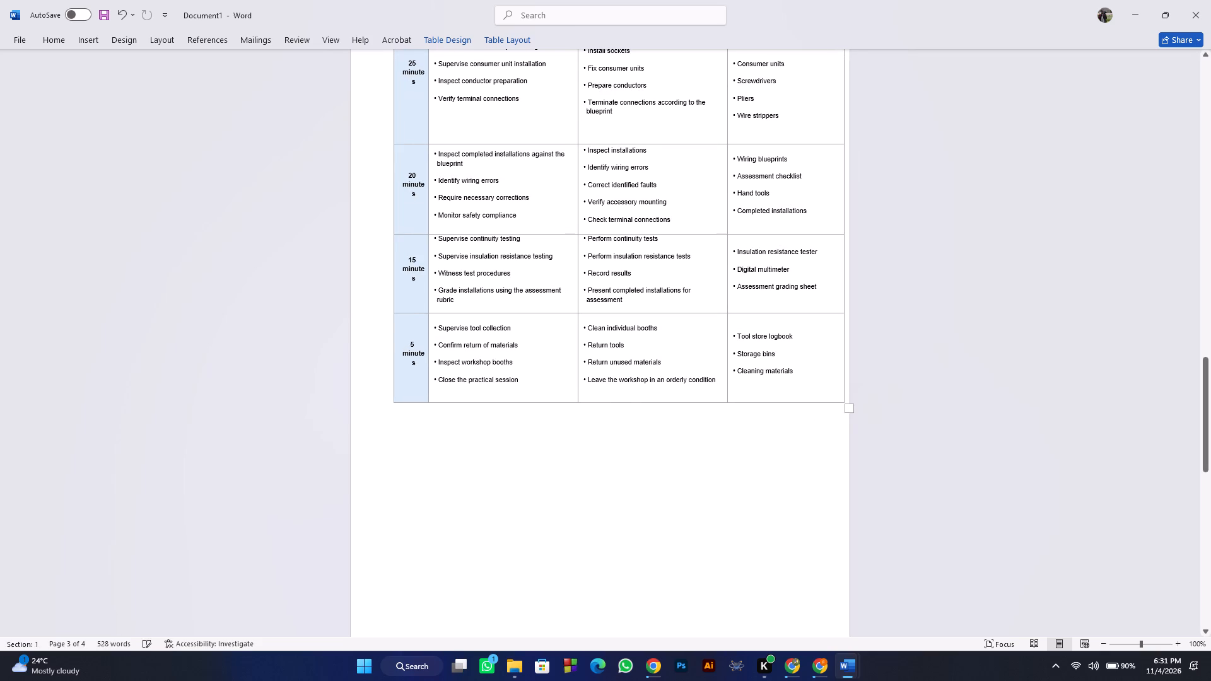
left_click(844, 409)
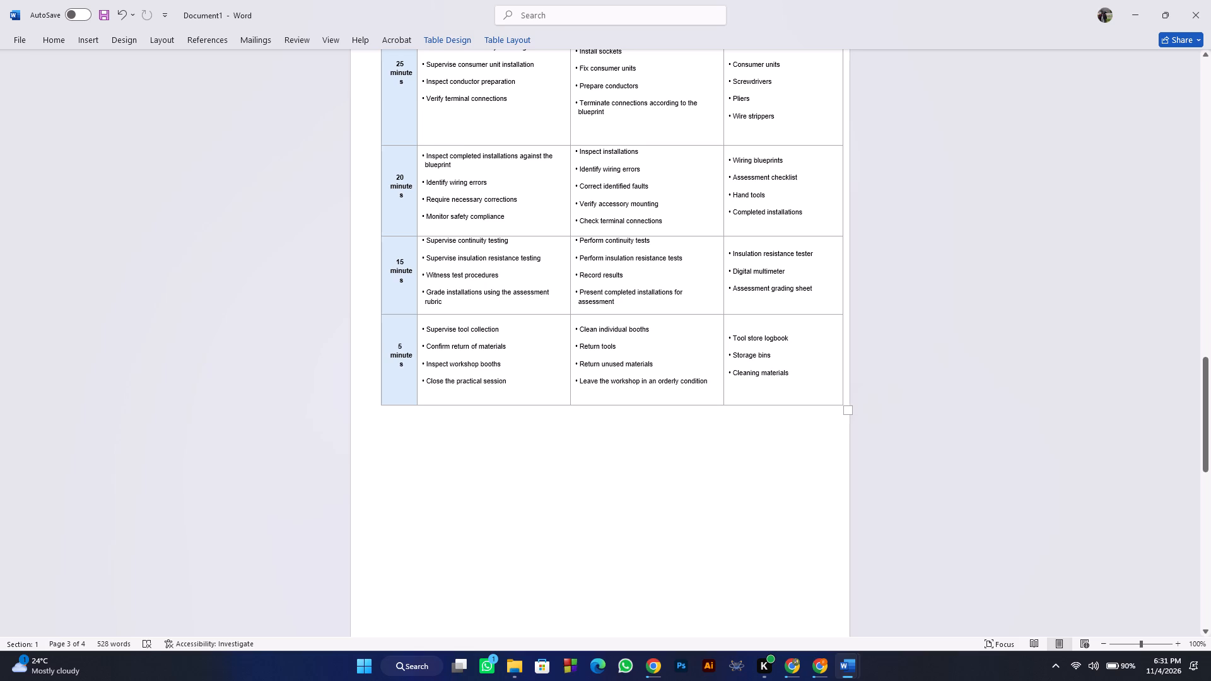
Remove the dark blue shading from the activities table's header row and make its text black.
scroll(677, 380, "up", 20)
scroll(677, 380, "up", 7)
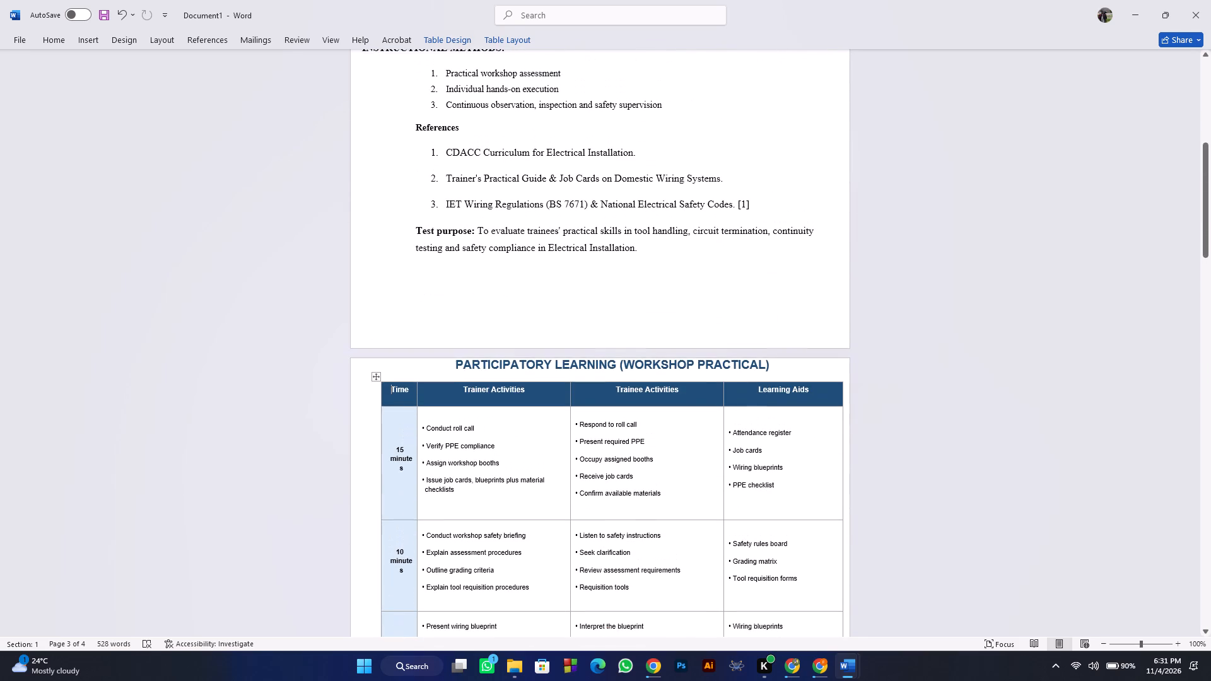
left_click(368, 391)
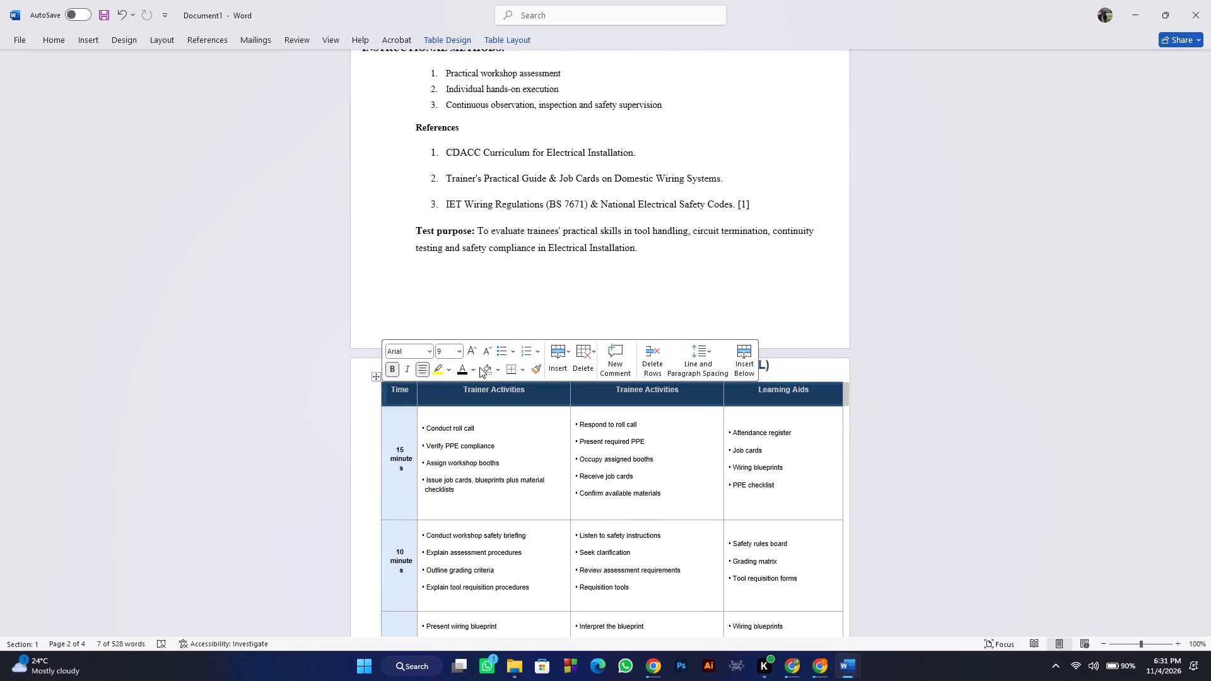
left_click(486, 368)
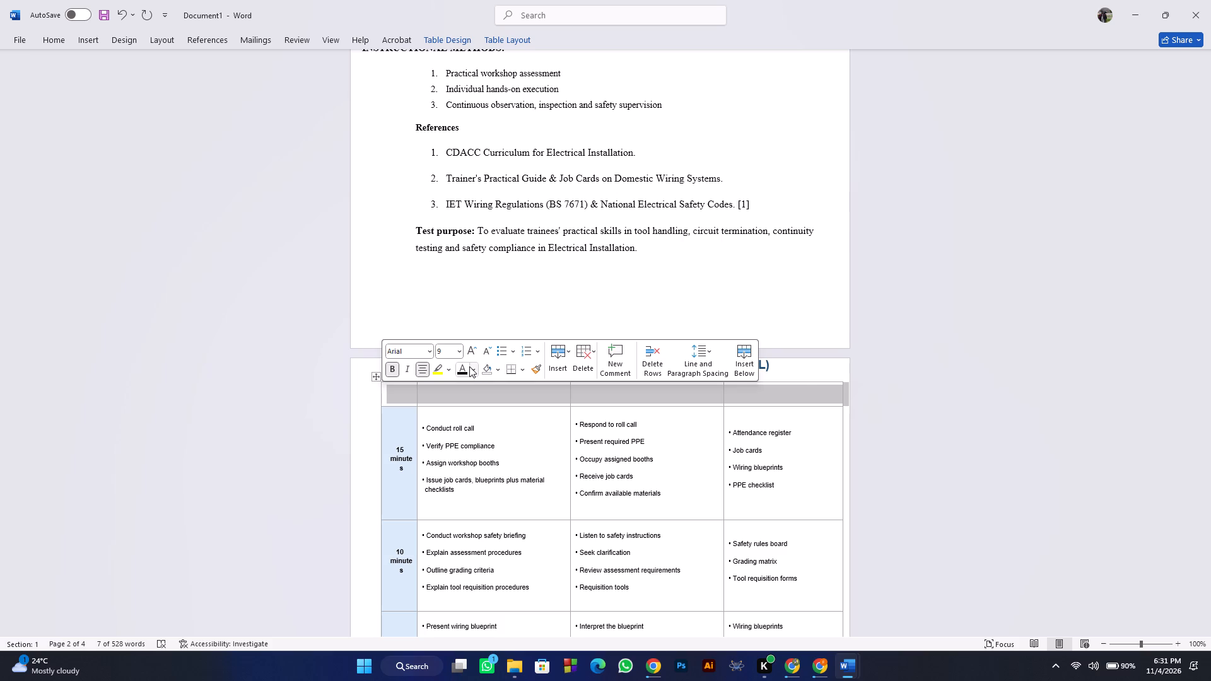
left_click(464, 365)
Remove the light blue shading from the Time column of the activities table.
left_click(368, 376)
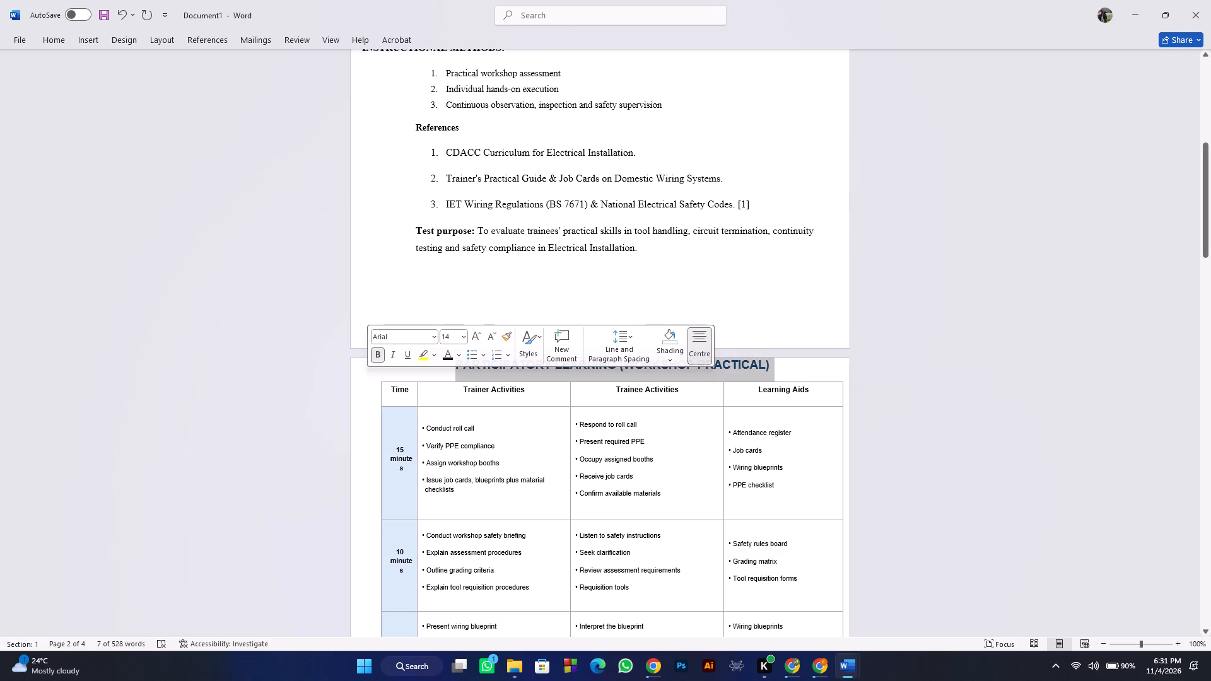
left_click(399, 373)
left_click(399, 385)
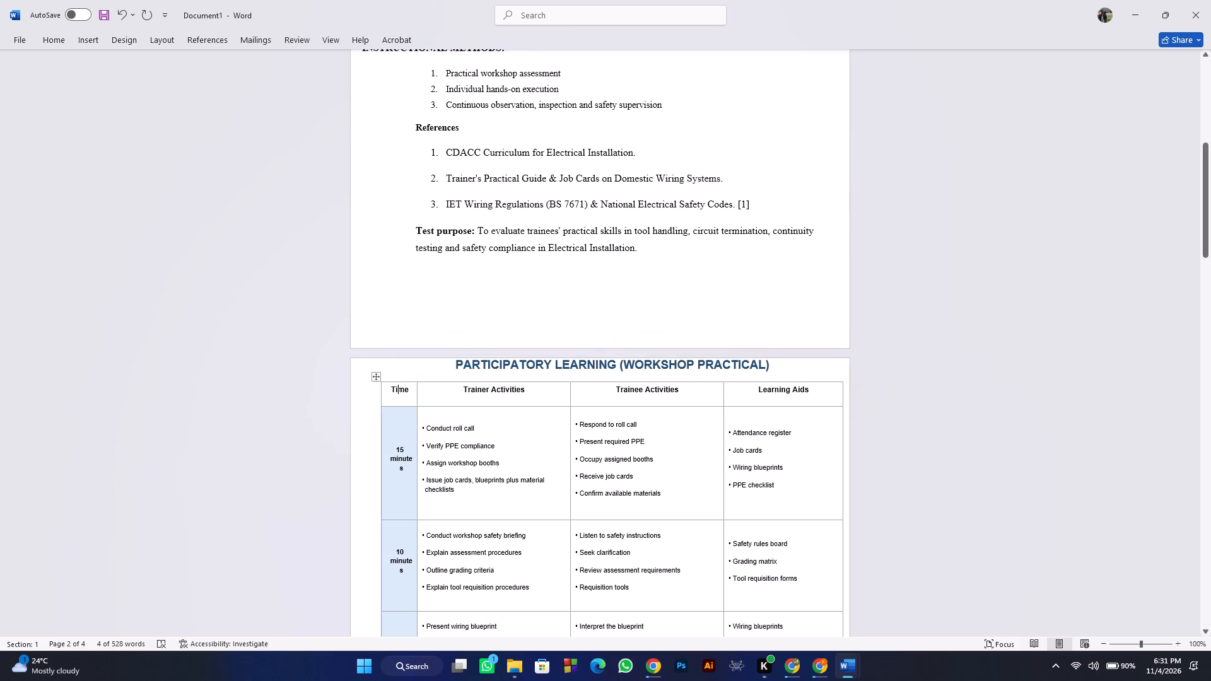
left_click(399, 383)
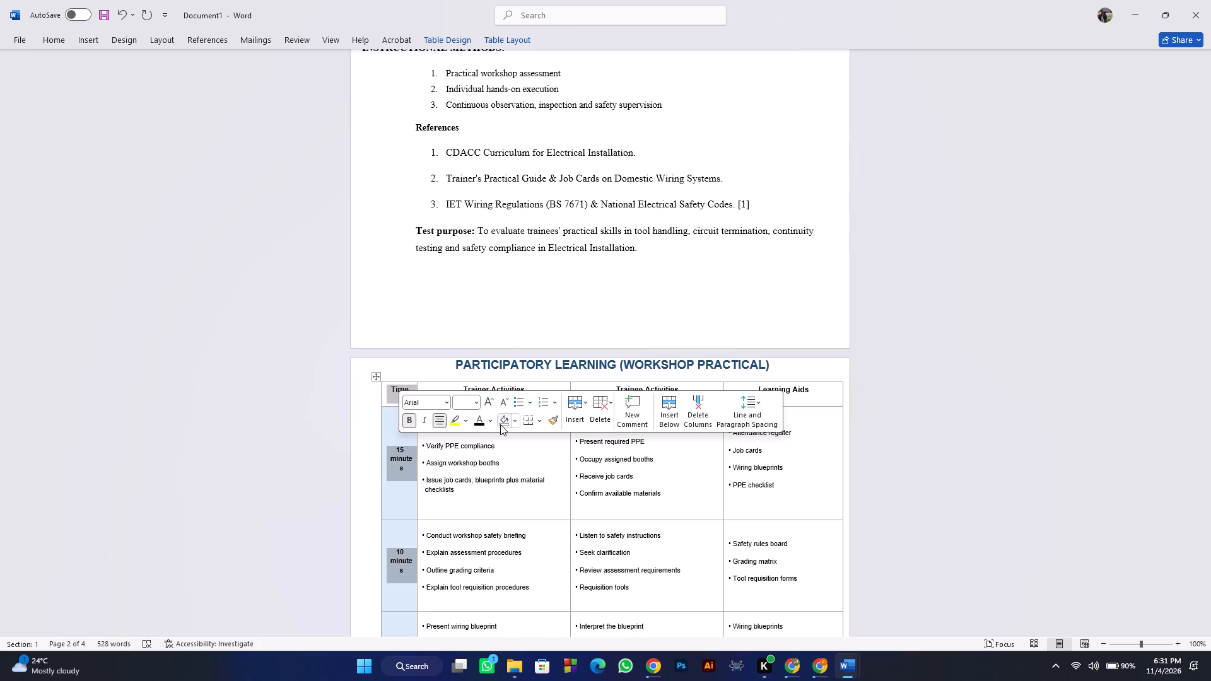
left_click(500, 424)
left_click(515, 337)
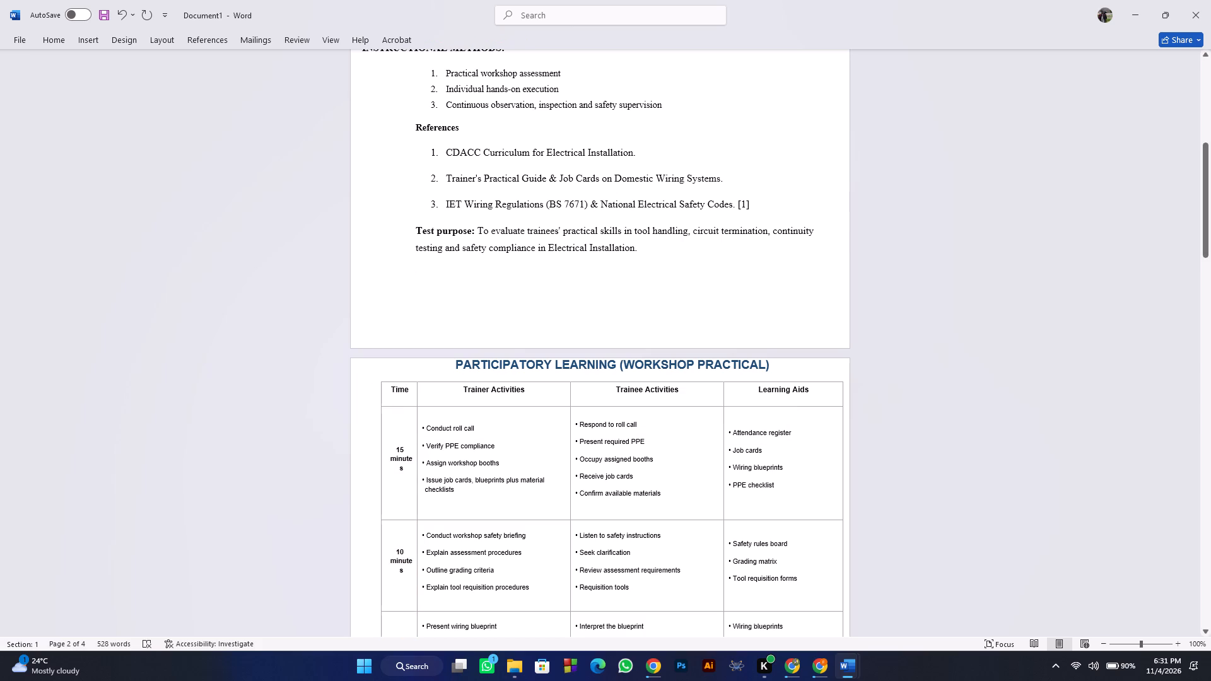
Change the font colour of the PARTICIPATORY LEARNING (WORKSHOP PRACTICAL) heading to black.
left_click(404, 368)
left_click(482, 348)
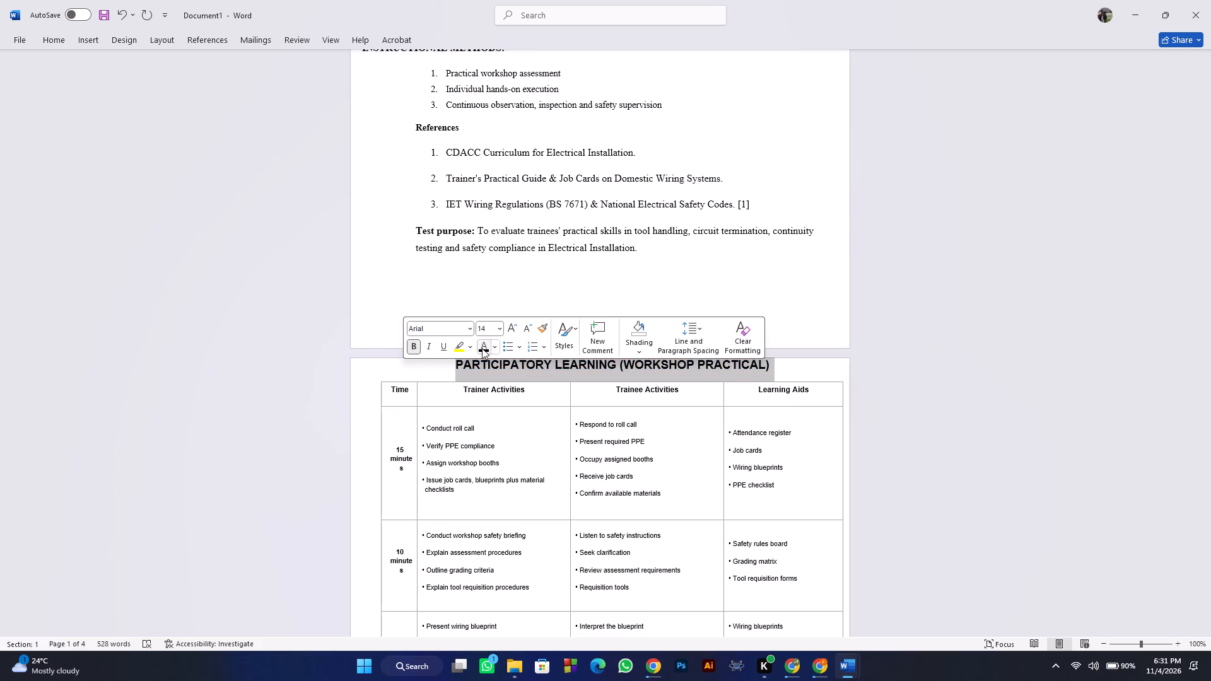
left_click(507, 417)
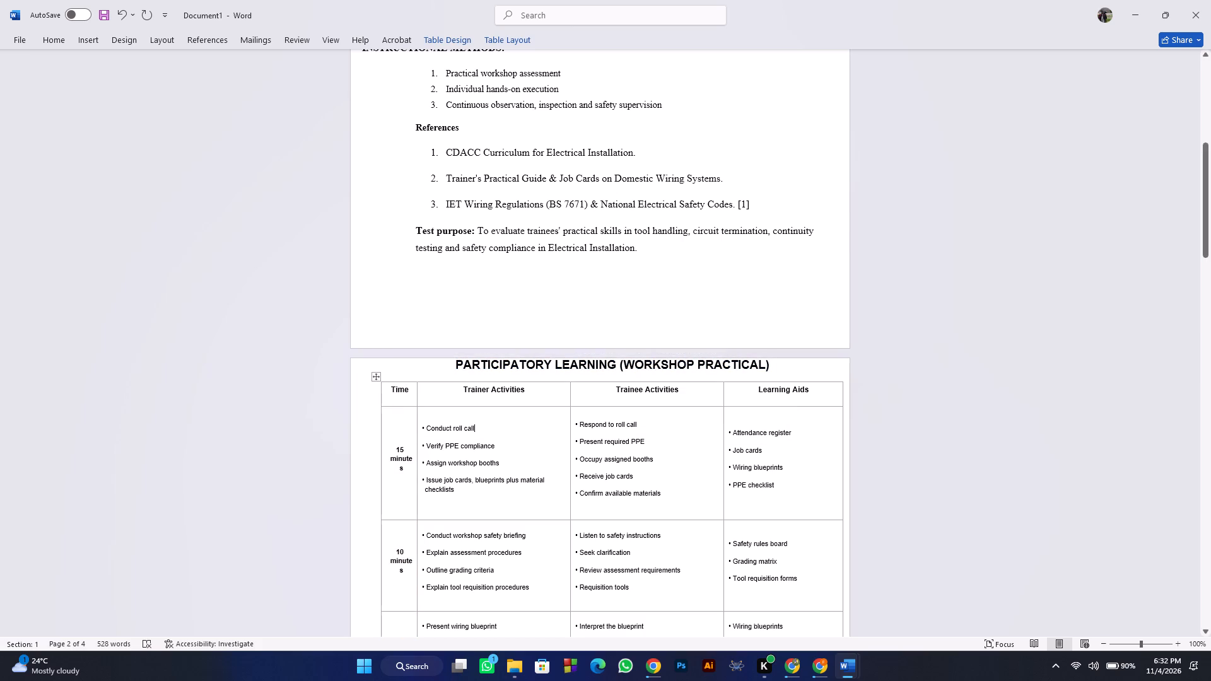
Format all text in the activities table as Times New Roman, size 12.
left_click(377, 376)
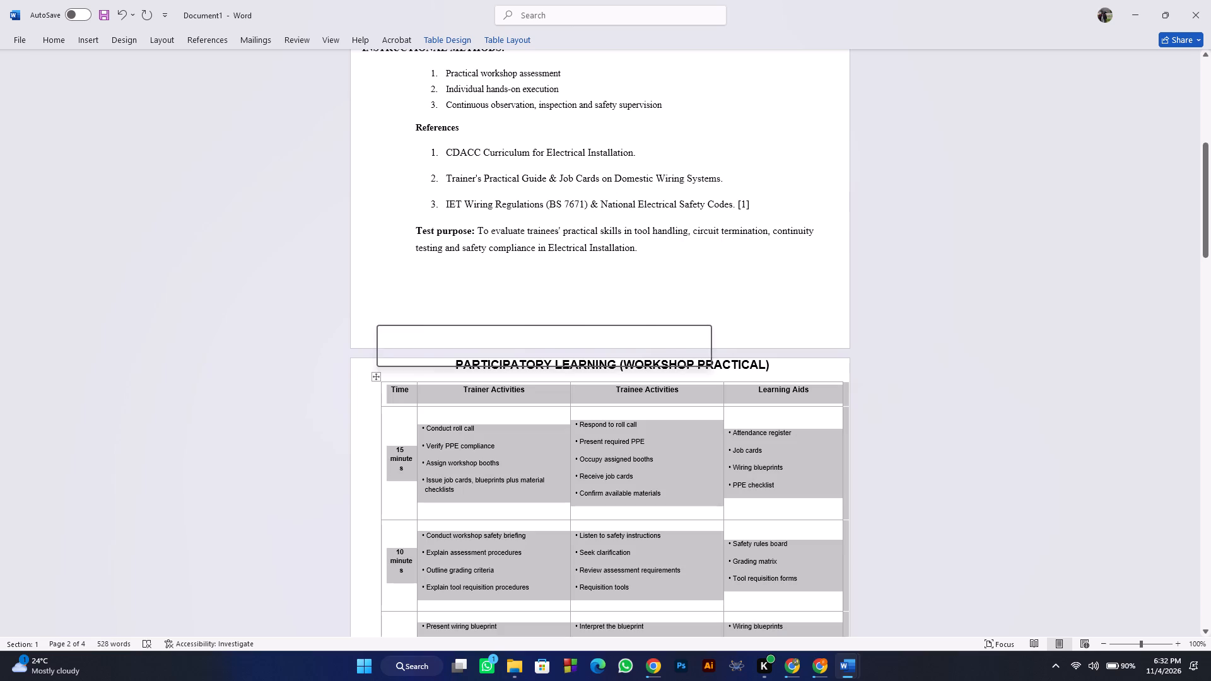
left_click(423, 337)
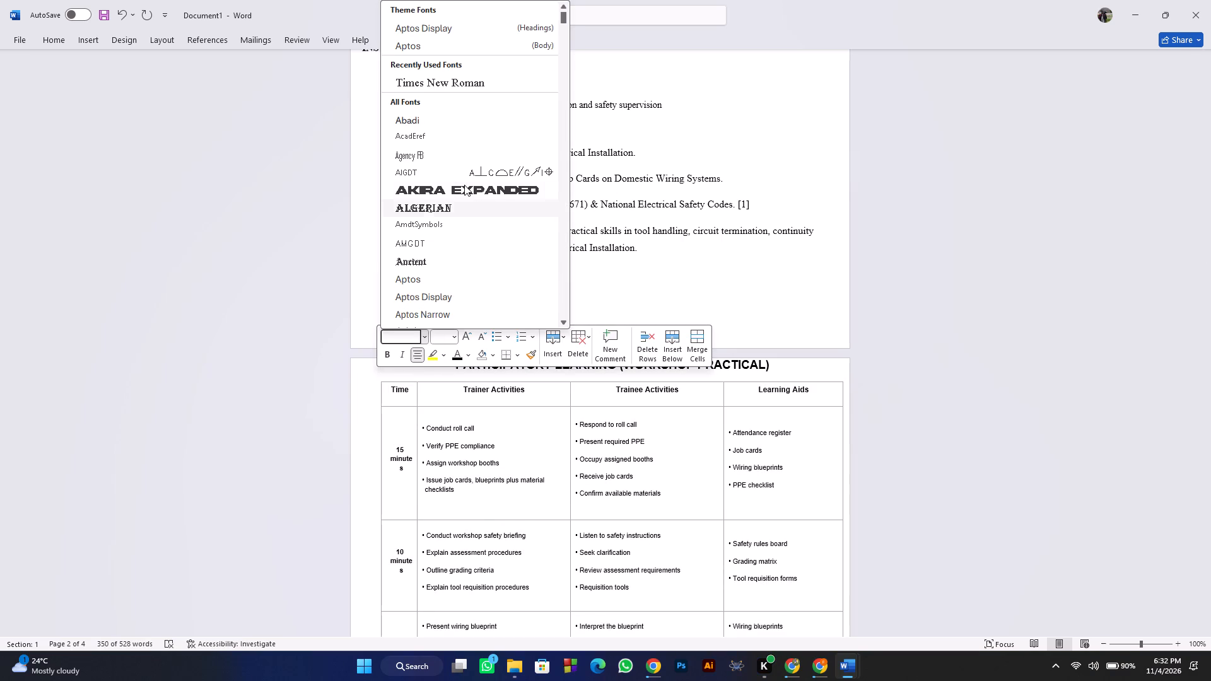
left_click(450, 83)
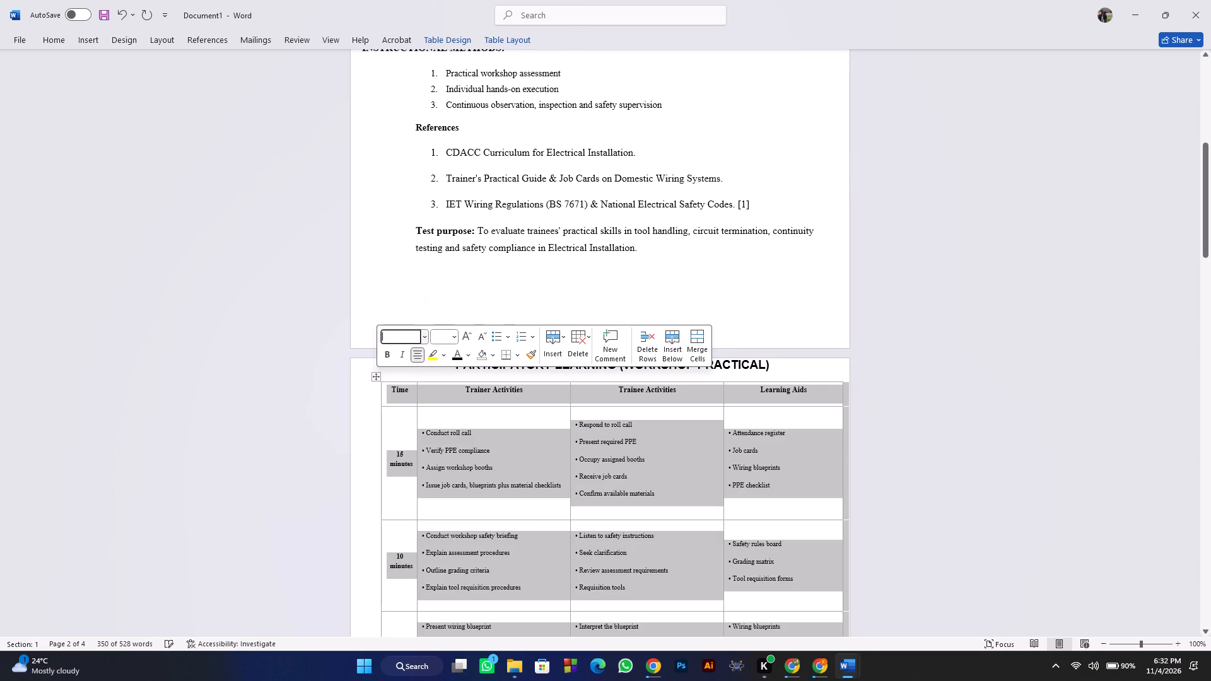
left_click(454, 333)
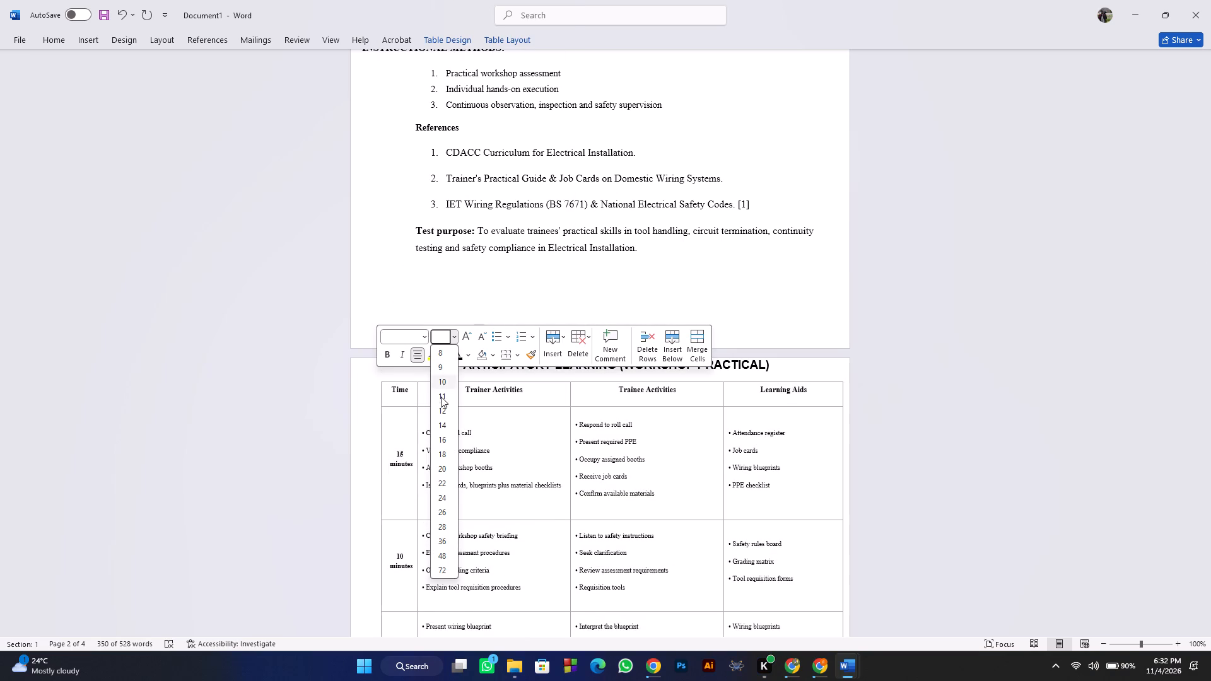
left_click(445, 409)
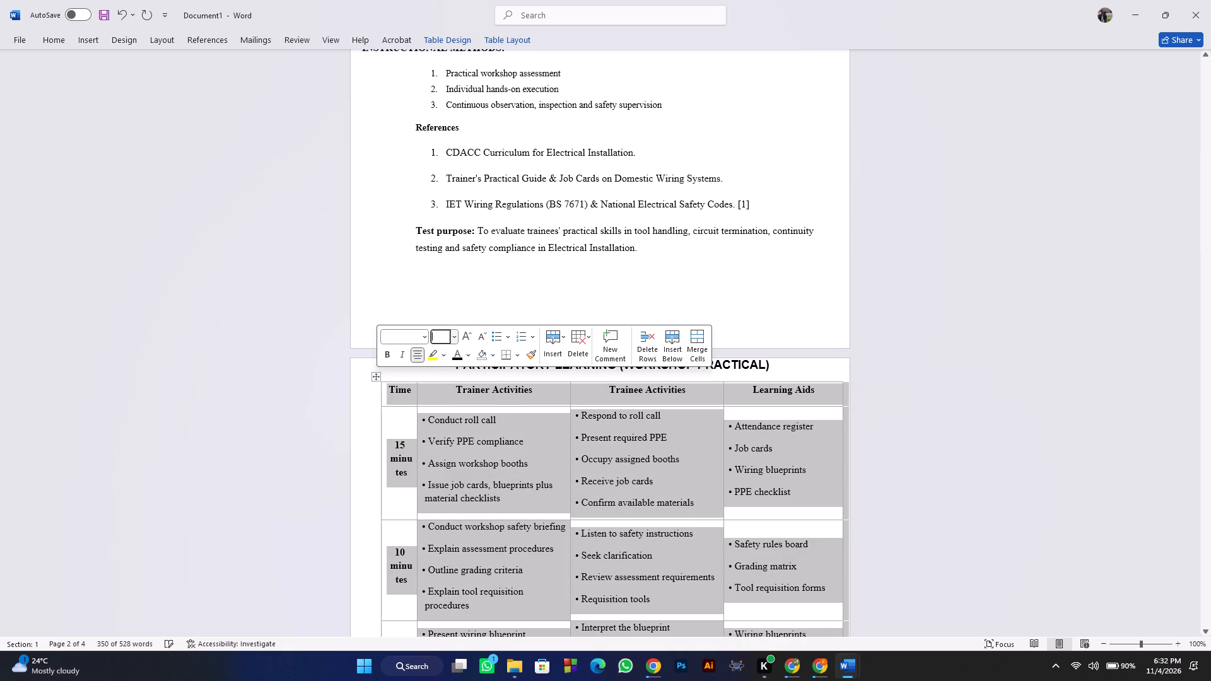
Set the line spacing of the whole activities table to 1.5.
left_click(56, 47)
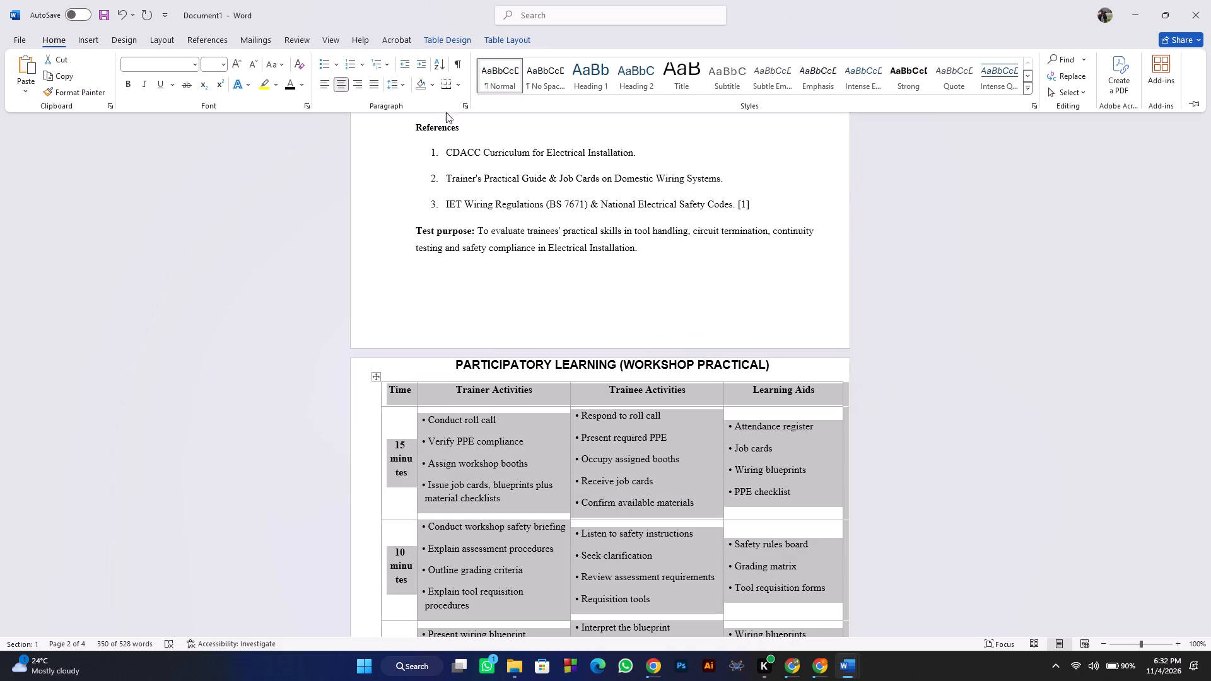
left_click(402, 89)
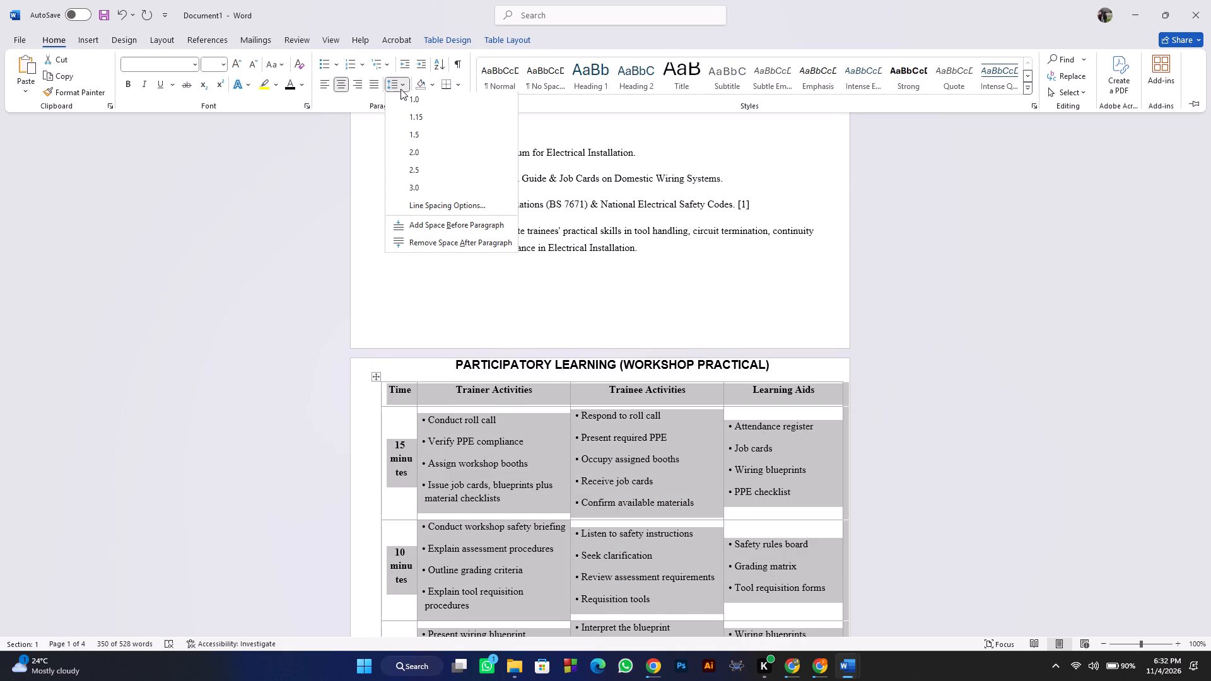
left_click(409, 137)
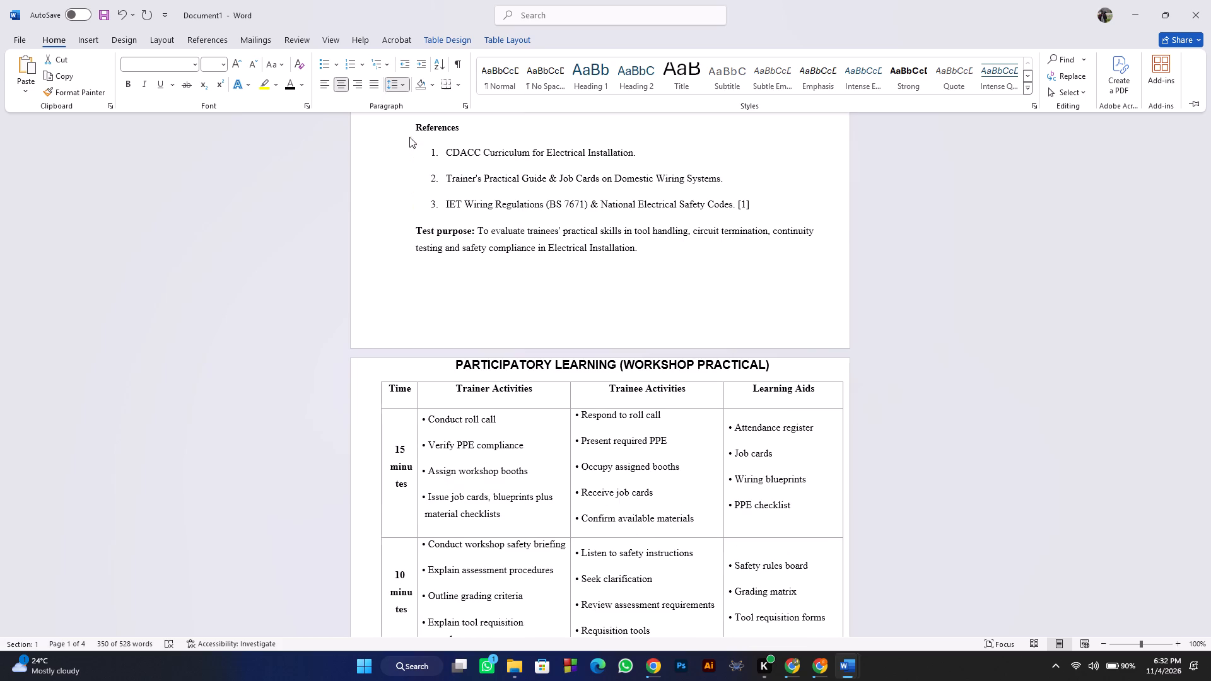
left_click(192, 253)
left_click(452, 475)
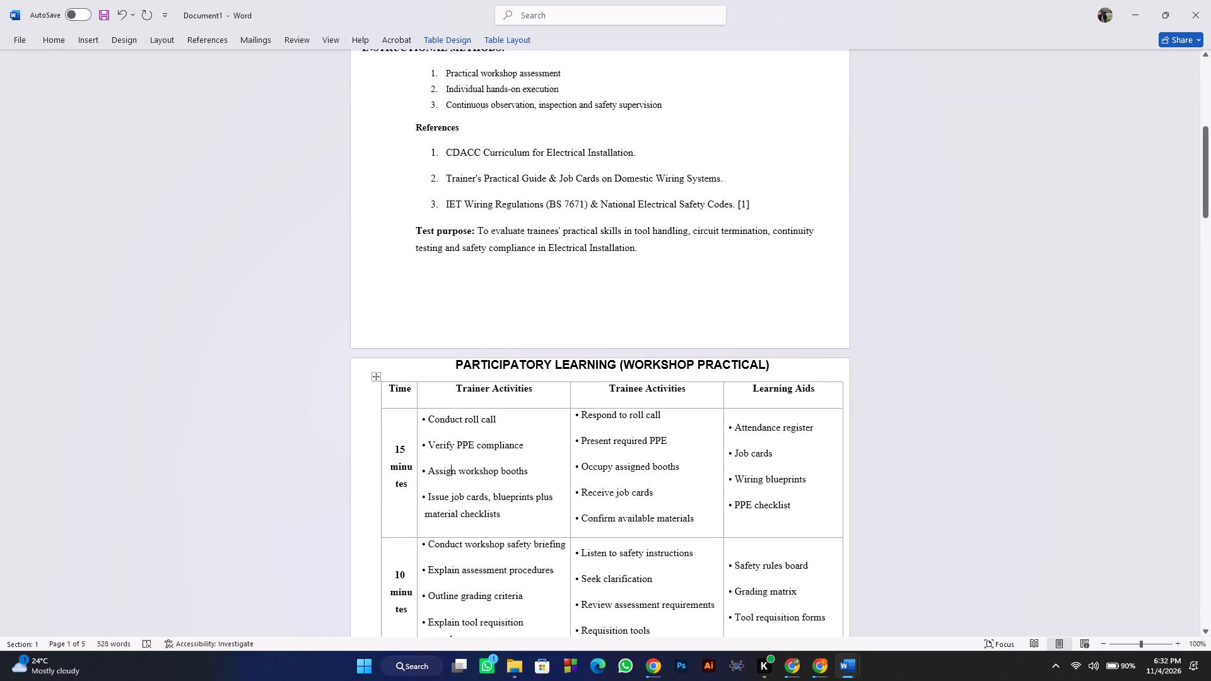
Remove bold from the durations in the activities table's Time column, keeping the Time header cell bold.
scroll(520, 452, "up", 8)
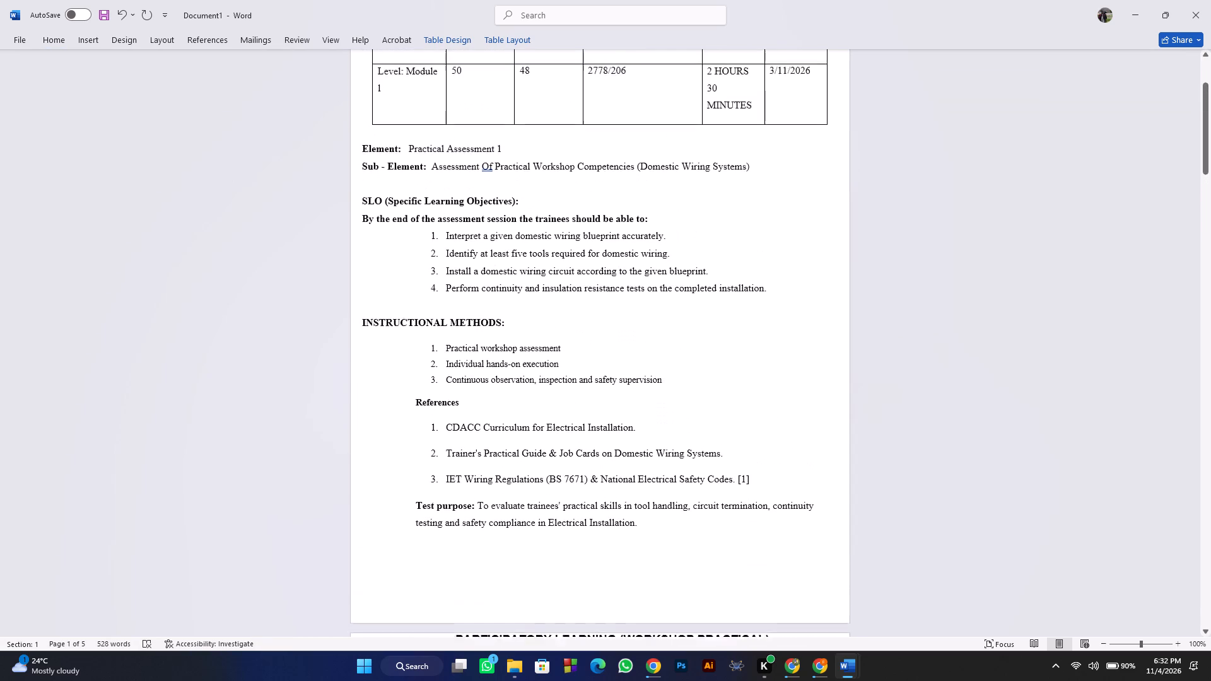
scroll(517, 439, "up", 5)
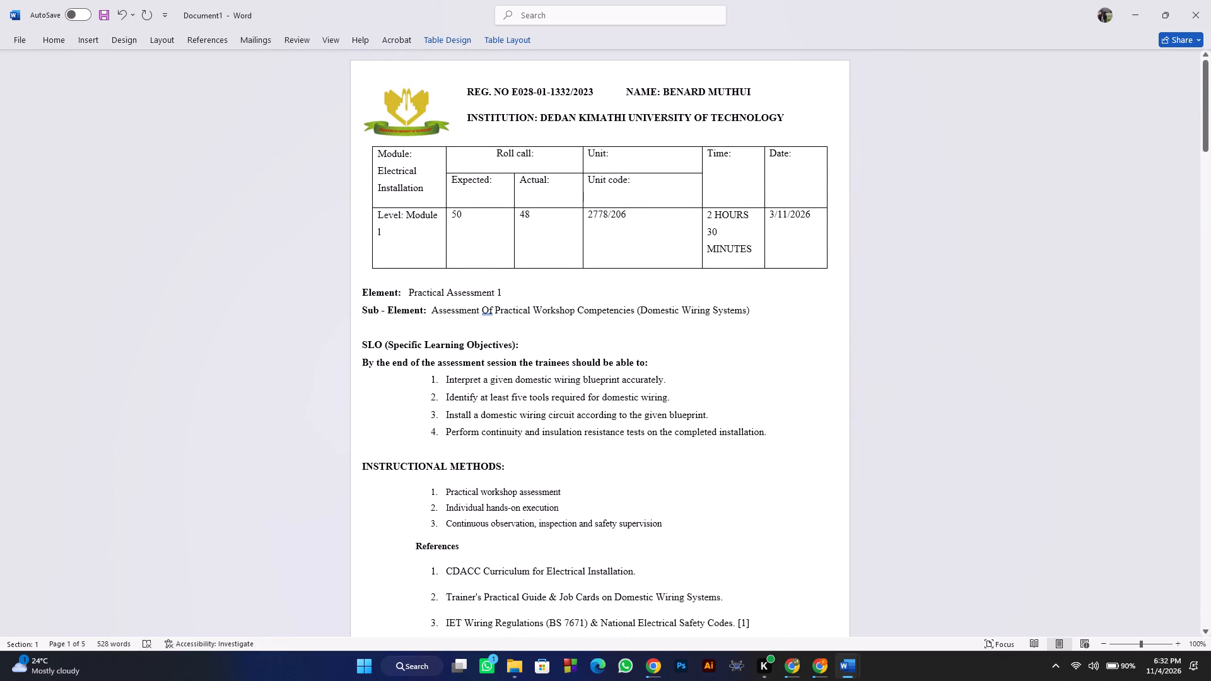
scroll(594, 290, "down", 13)
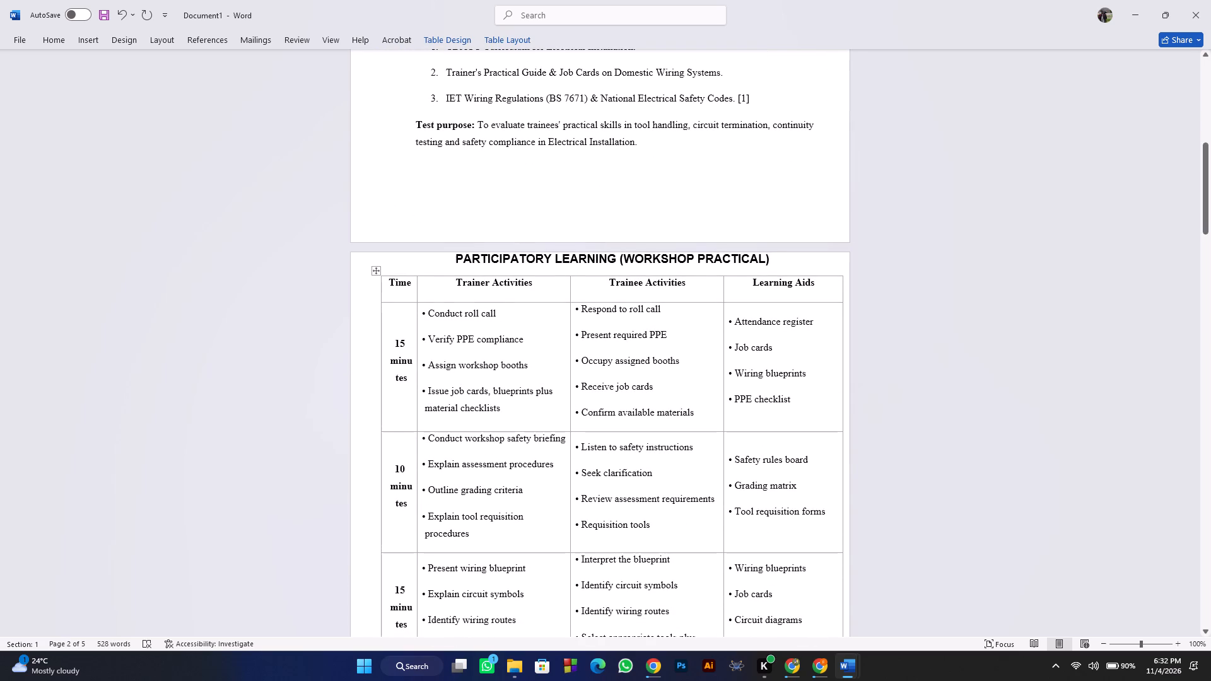
left_click(389, 320)
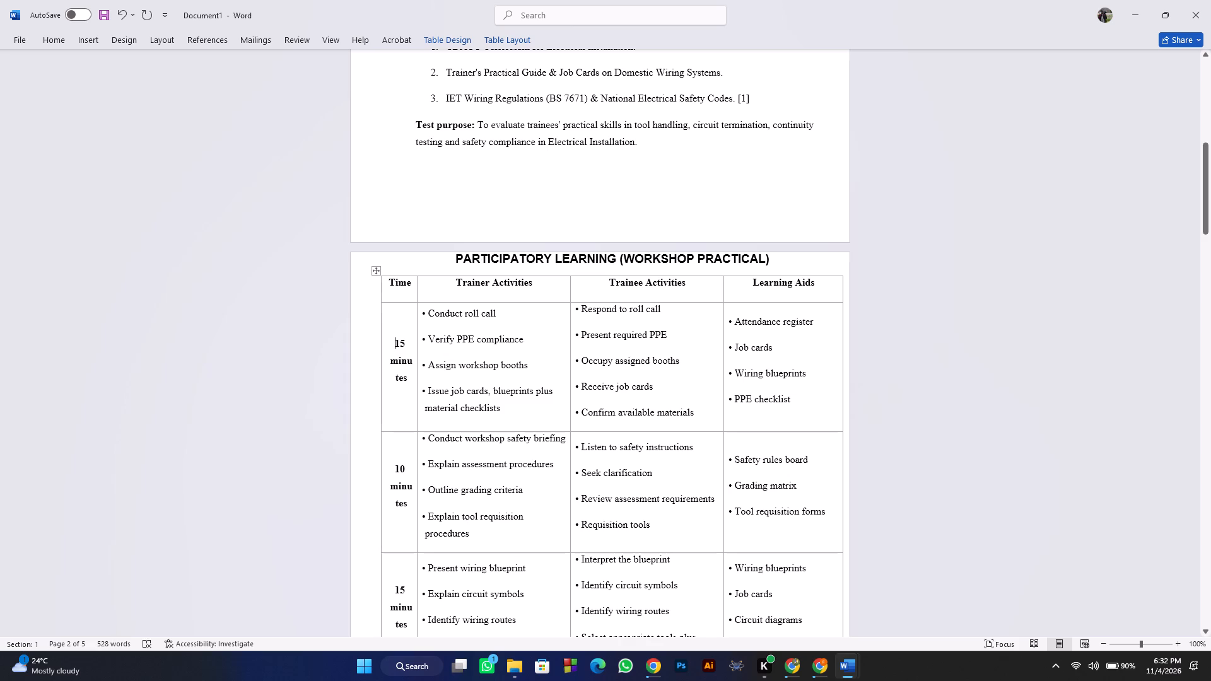
left_click(397, 276)
left_click(409, 258)
left_click(377, 286)
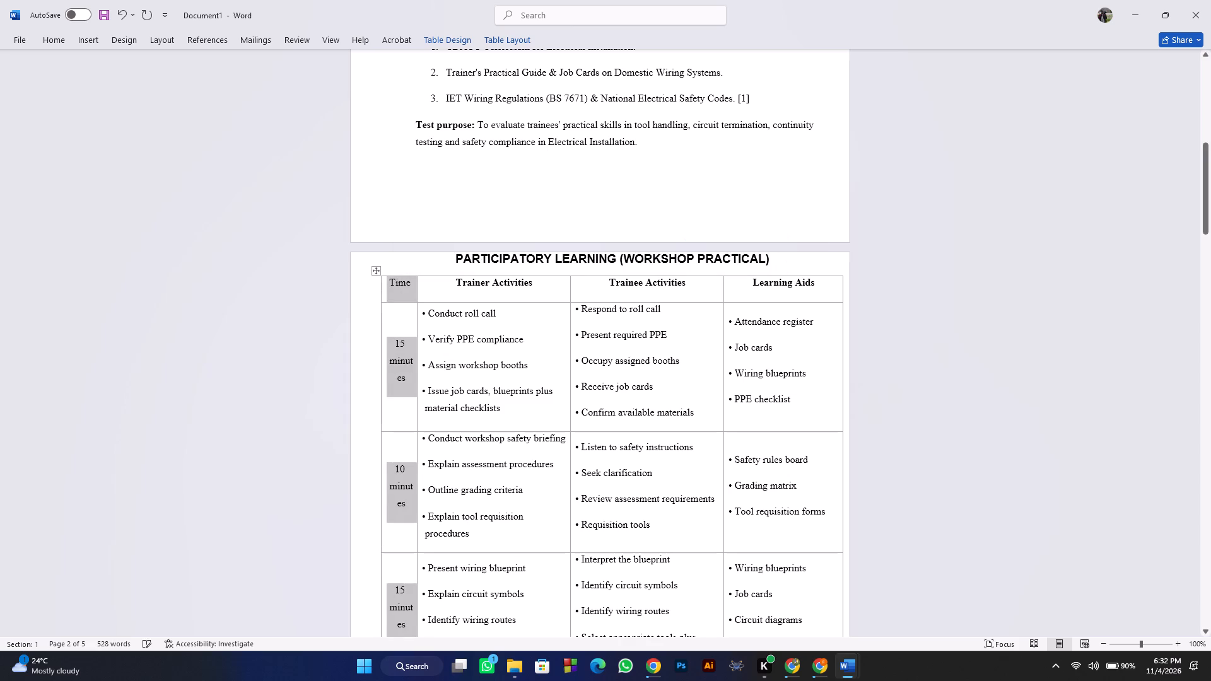
left_click(373, 288)
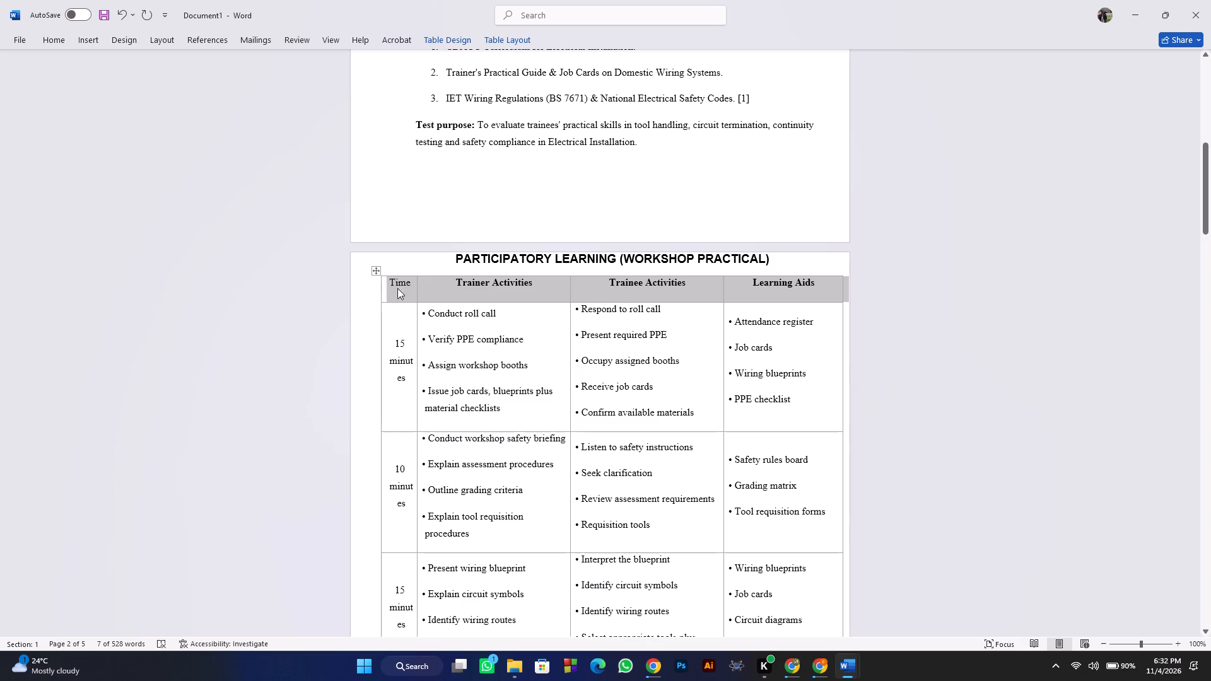
left_click(382, 288)
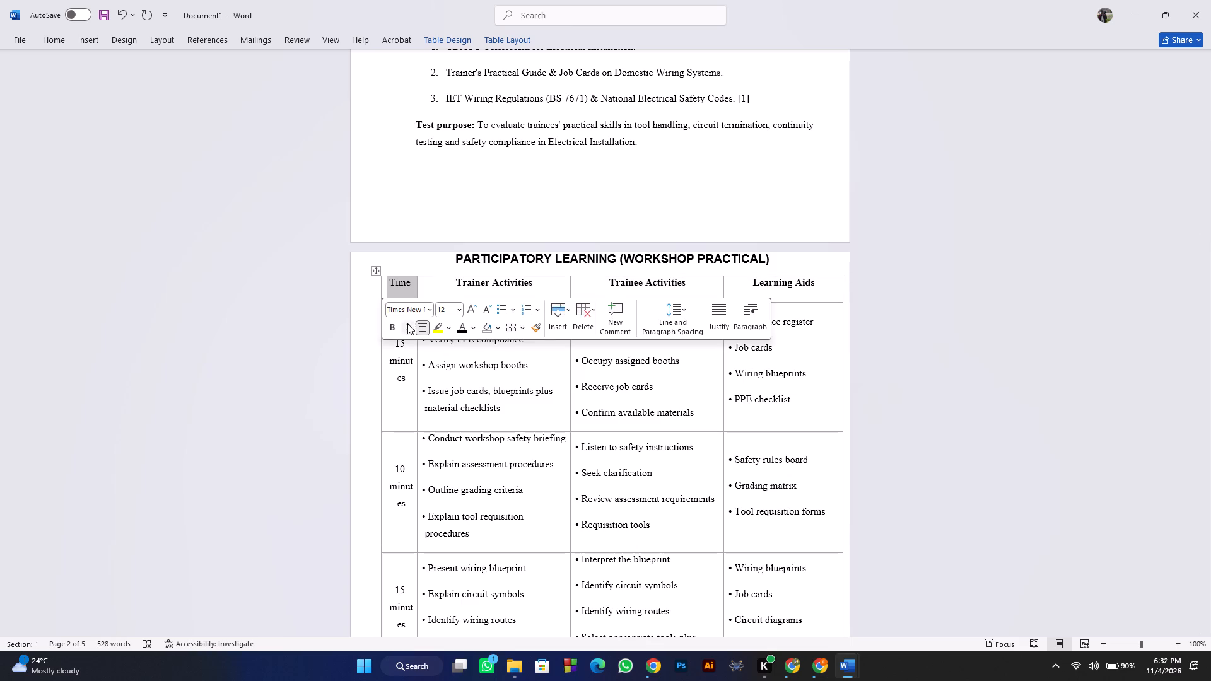
left_click(390, 326)
left_click(553, 220)
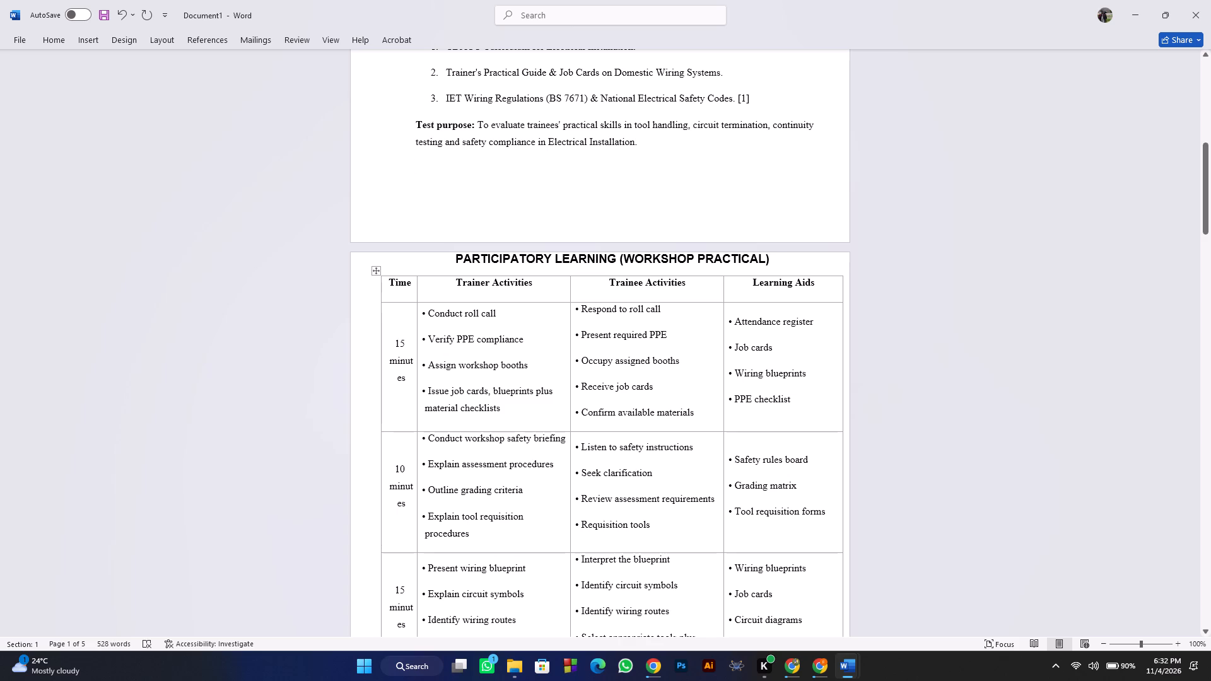
Narrow the Learning Aids column and adjust the borders to give the Trainer Activities and Trainee Activities columns more width.
left_click_drag(722, 287, 751, 289)
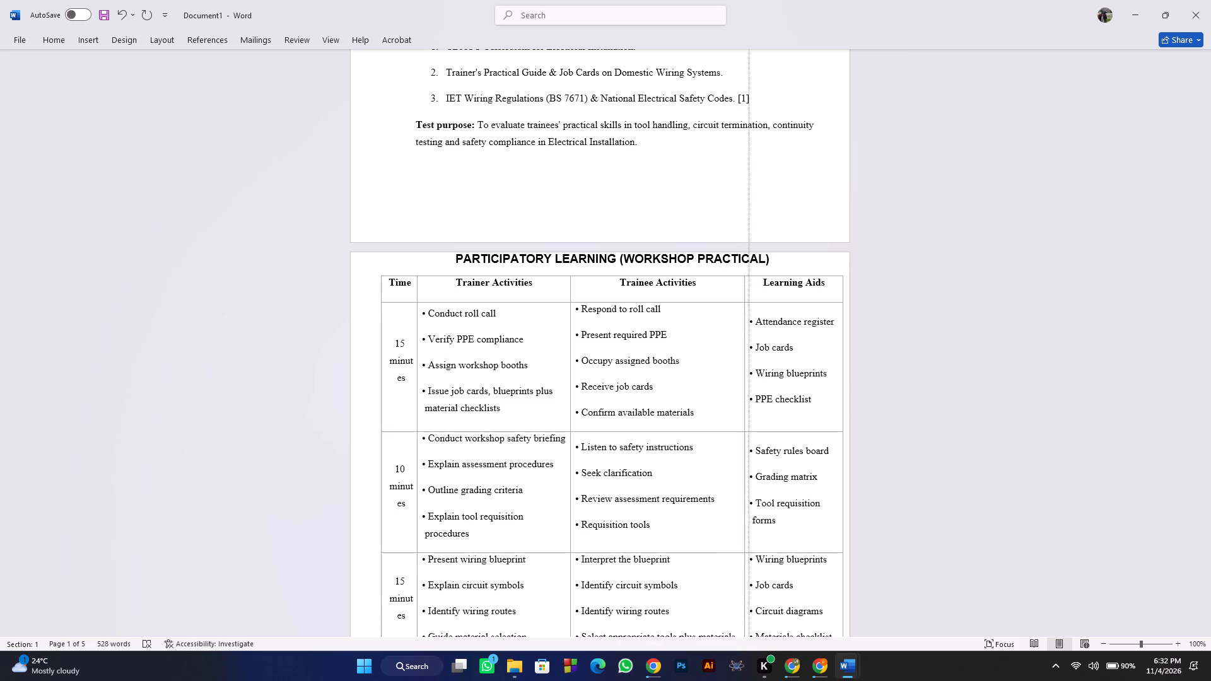
left_click_drag(751, 289, 751, 291)
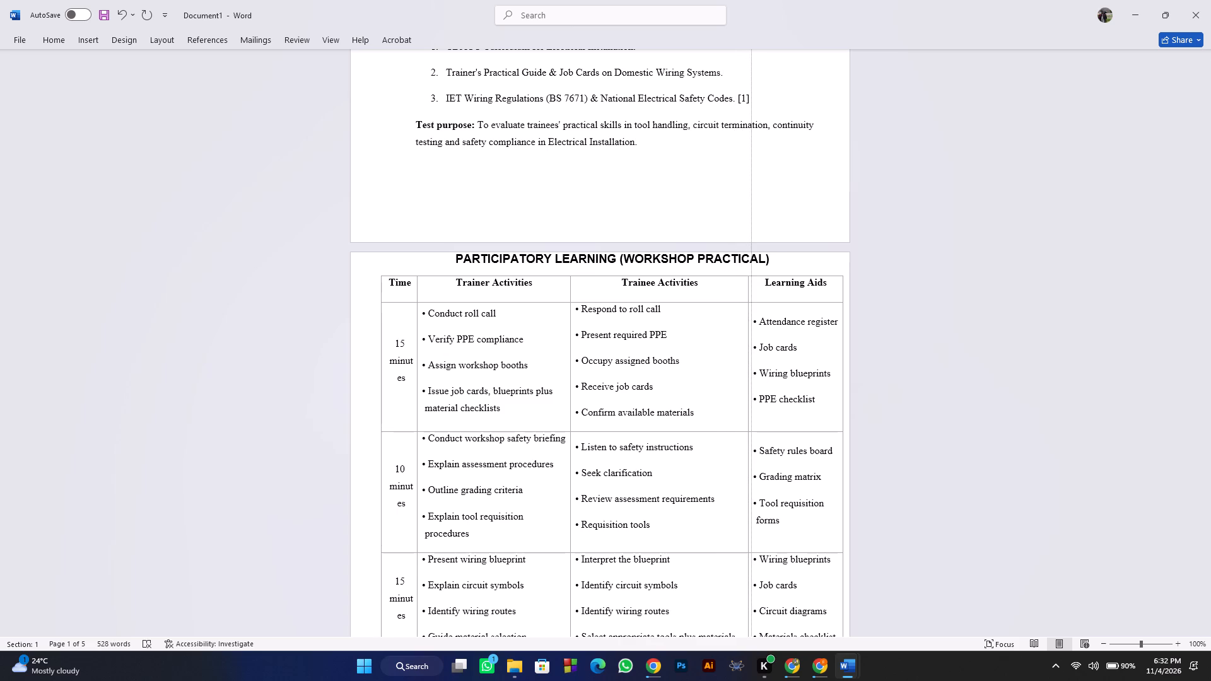
left_click_drag(751, 291, 744, 296)
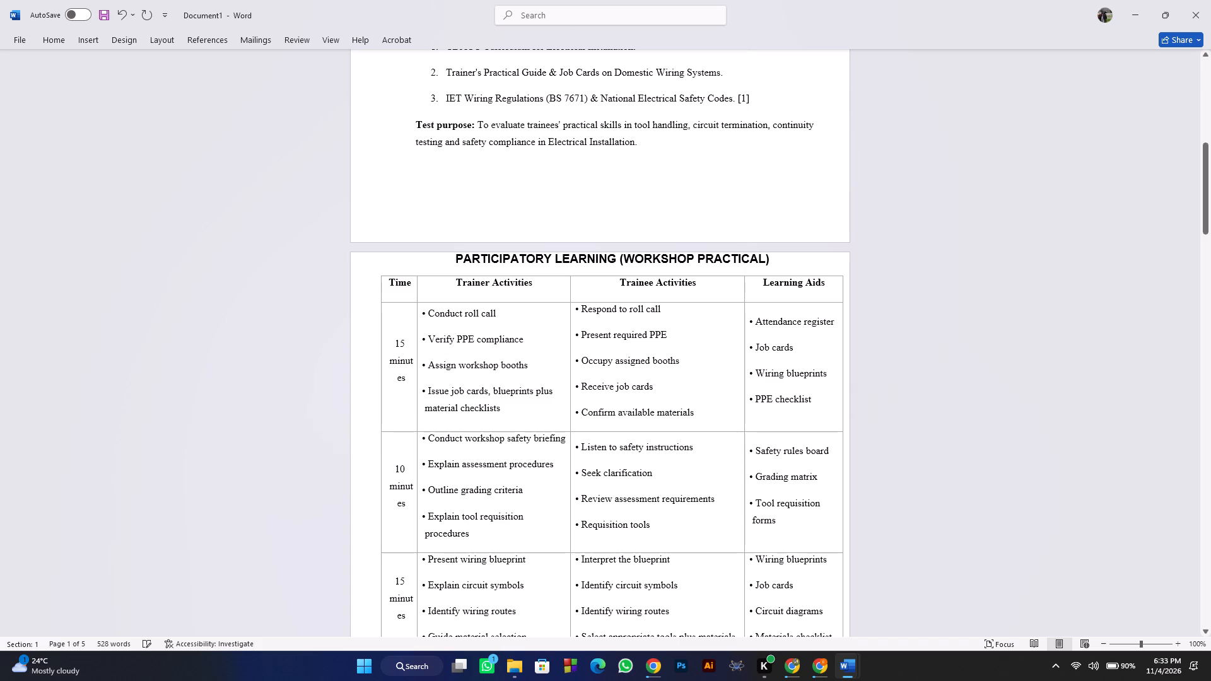
left_click_drag(569, 289, 573, 288)
left_click_drag(573, 288, 583, 287)
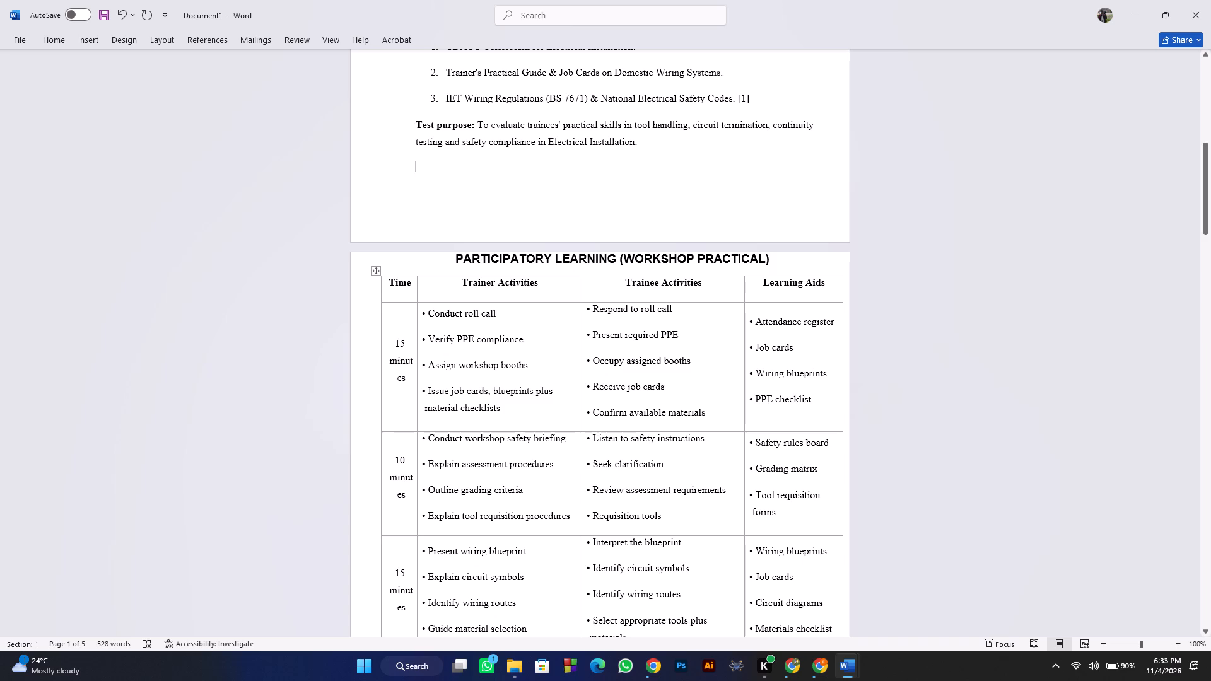
Check the layout of the reformatted activities table across its pages, down to the final 5 minutes row.
scroll(624, 357, "down", 2)
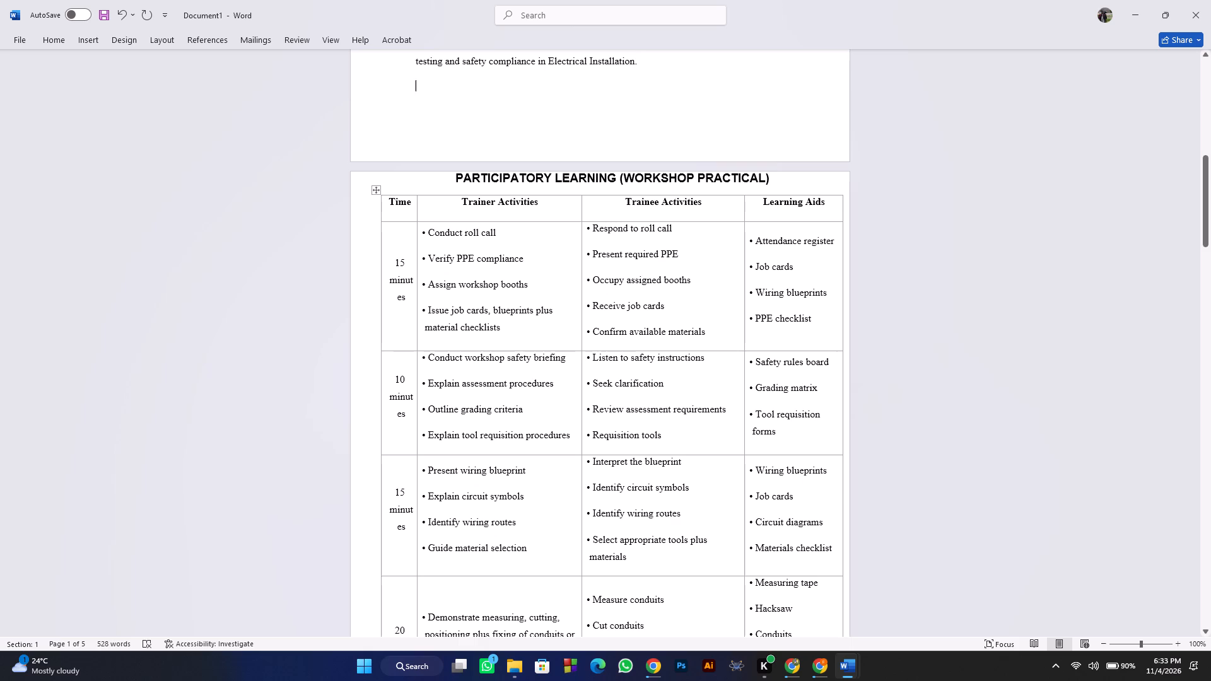
scroll(633, 375, "down", 10)
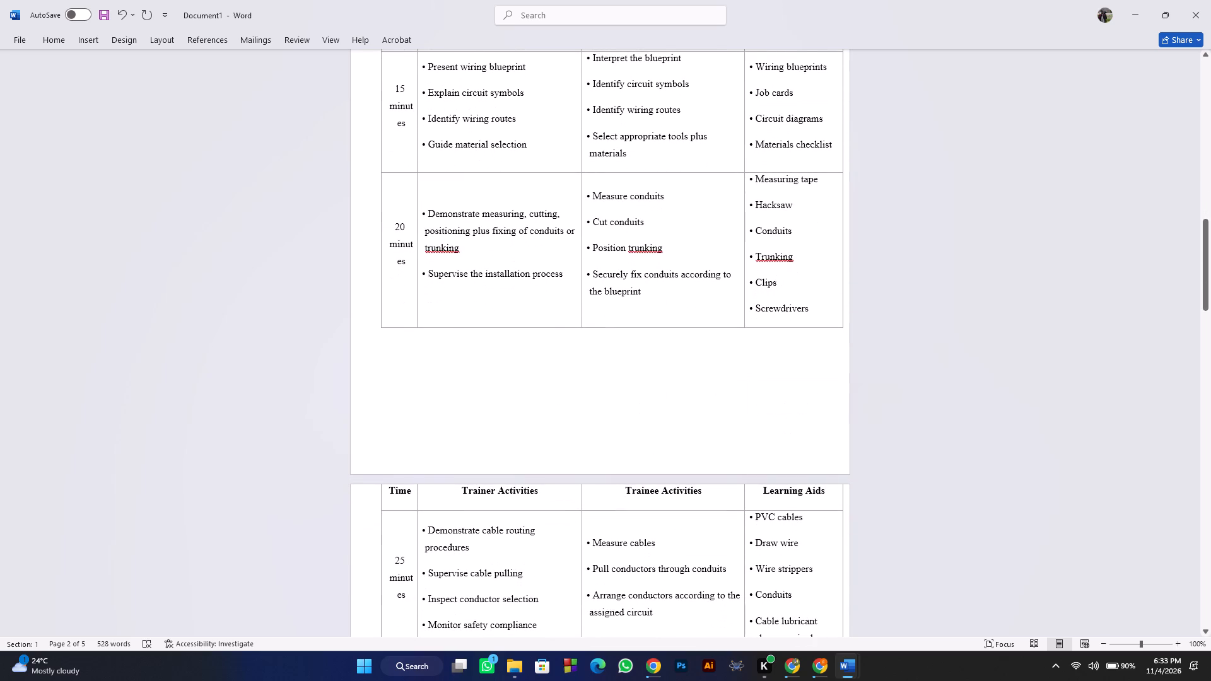
scroll(633, 368, "down", 6)
scroll(633, 368, "down", 15)
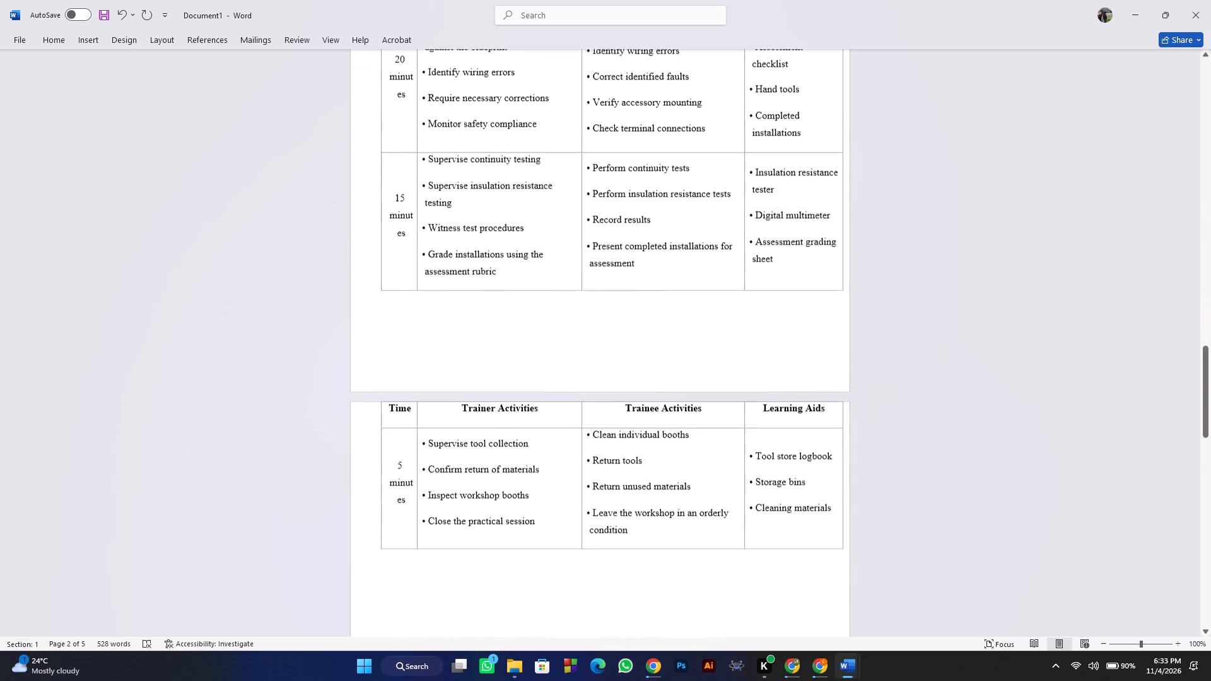
scroll(633, 368, "down", 3)
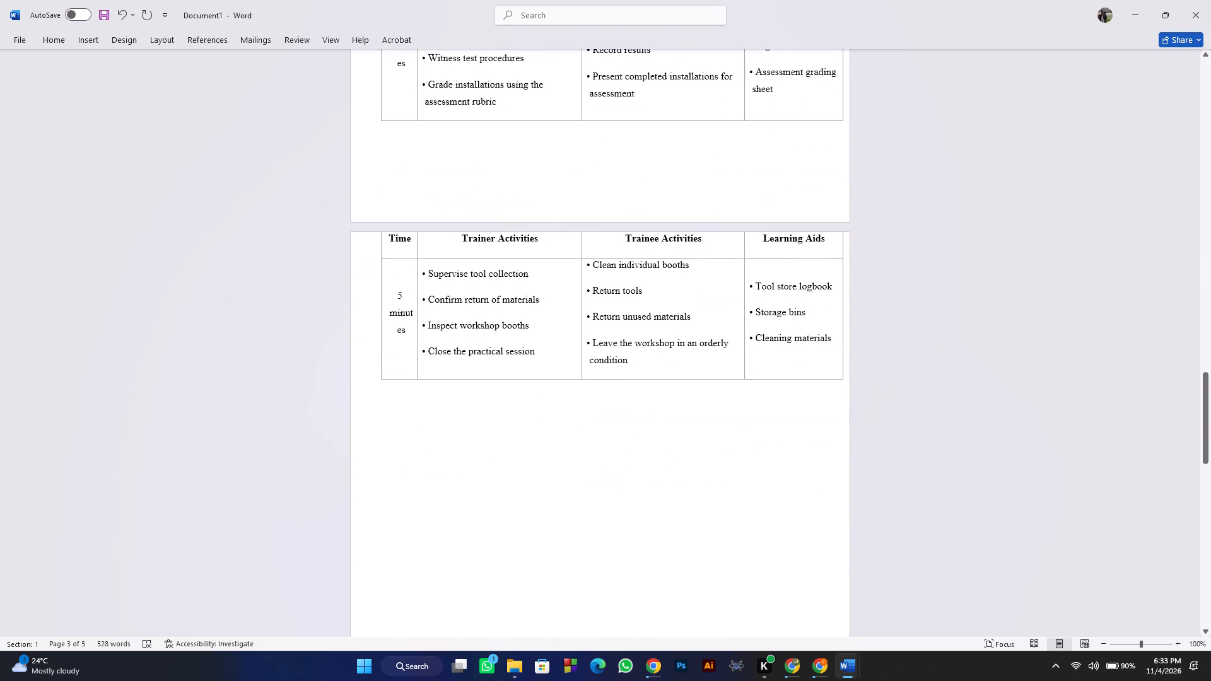
Remove the extra blank page at the end of the document, after the activities table.
left_click(480, 427)
key("Return")
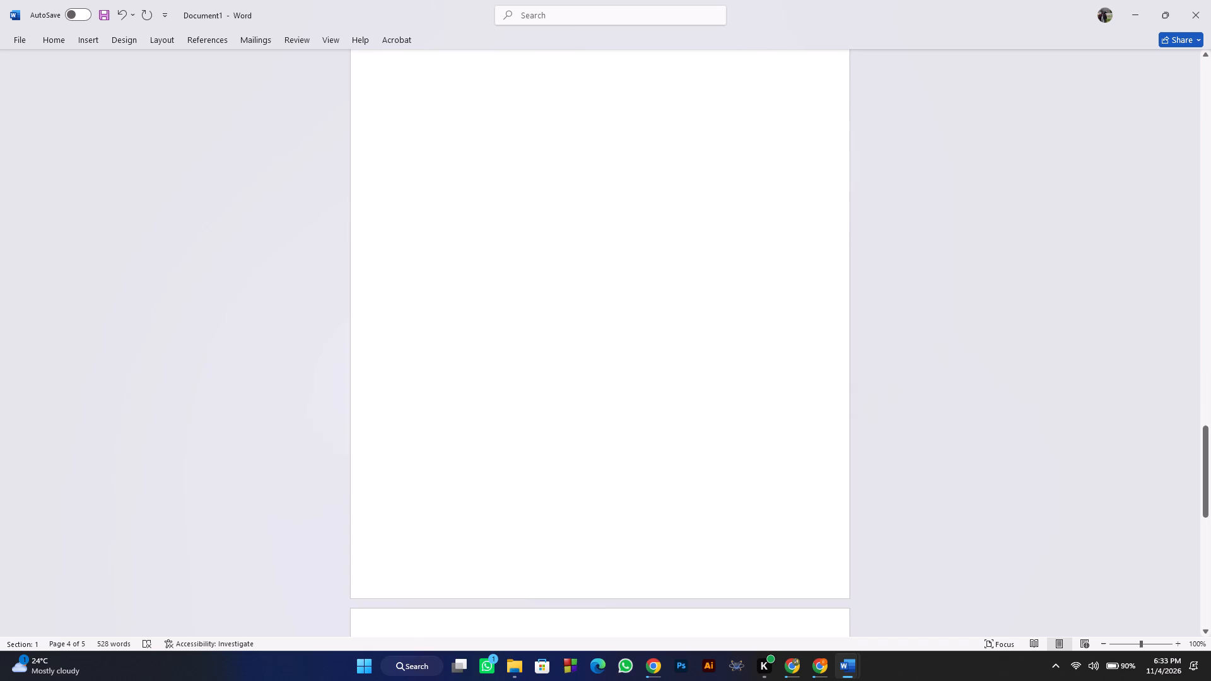
key("BackSpace")
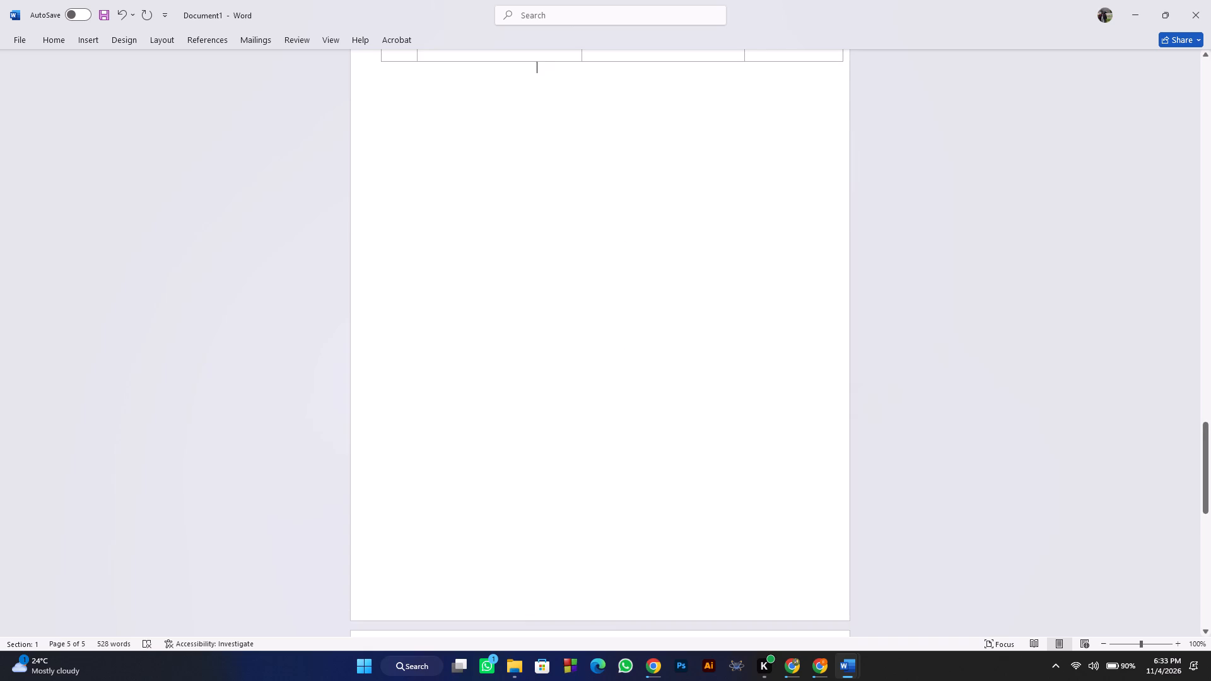
double_click(372, 144)
double_click(380, 152)
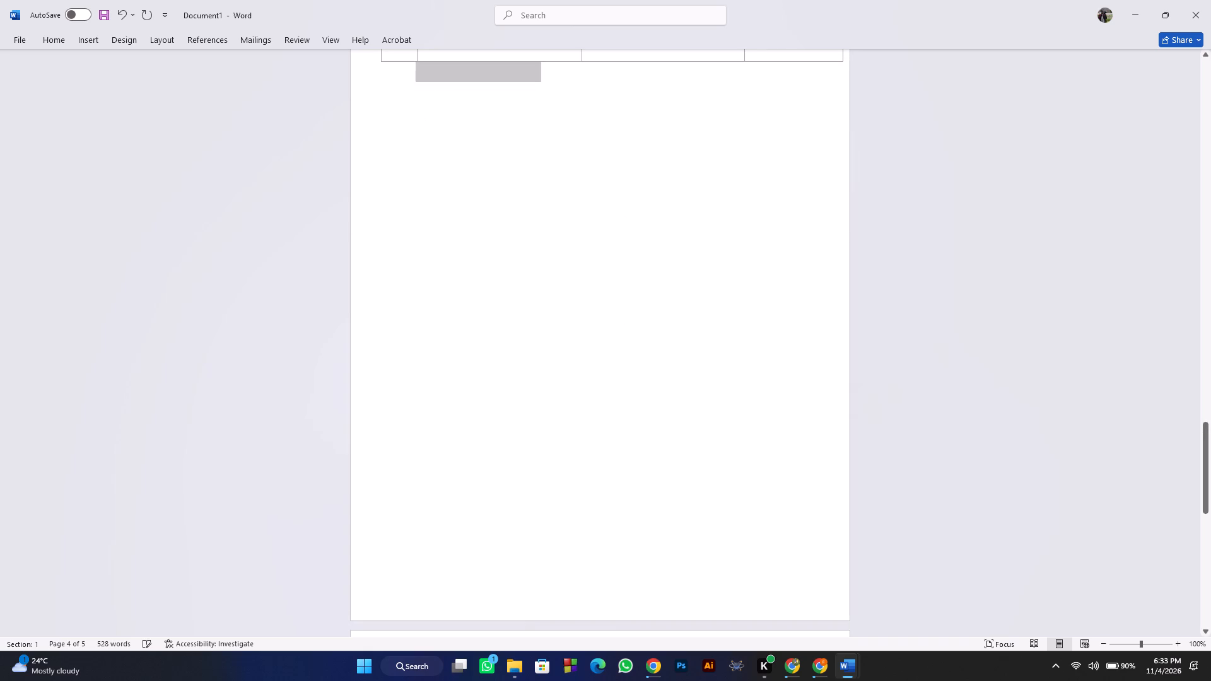
double_click(413, 172)
double_click(393, 159)
double_click(460, 186)
scroll(409, 334, "down", 5)
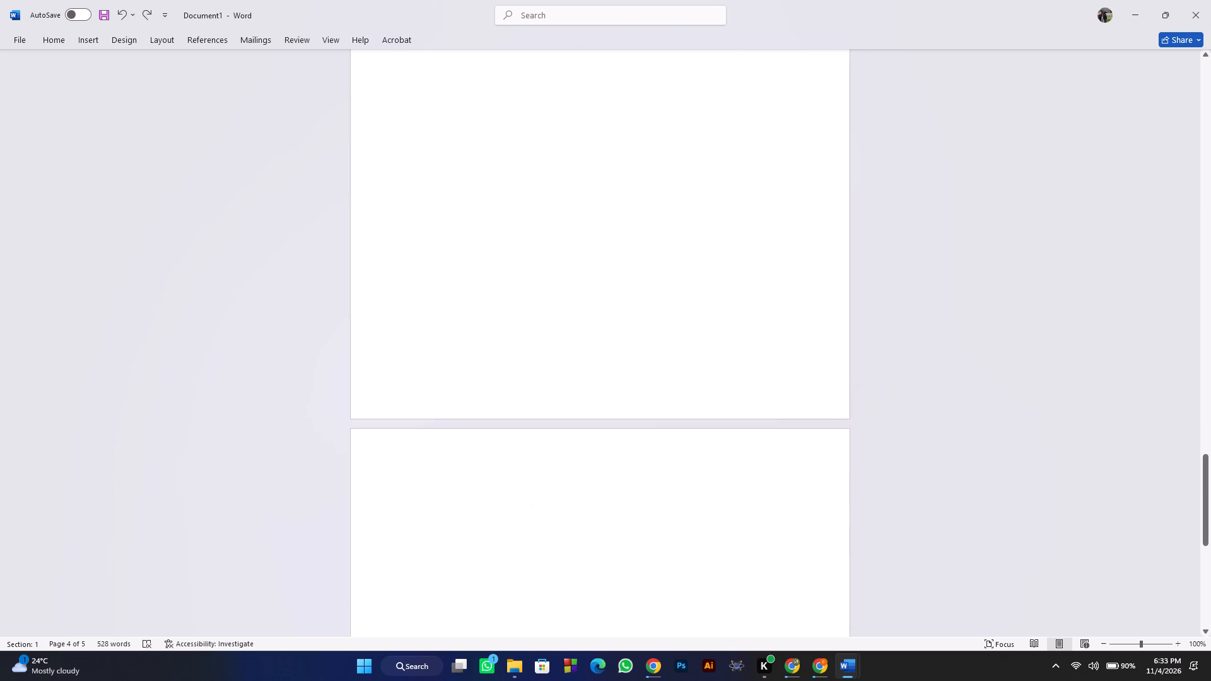
left_click(379, 477)
key("BackSpace")
key("BackSpace")
scroll(411, 373, "up", 3)
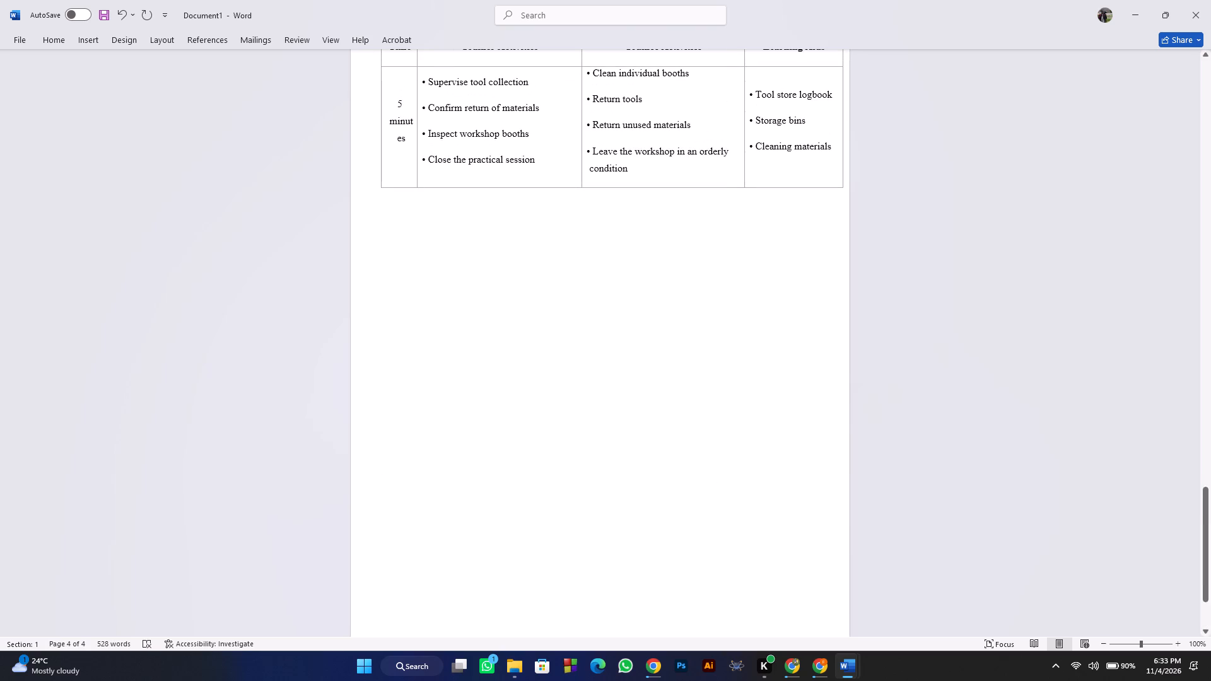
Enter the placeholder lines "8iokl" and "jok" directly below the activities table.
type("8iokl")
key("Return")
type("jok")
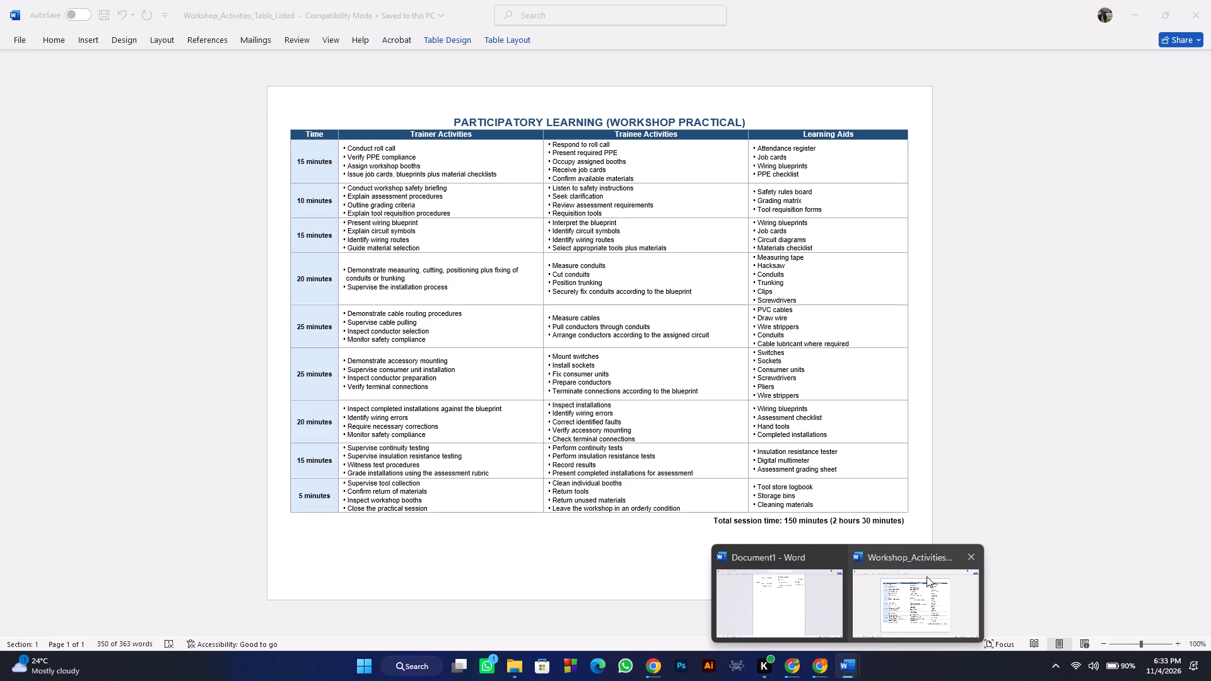
Close the Workshop_Activities_Table_Listed document.
left_click(968, 552)
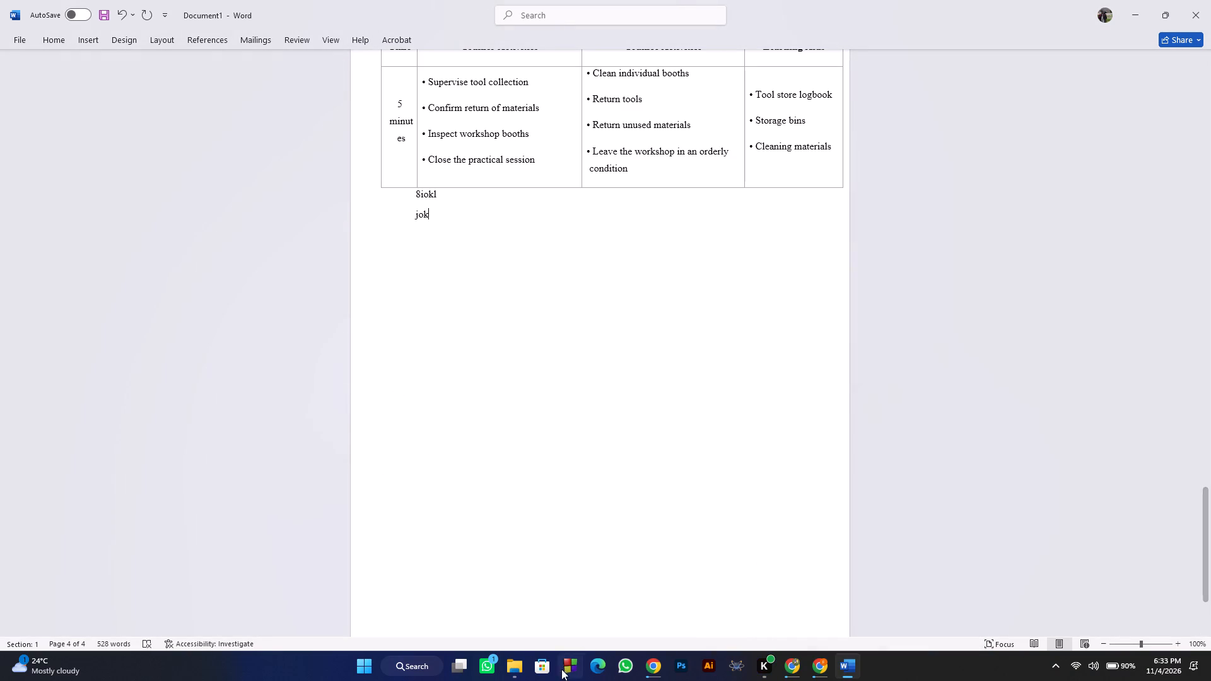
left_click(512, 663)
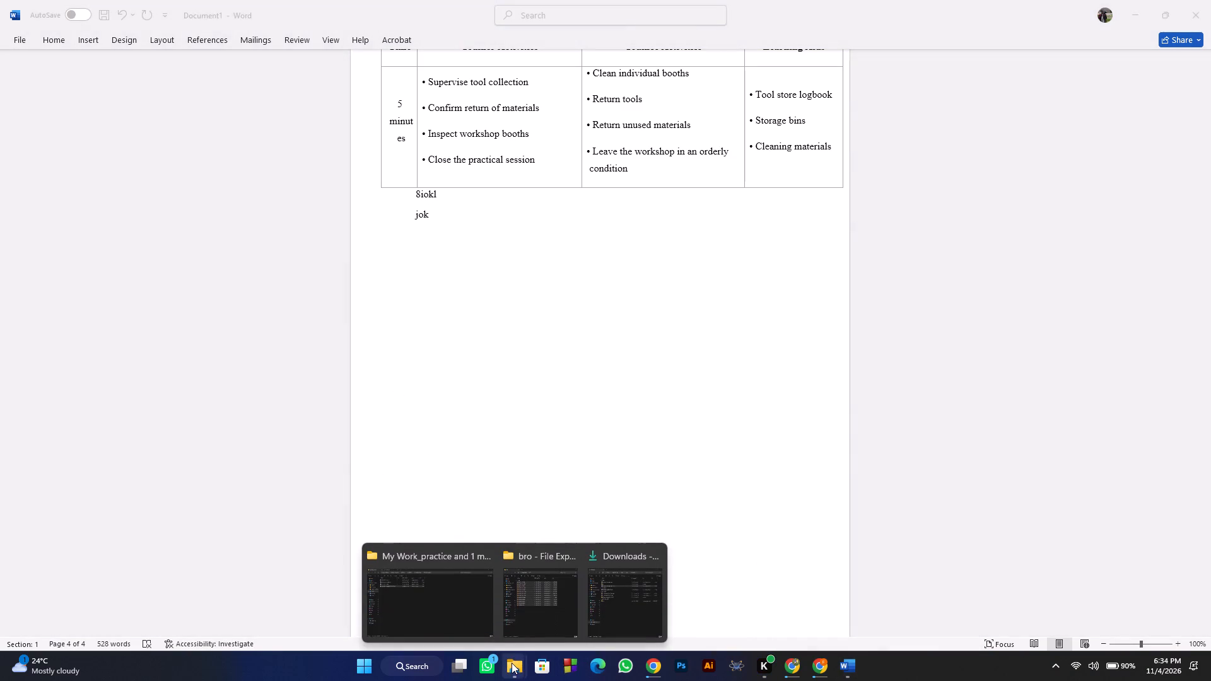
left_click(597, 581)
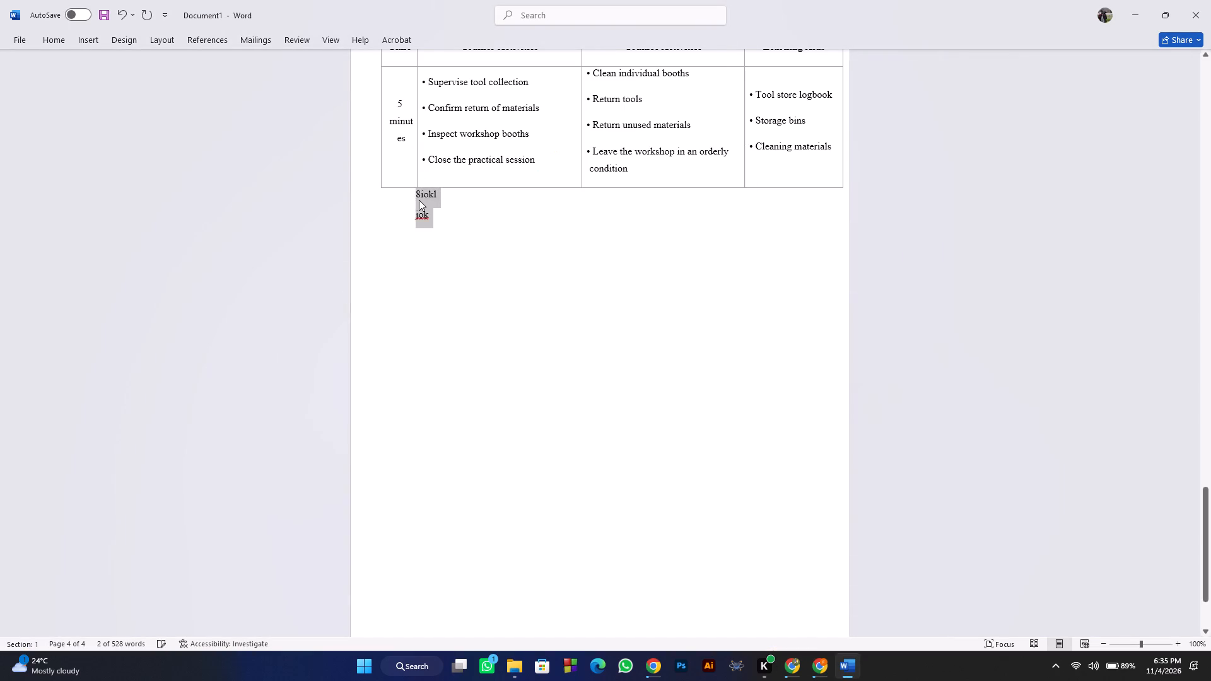
key("ctrl+v")
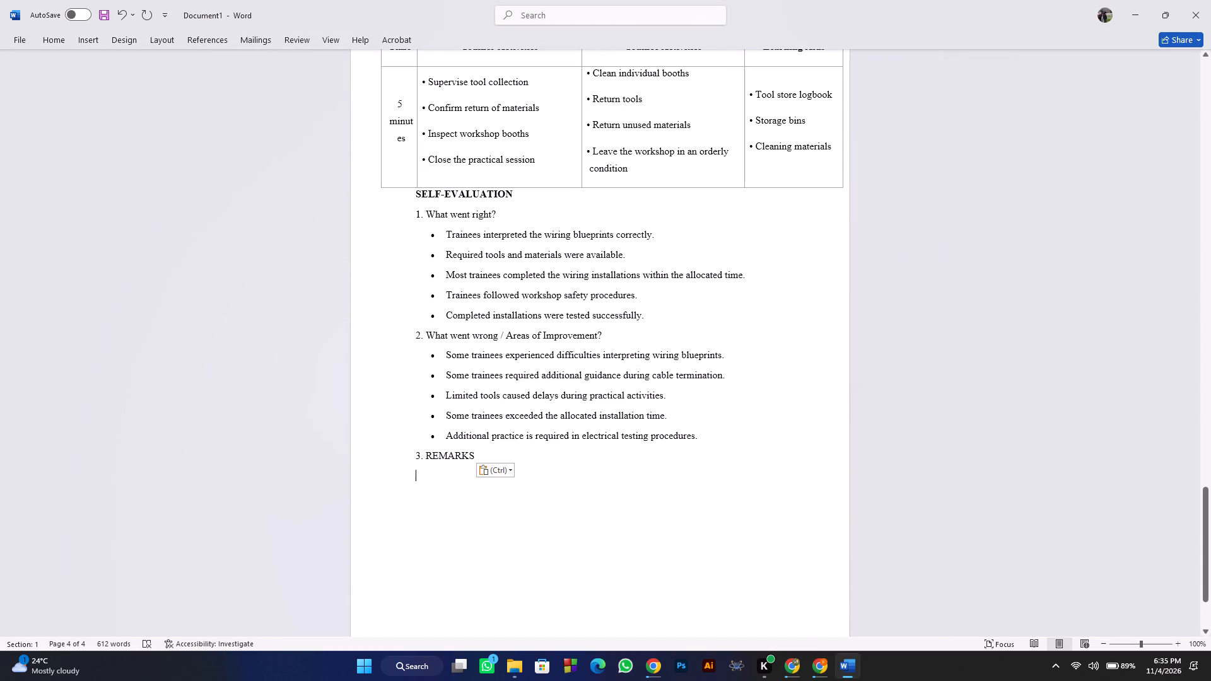
Insert a blank line between the activities table and the SELF-EVALUATION heading.
left_click(412, 192)
key("Return")
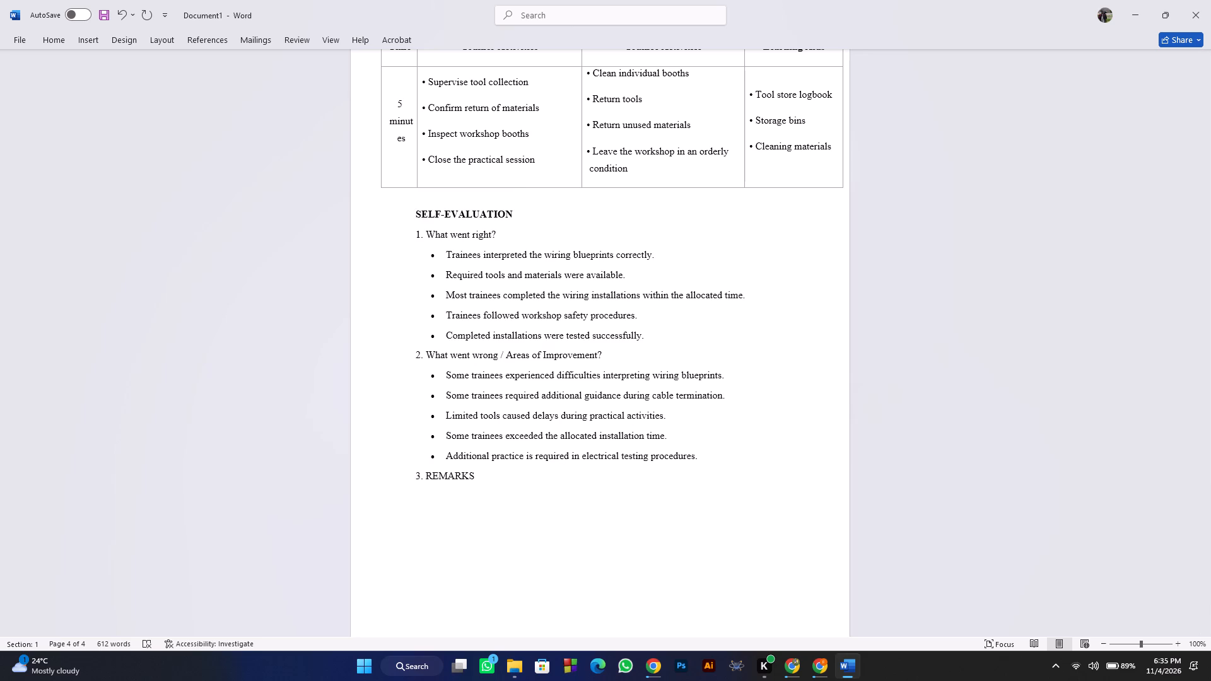
key("BackSpace")
key("Return")
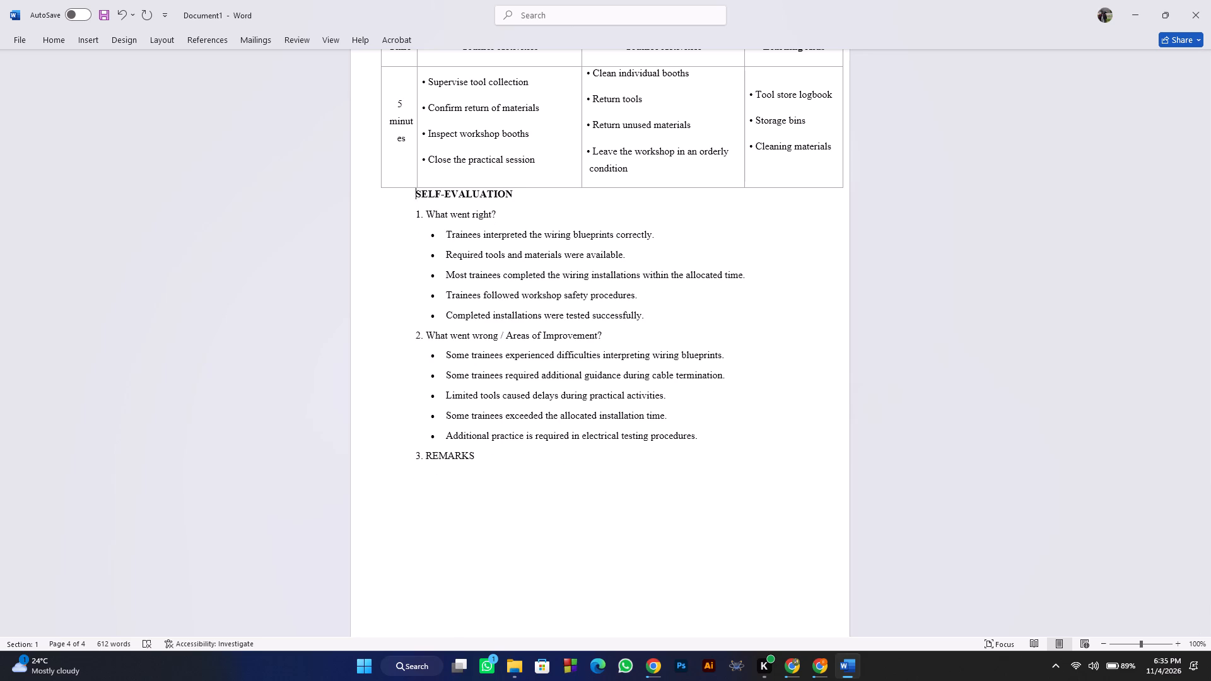
Delete the bullet points under "What went right?" and "What went wrong / Areas of Improvement?", keeping only the numbered headings.
left_click_drag(421, 250, 422, 250)
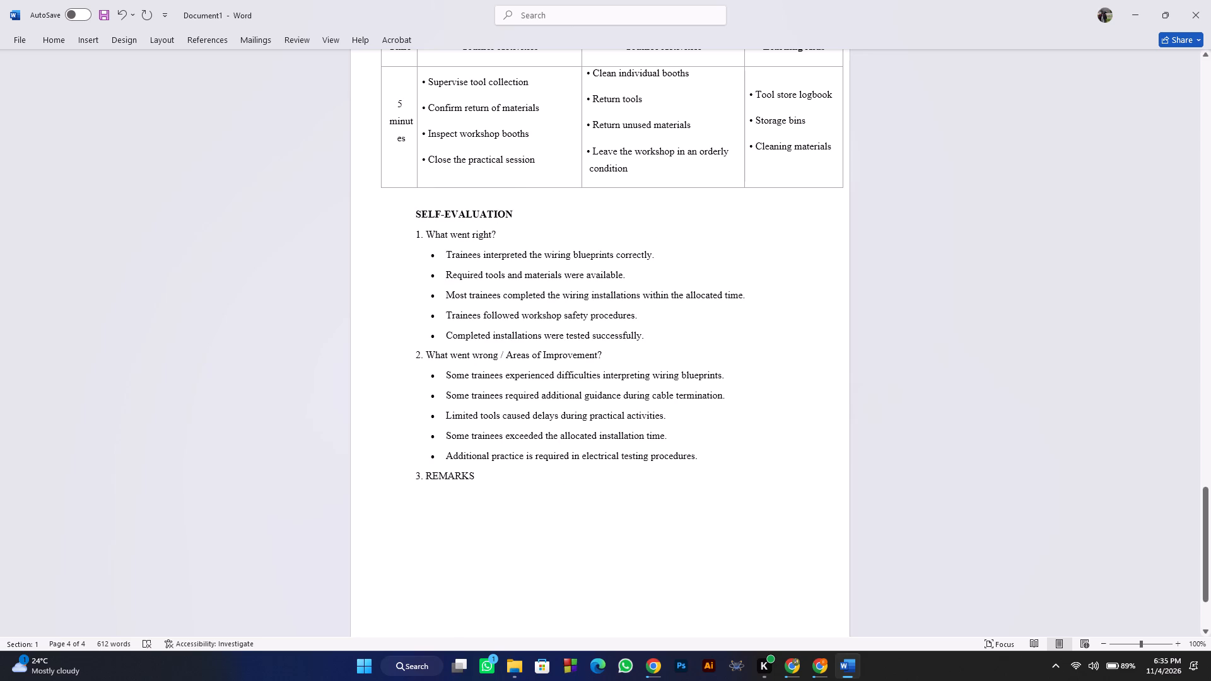
left_click_drag(422, 250, 646, 337)
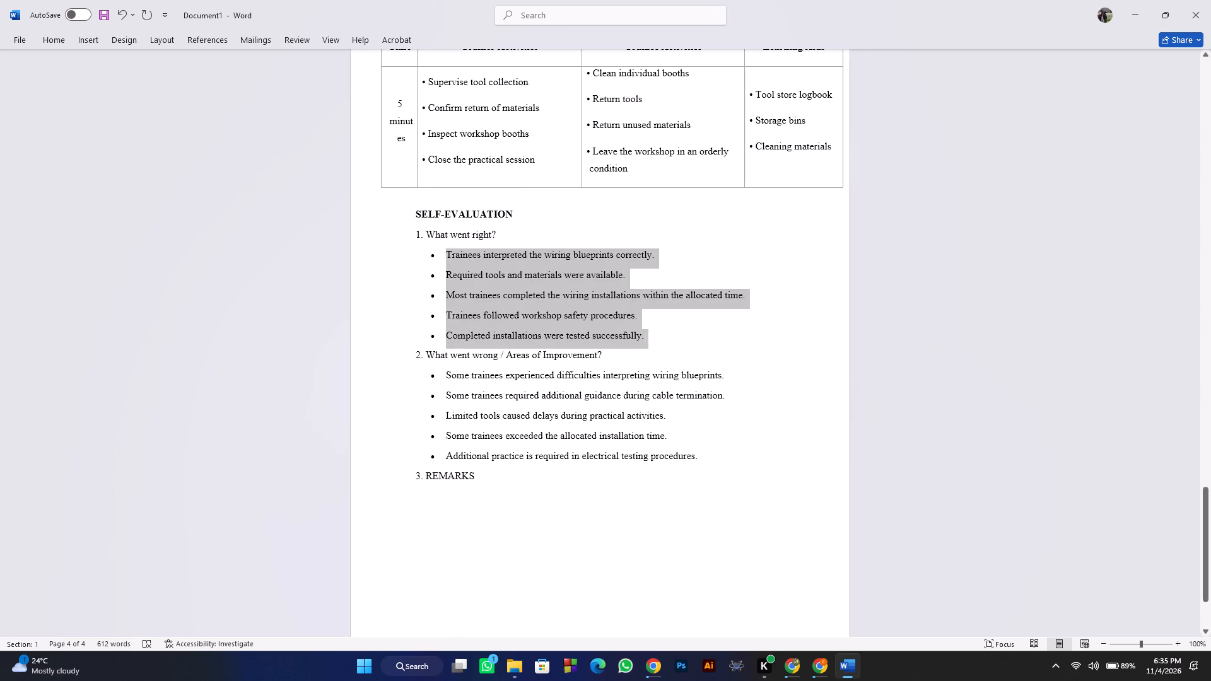
left_click_drag(646, 337, 648, 336)
key("BackSpace")
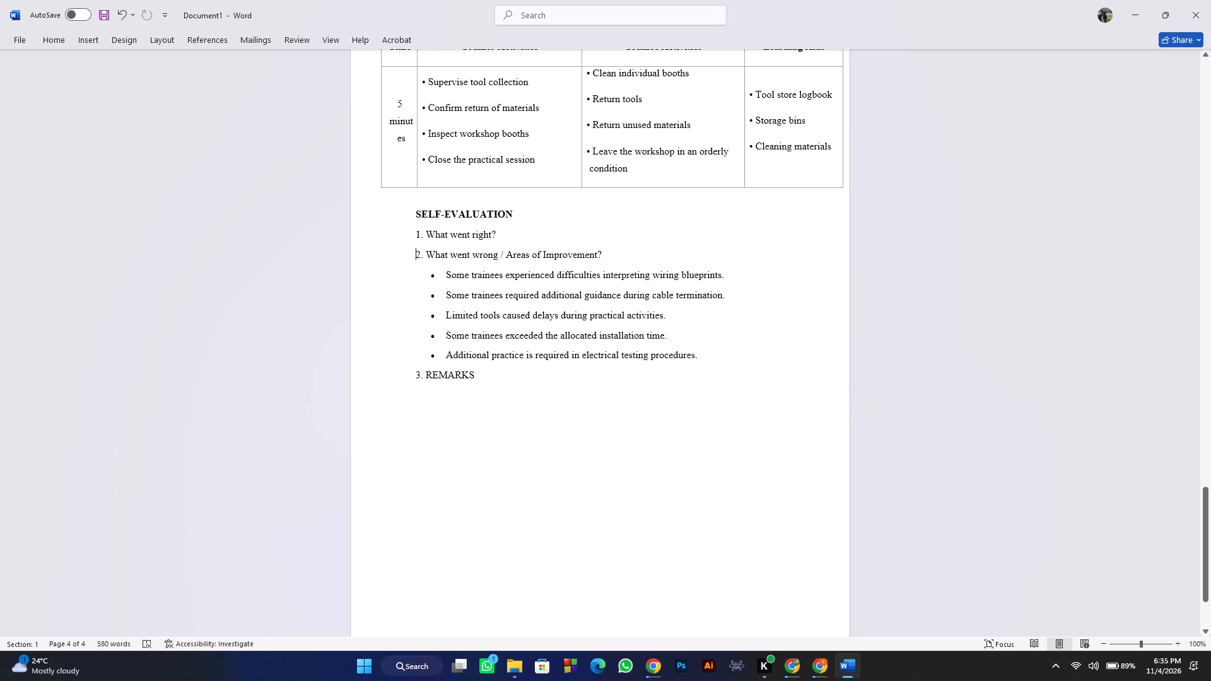
left_click_drag(425, 269, 689, 363)
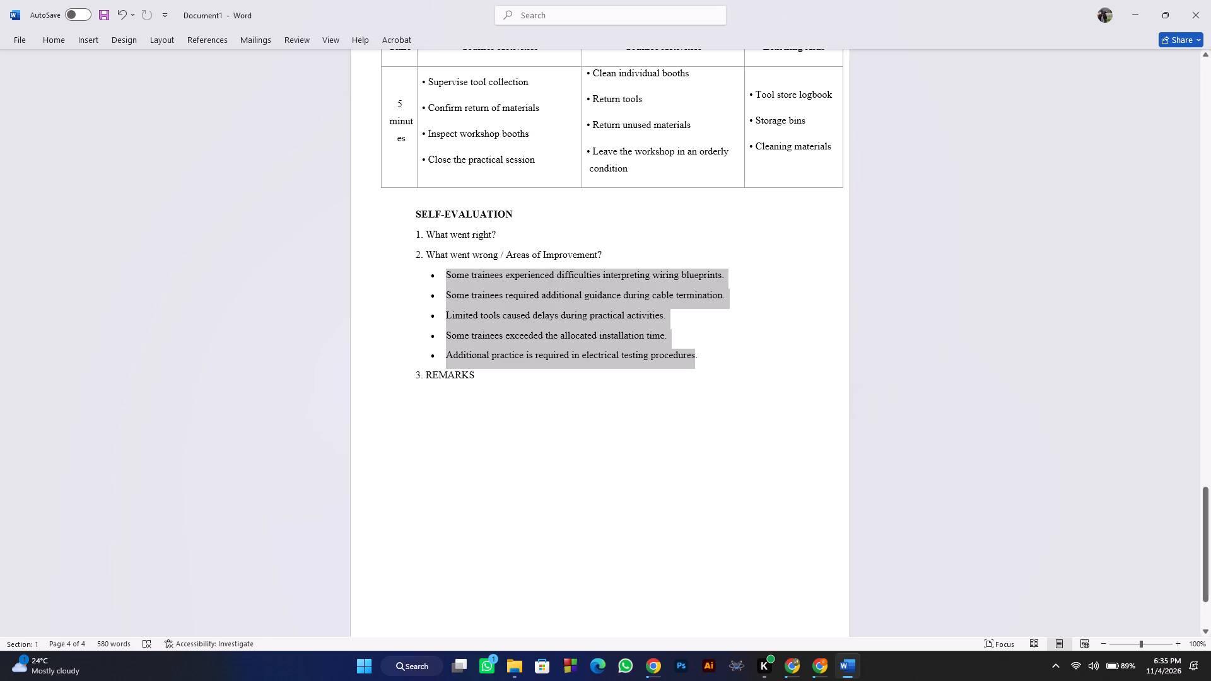
left_click_drag(689, 363, 700, 364)
key("BackSpace")
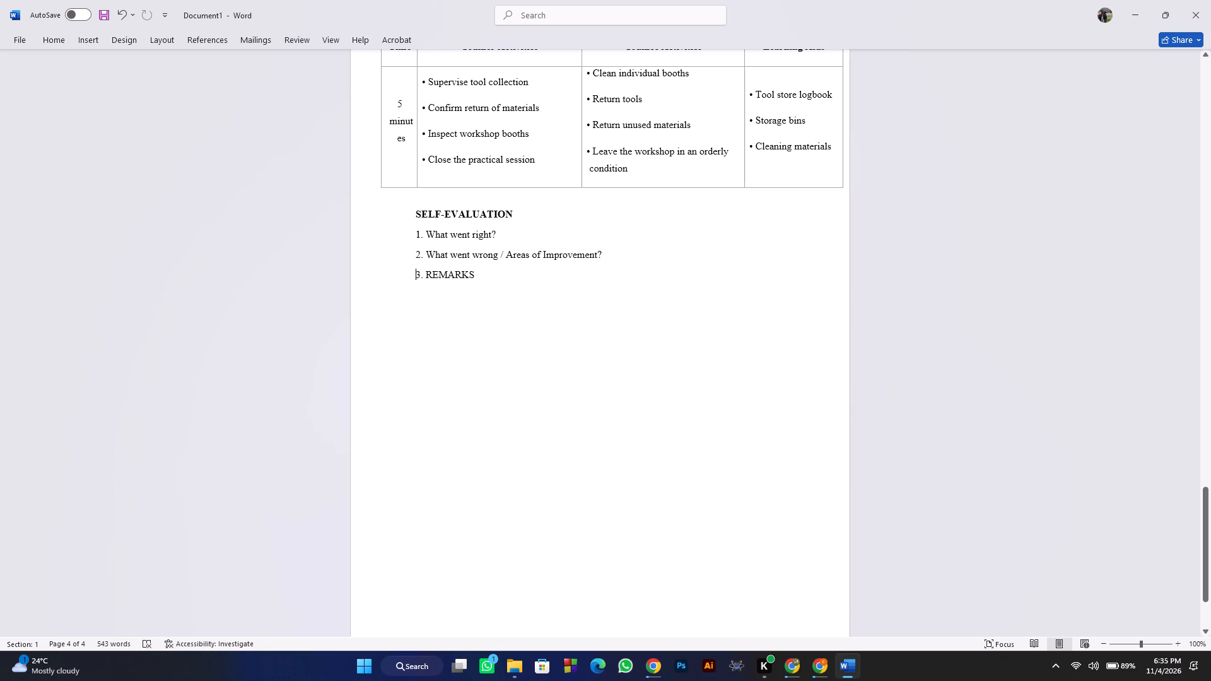
Add a dotted answer line on a new line below "1. What went right?" in the SELF-EVALUATION section.
left_click(498, 233)
key("Return")
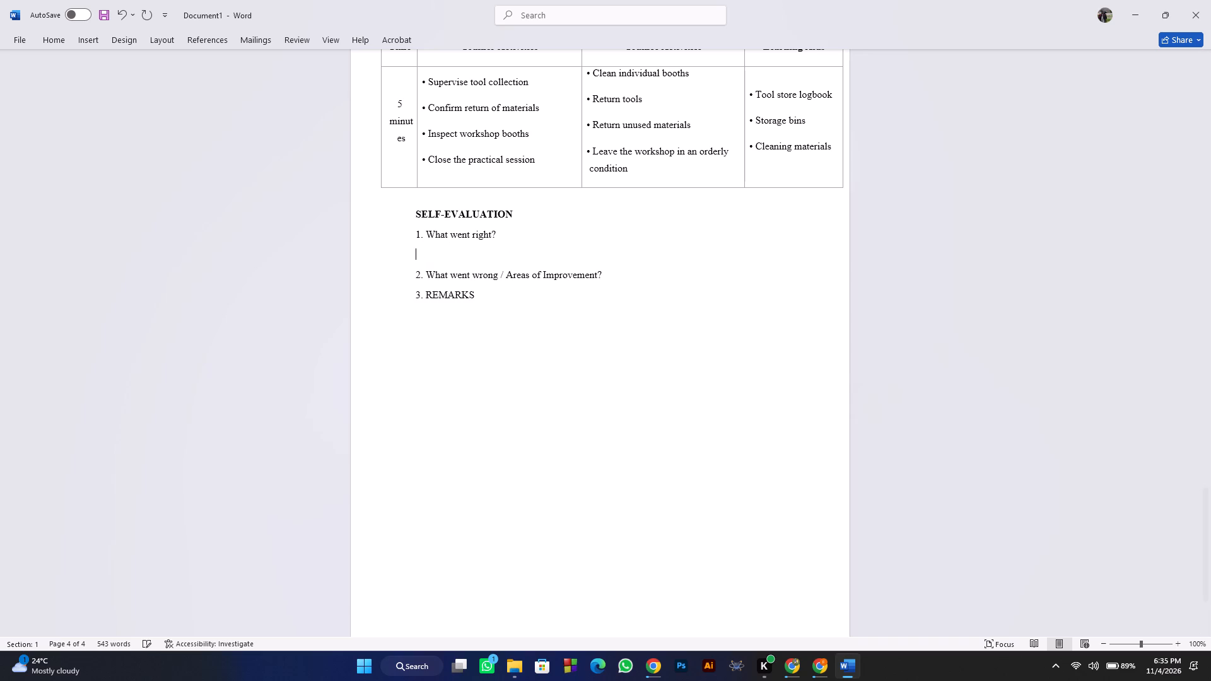
key("period")
key("period")
key("period")
key("period")
key("period")
key("period")
key("period")
key("period")
key("period")
key("period")
key("period")
key("period")
key("period")
key("period")
key("period")
key("period")
key("period")
key("period")
key("period")
key("period")
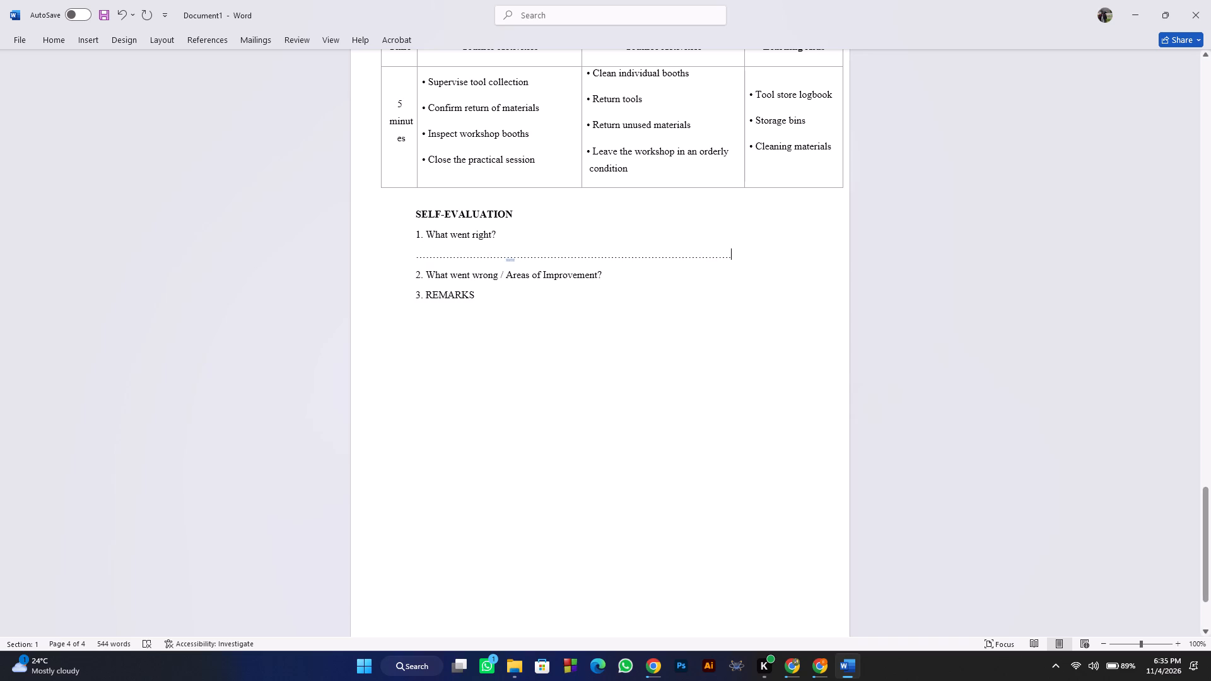
Shorten the second self-evaluation heading to "2. What went wrong?" by deleting "/ Areas of Improvement".
left_click_drag(503, 268, 516, 270)
left_click_drag(648, 308, 646, 301)
left_click_drag(595, 274, 577, 274)
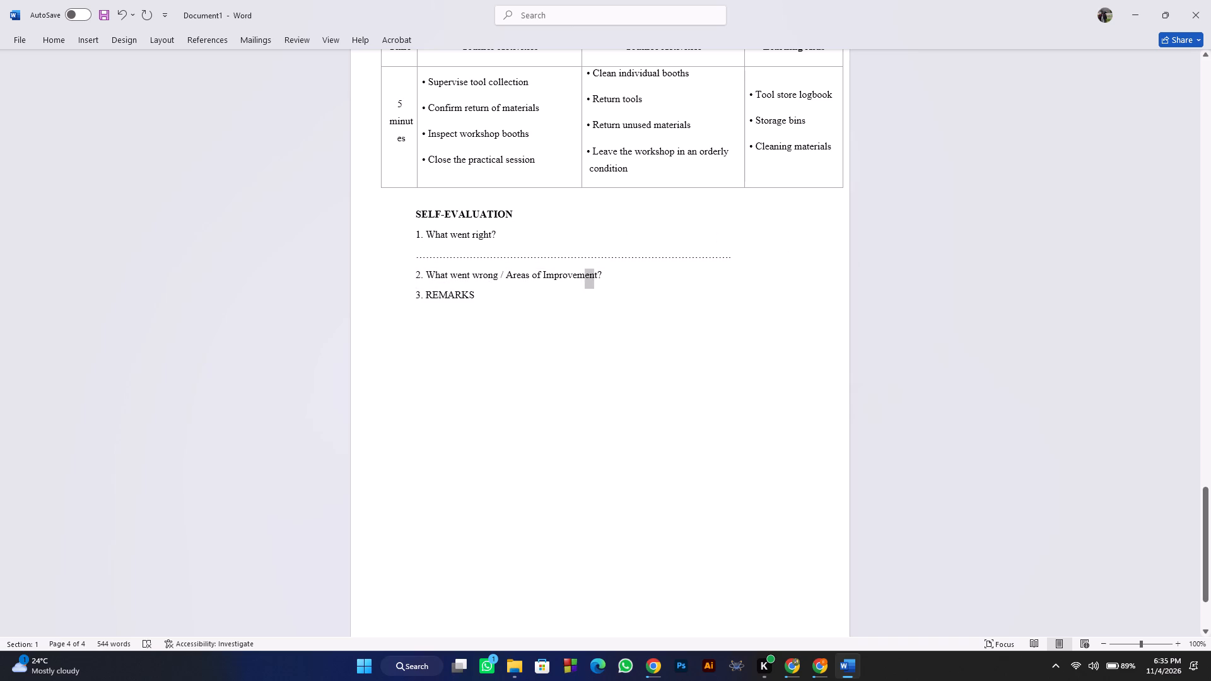
left_click_drag(577, 274, 506, 284)
left_click_drag(506, 284, 501, 277)
key("BackSpace")
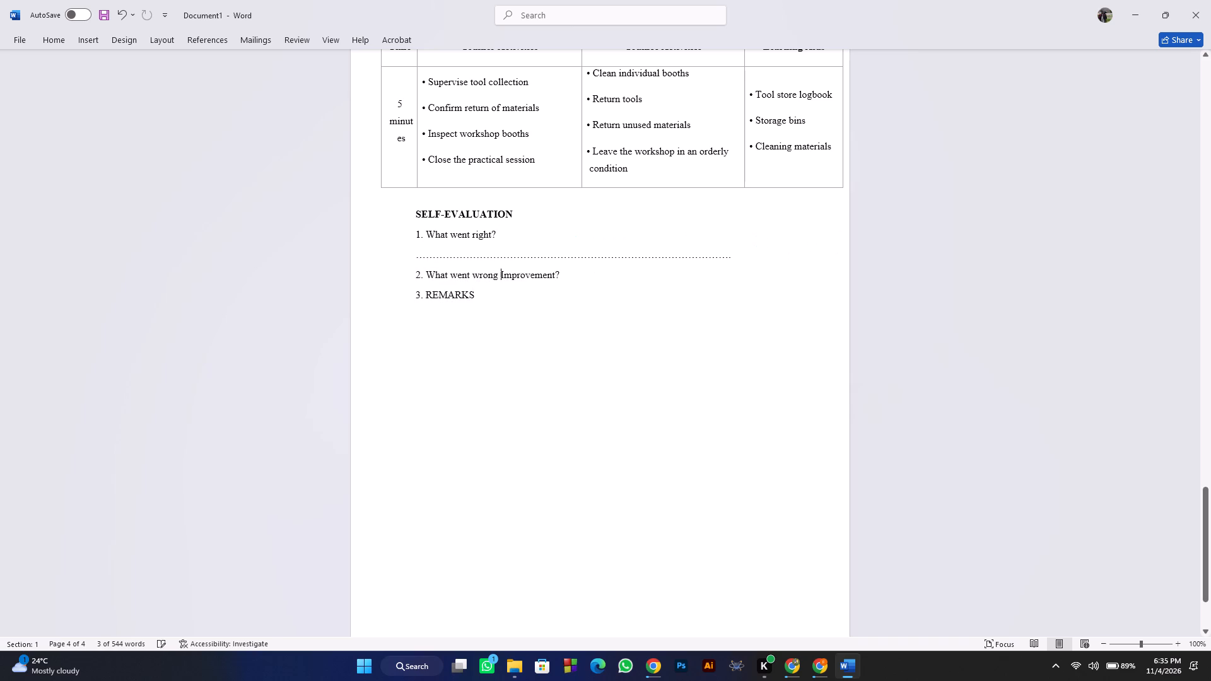
double_click(535, 278)
key("BackSpace")
Add a dotted answer line below "2. What went wrong?", adjusting its length to about match the line under the first question.
left_click(511, 279)
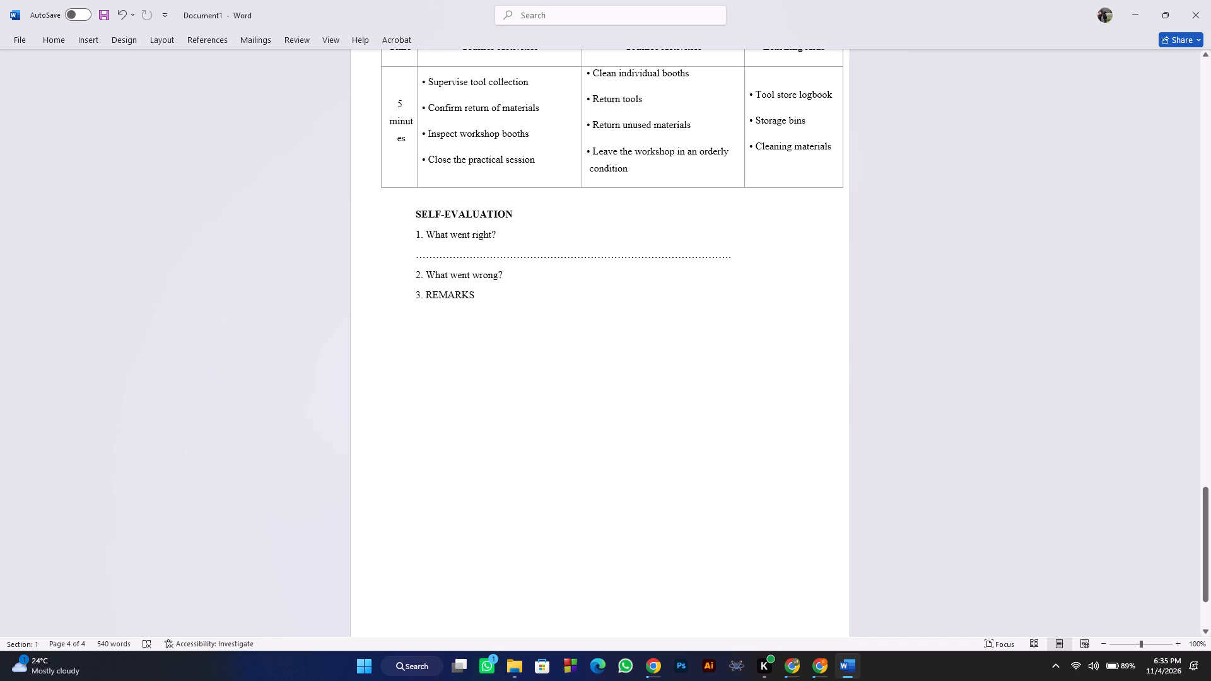
key("Return")
key("period")
key("period")
key("period")
key("period")
key("period")
key("period")
key("period")
key("period")
key("period")
key("period")
key("period")
key("period")
key("period")
key("period")
key("period")
key("period")
key("period")
key("period")
key("period")
key("period")
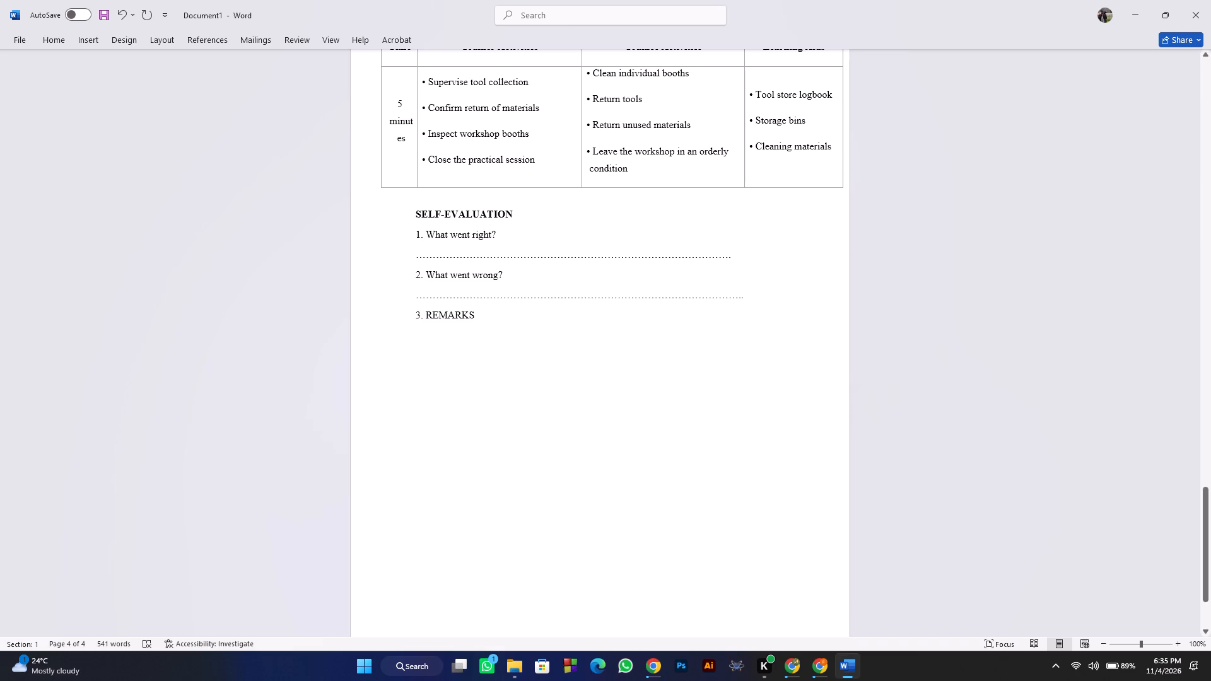
key("BackSpace")
key("BackSpace")
key("BackSpace")
key("BackSpace")
key("period")
key("period")
key("period")
key("period")
key("period")
key("period")
key("period")
key("period")
key("period")
key("period")
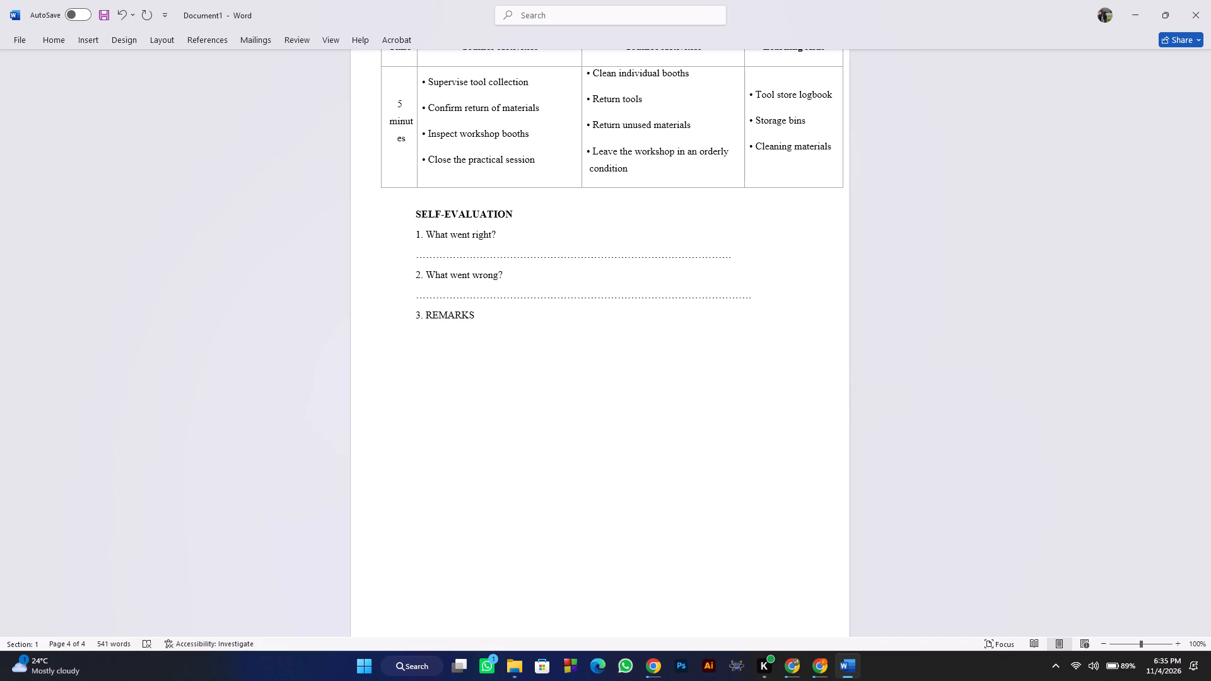
key("BackSpace")
key("BackSpace")
key("BackSpace")
Add a dotted answer line of matching length below the "3. REMARKS" heading.
left_click(497, 315)
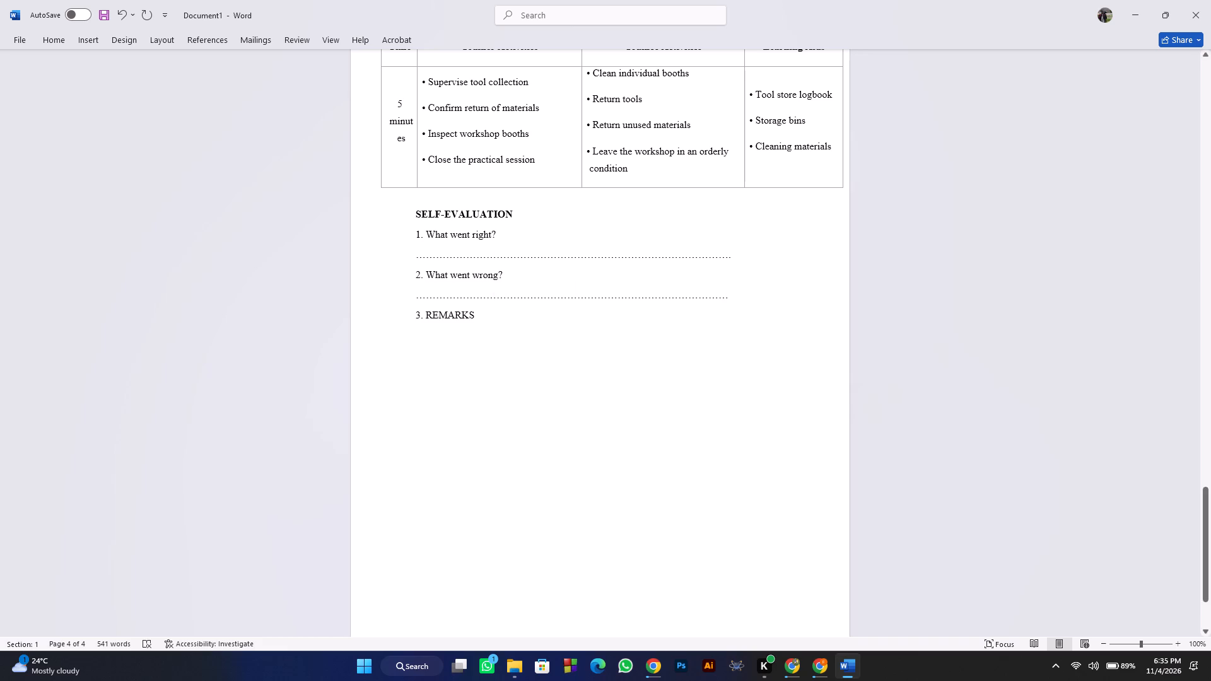
key("Return")
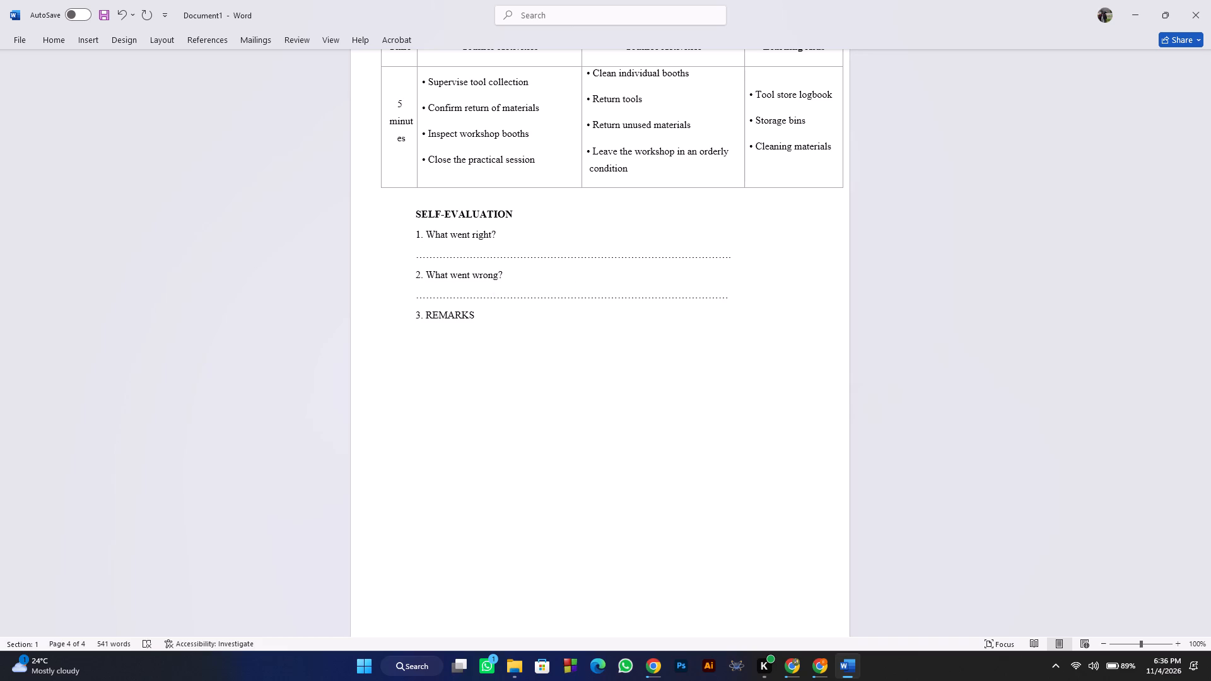
key("period")
key("period")
key("period")
key("period")
key("period")
key("period")
key("period")
key("period")
key("period")
key("period")
key("period")
key("period")
key("period")
key("period")
key("period")
key("period")
key("period")
key("period")
key("period")
key("period")
type("..")
Remove the numbers from the "What went right?", "What went wrong?" and "REMARKS" headings.
left_click(425, 235)
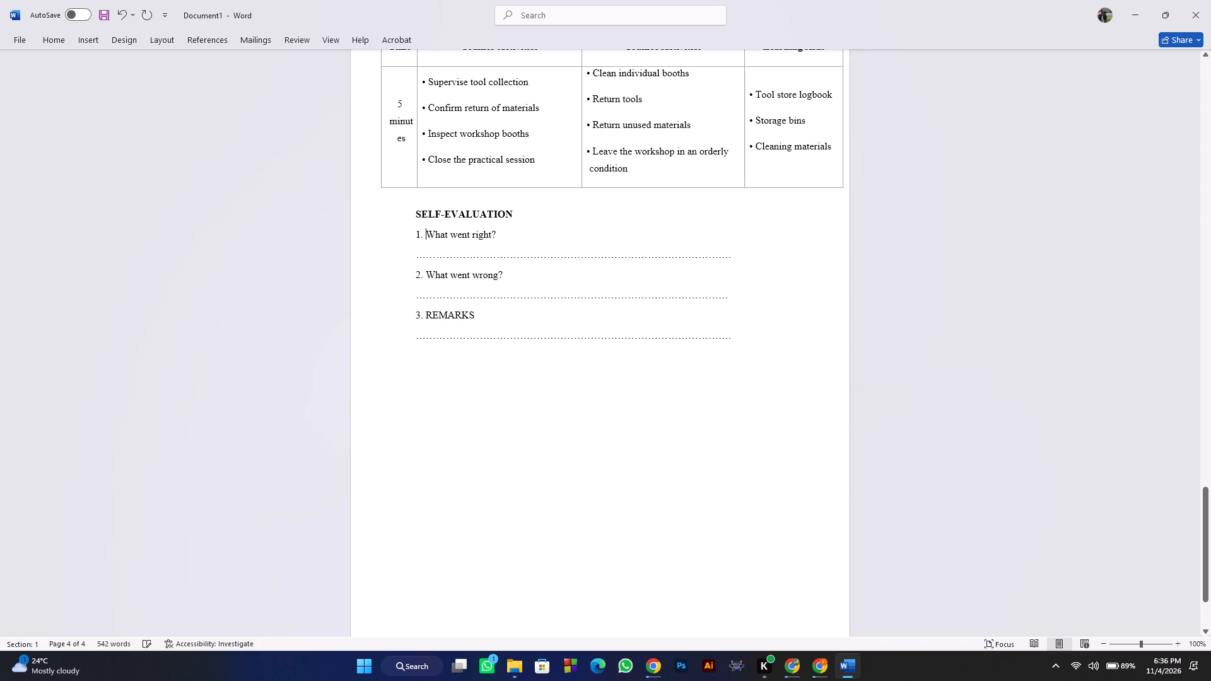
key("BackSpace")
key("BackSpace")
key("BackSpace")
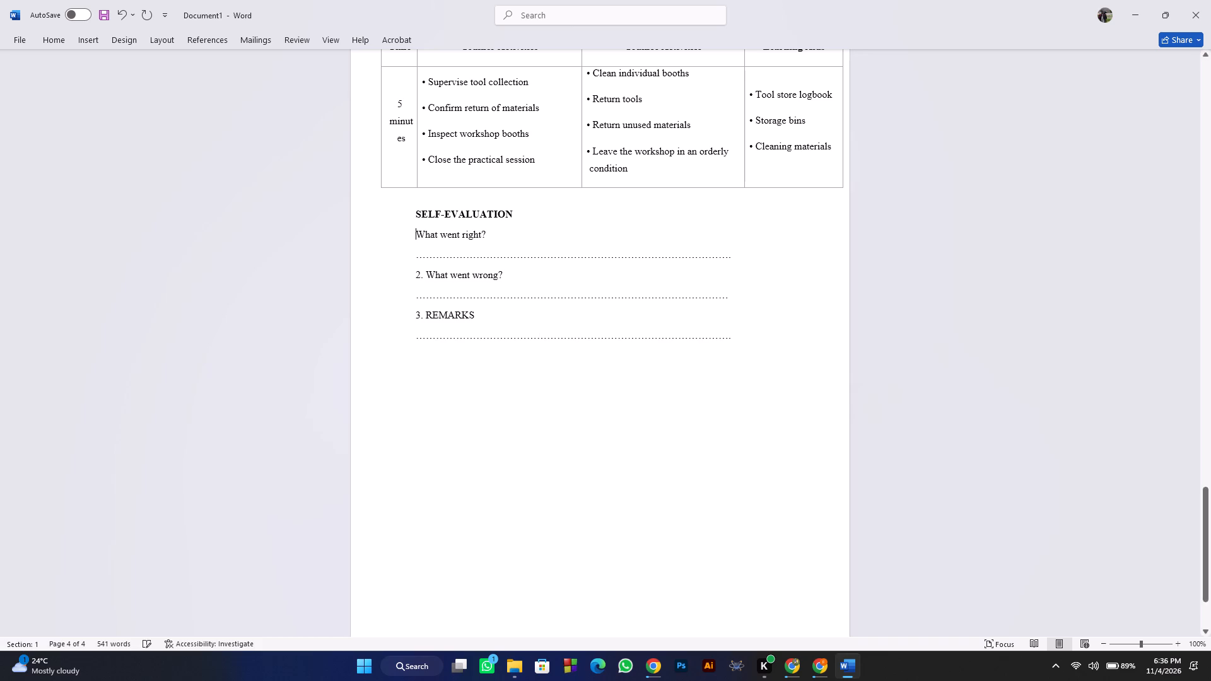
left_click(428, 274)
key("BackSpace")
key("BackSpace")
key("BackSpace")
left_click(426, 320)
key("BackSpace")
key("BackSpace")
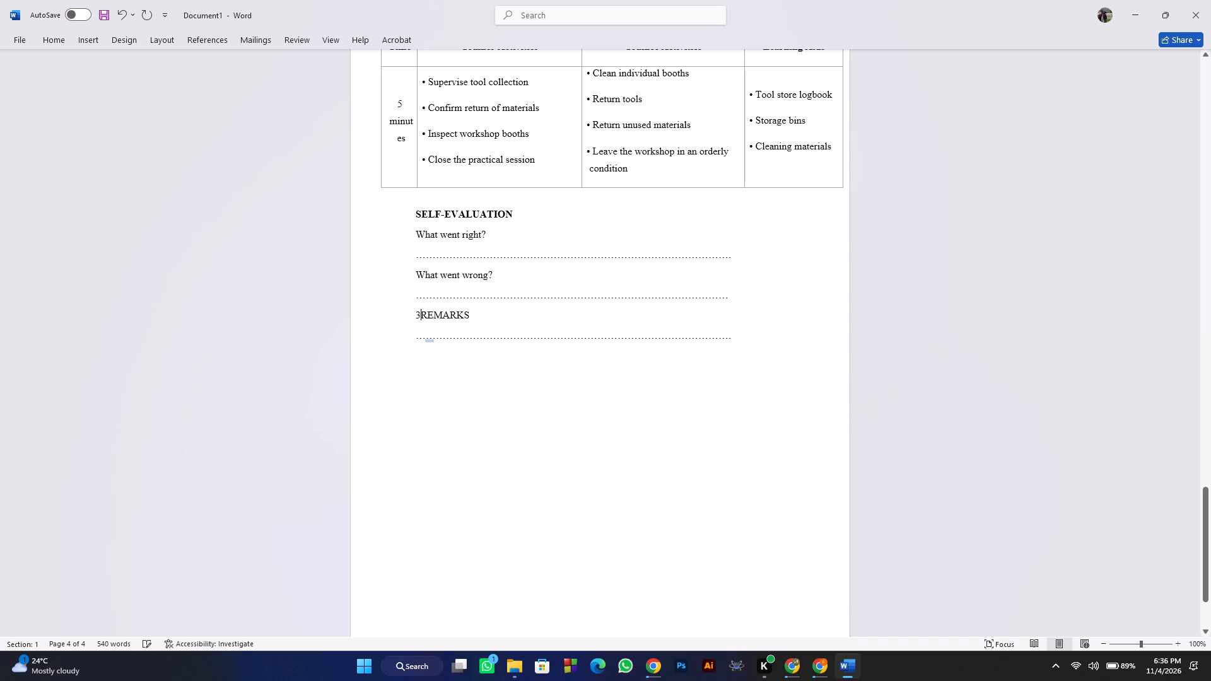
key("BackSpace")
Review the whole plan, from the self-evaluation section up to the header details and back down through the activities table.
scroll(433, 405, "down", 3)
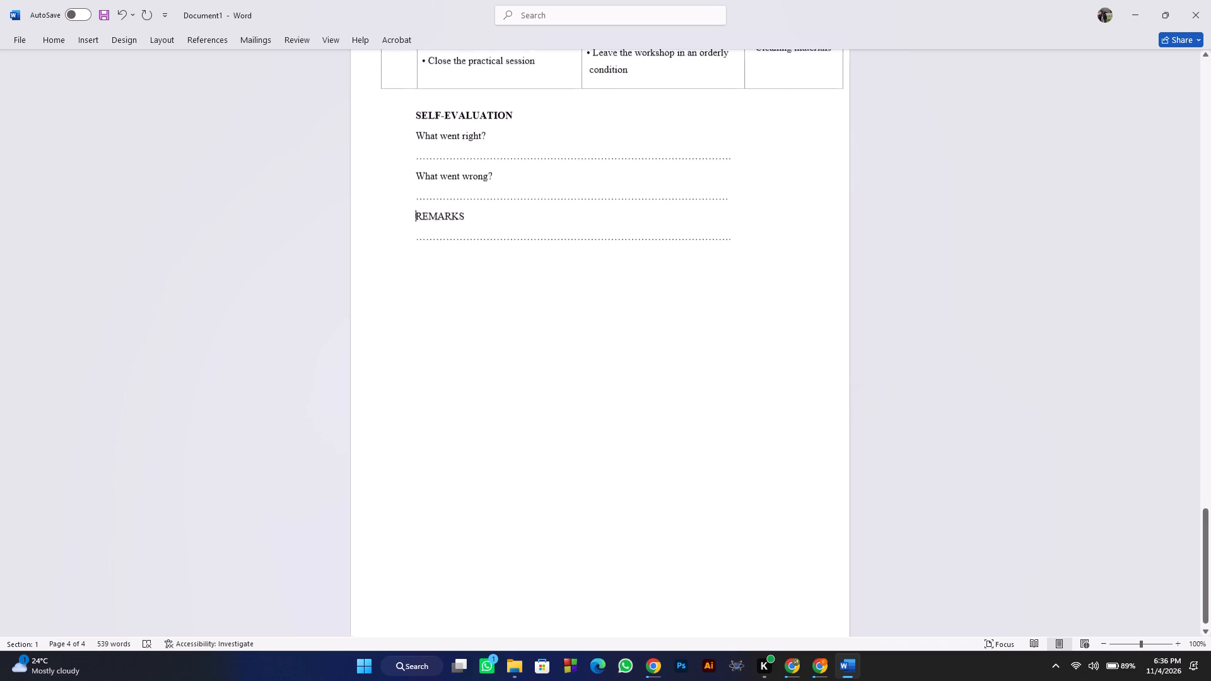
scroll(433, 405, "up", 11)
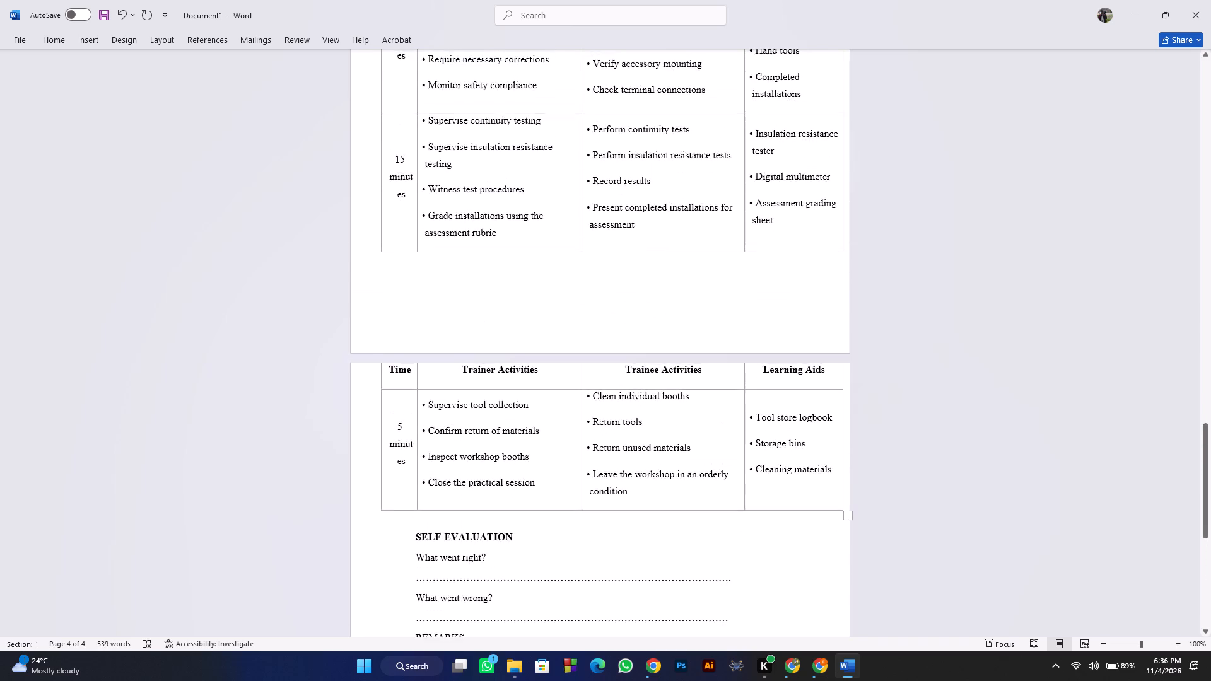
scroll(433, 402, "up", 18)
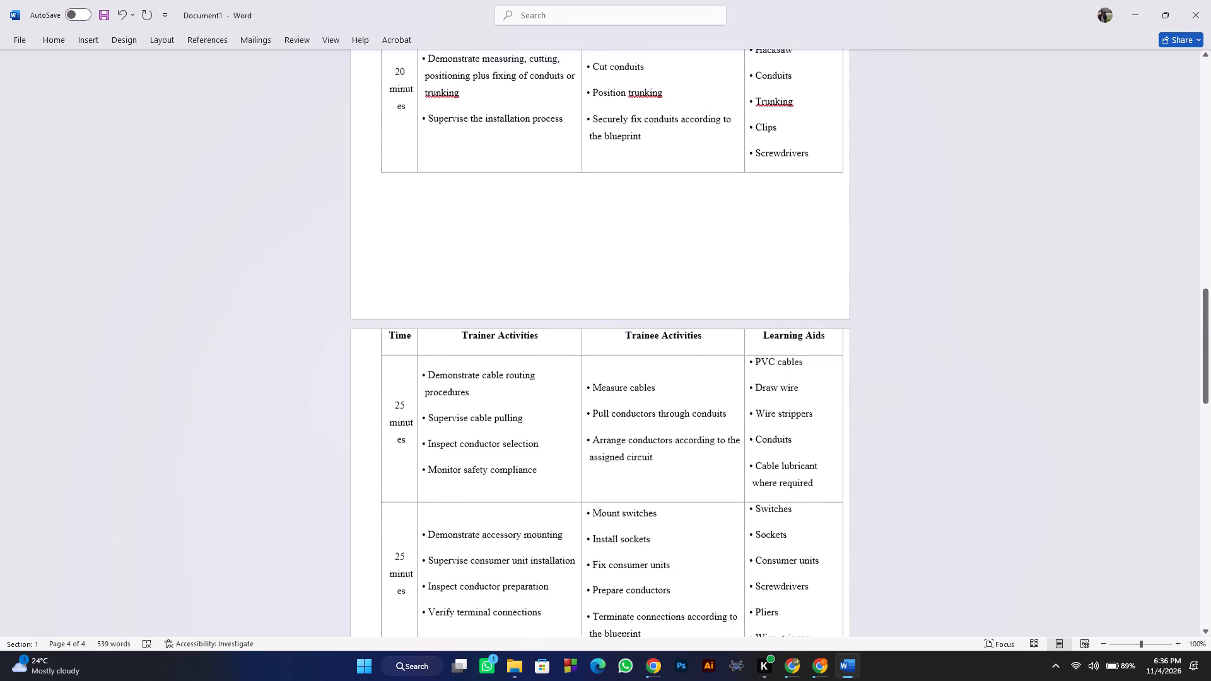
scroll(433, 395, "up", 16)
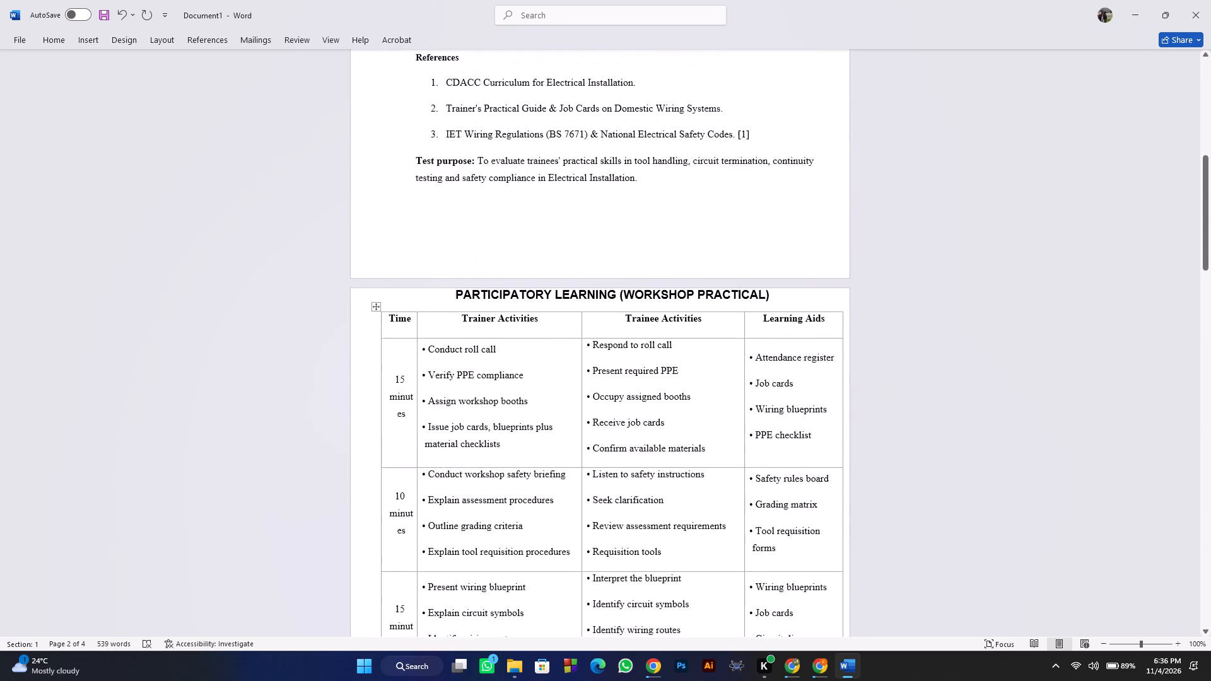
scroll(431, 392, "up", 6)
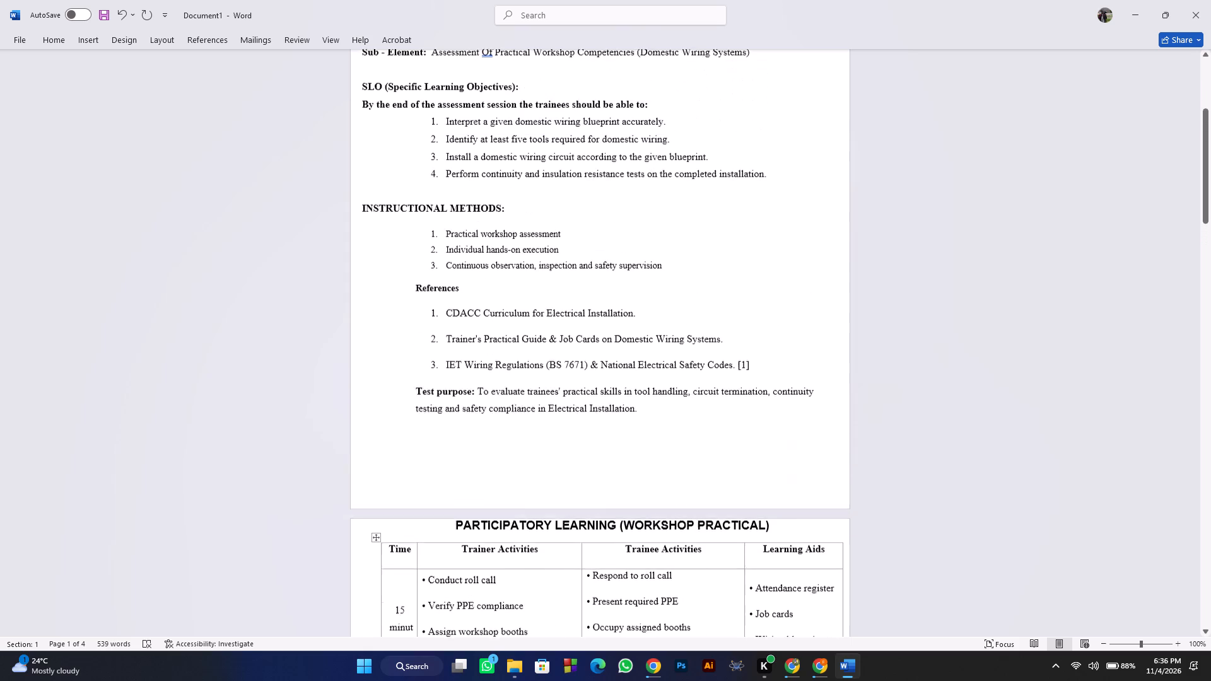
scroll(431, 392, "up", 8)
scroll(431, 378, "down", 7)
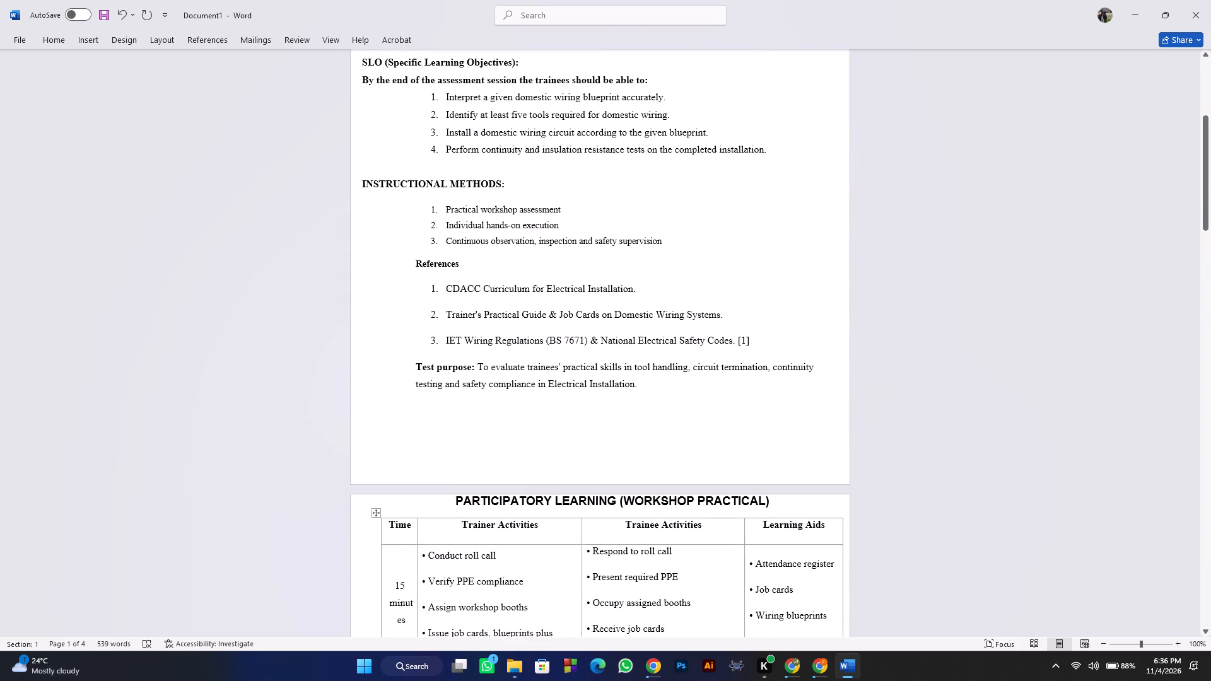
scroll(423, 370, "up", 8)
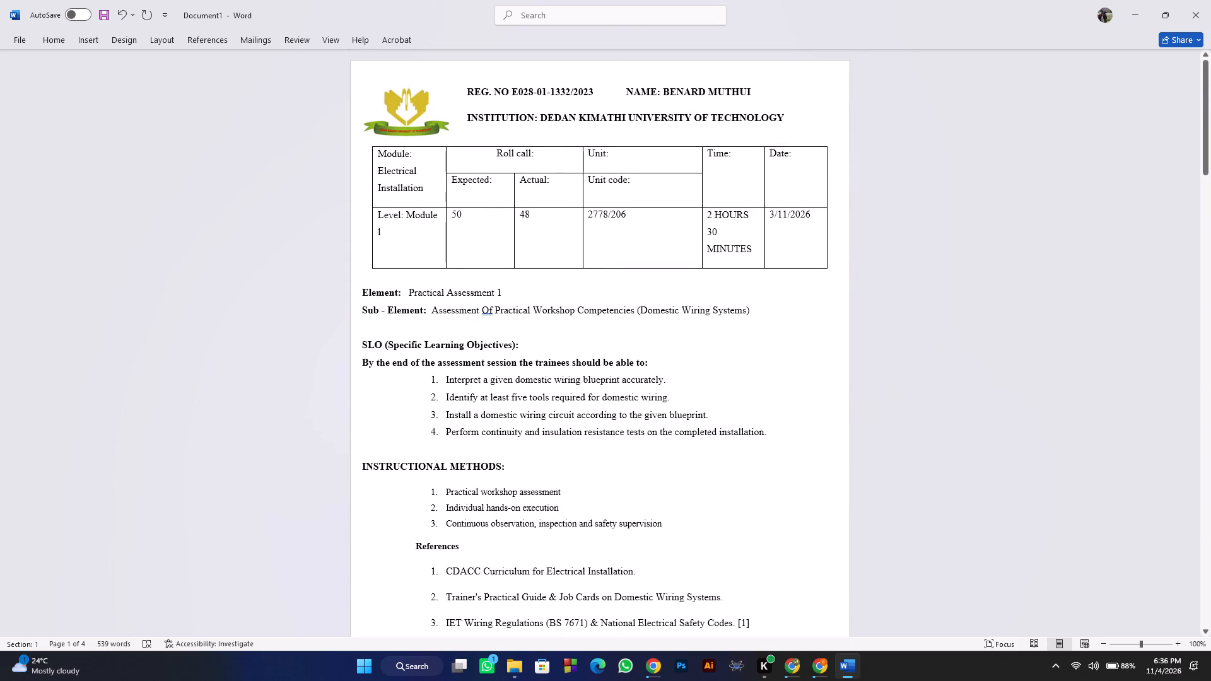
left_click(590, 220)
scroll(511, 335, "down", 5)
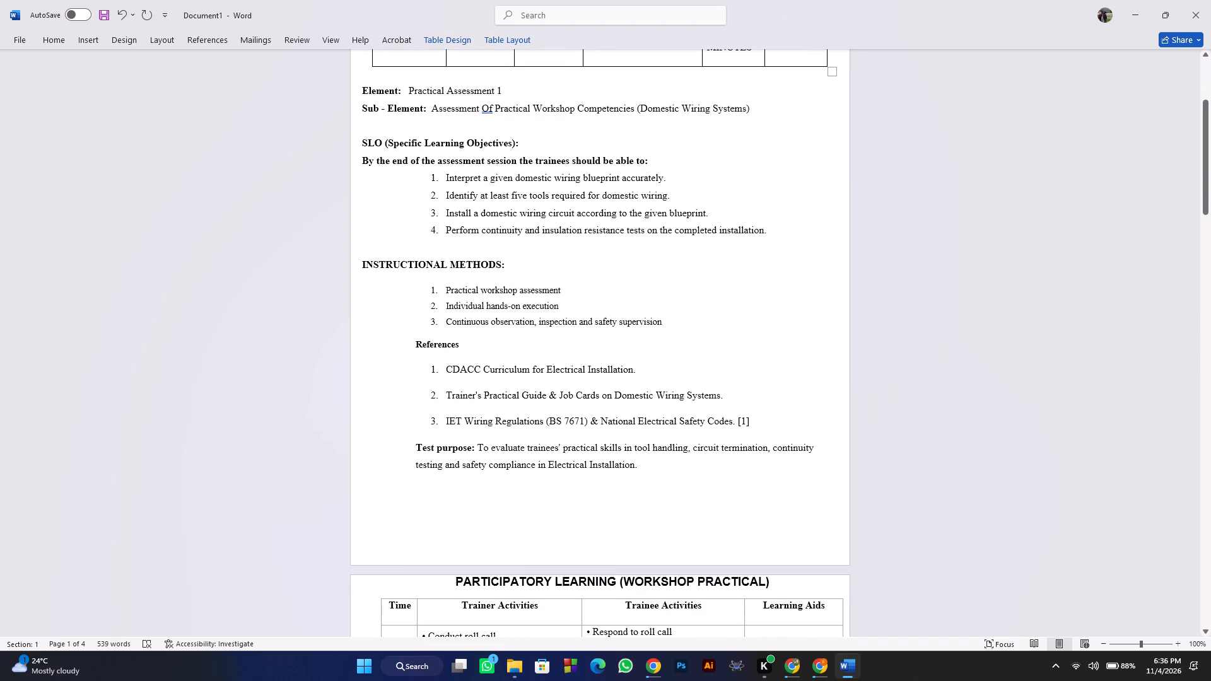
scroll(511, 337, "down", 6)
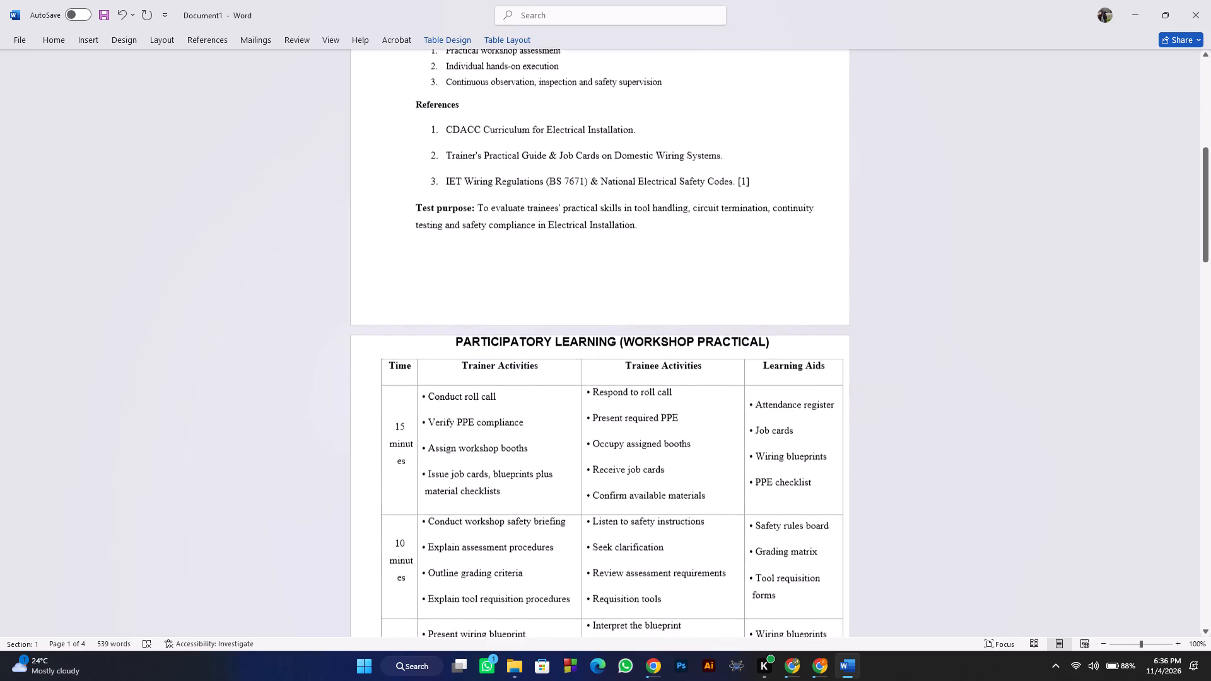
scroll(511, 342, "down", 2)
scroll(511, 342, "up", 1)
scroll(511, 342, "down", 1)
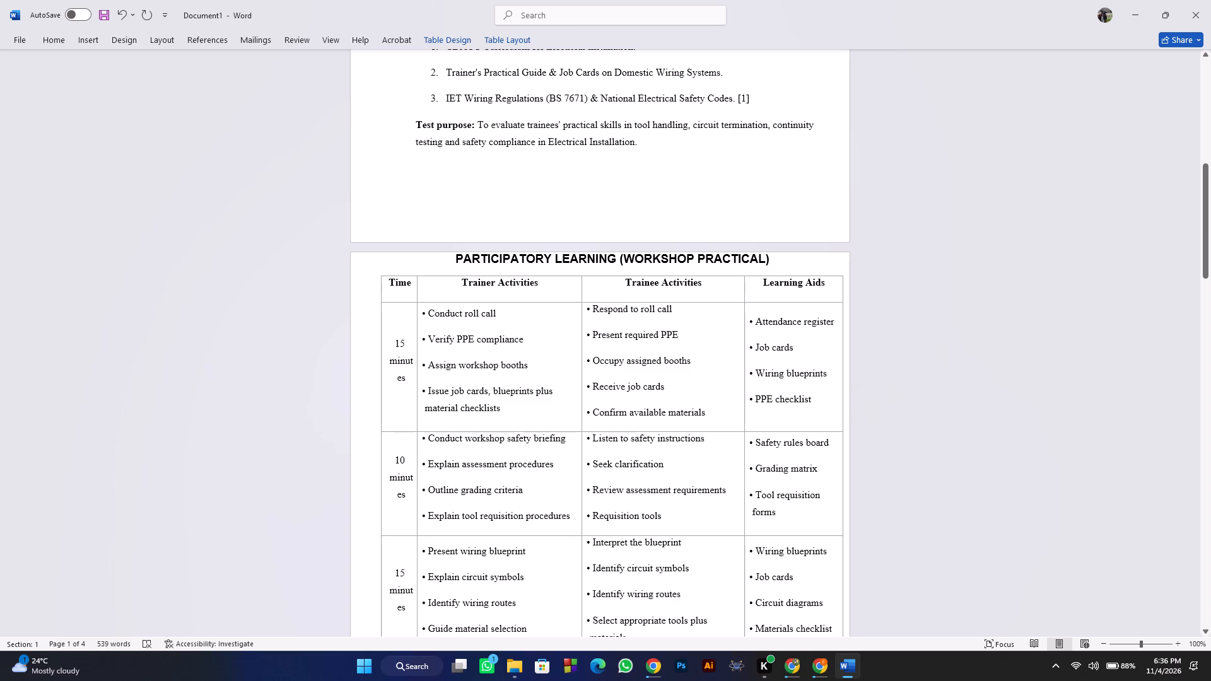
scroll(485, 400, "down", 2)
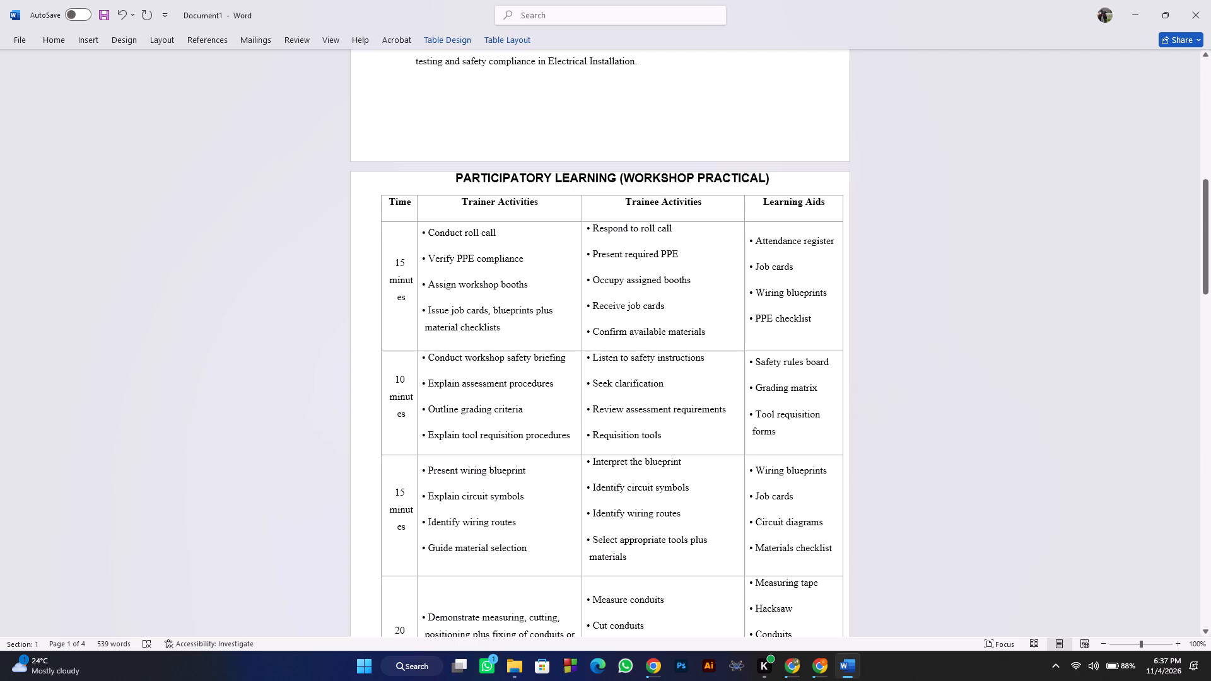
Extend the "Seek clarification" trainee activity in the 10-minute row to read "Seek clarification on the assessment procedures", reusing the trainer activity's wording.
left_click_drag(462, 383, 479, 382)
left_click_drag(479, 382, 545, 387)
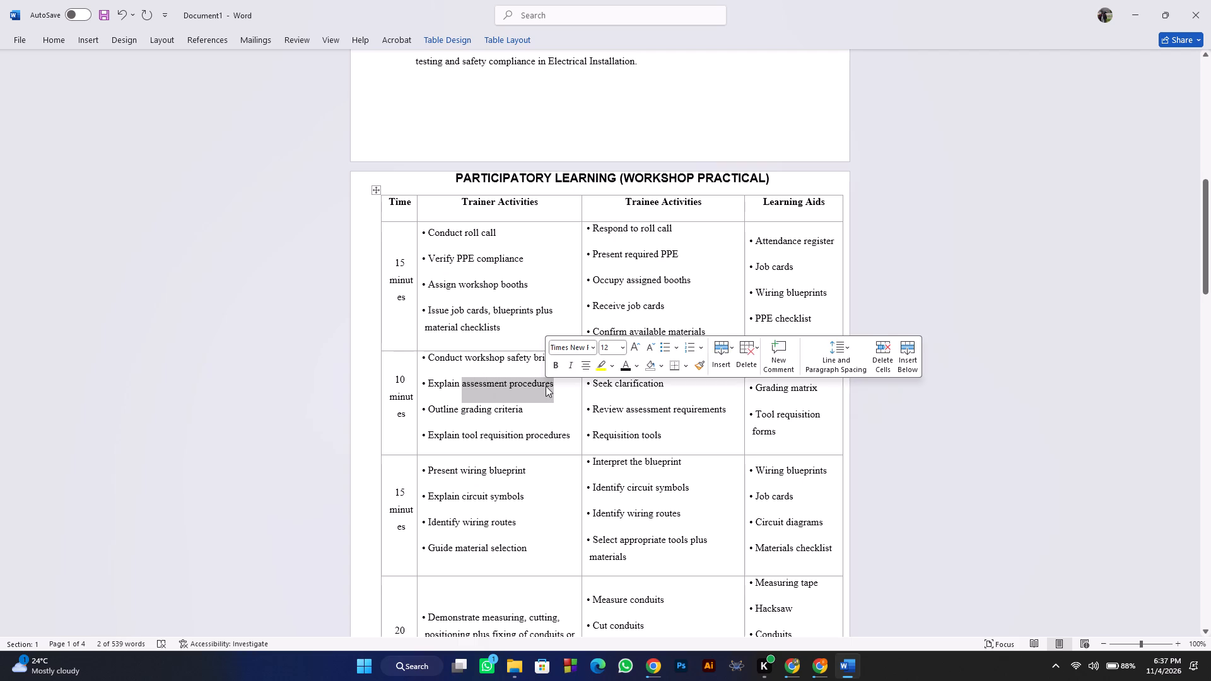
key("ctrl+c")
left_click(662, 394)
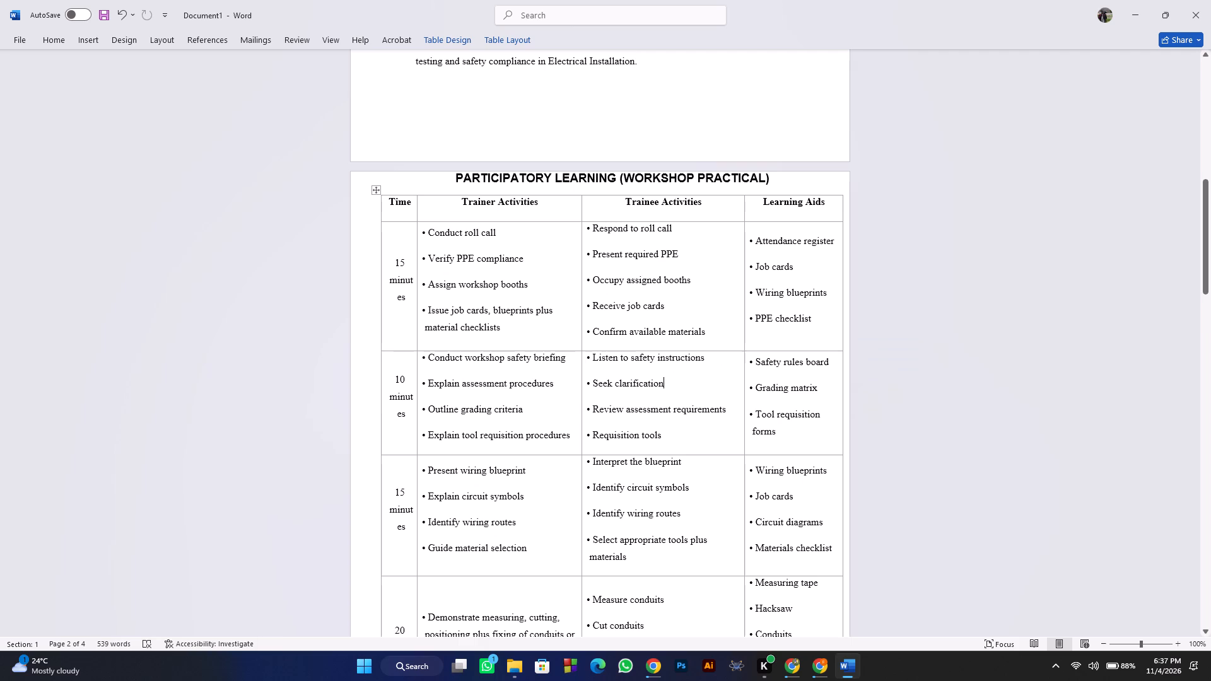
key("space")
type("on")
key("space")
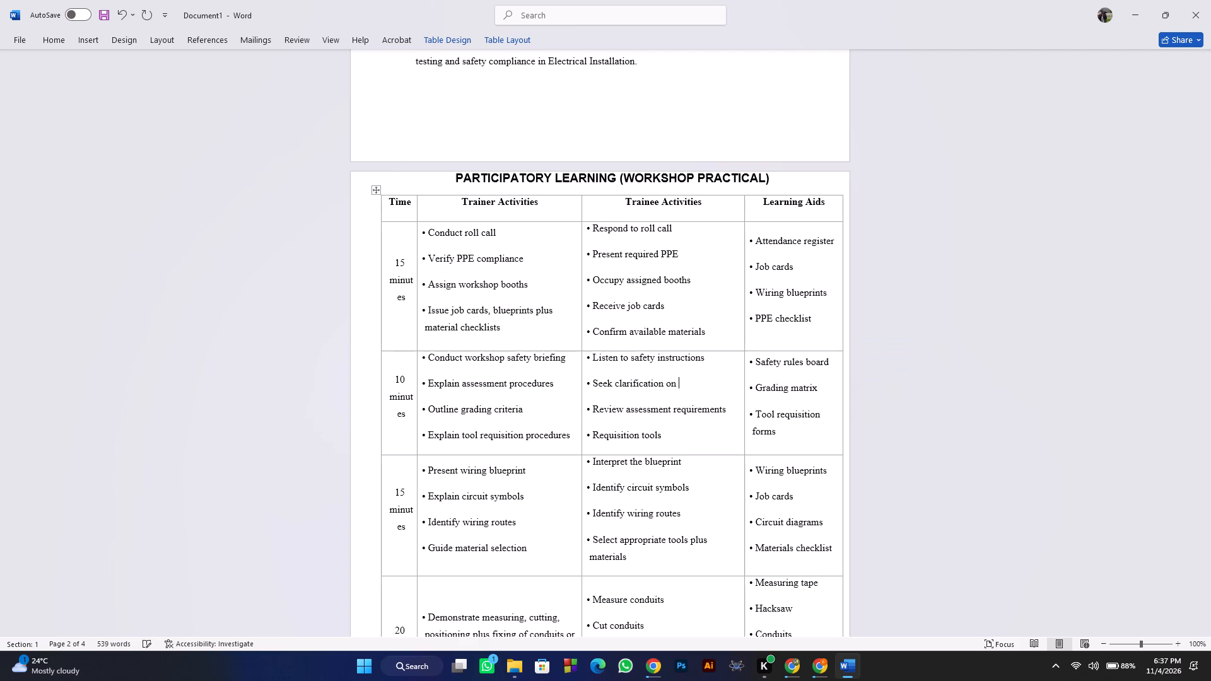
key("ctrl+v")
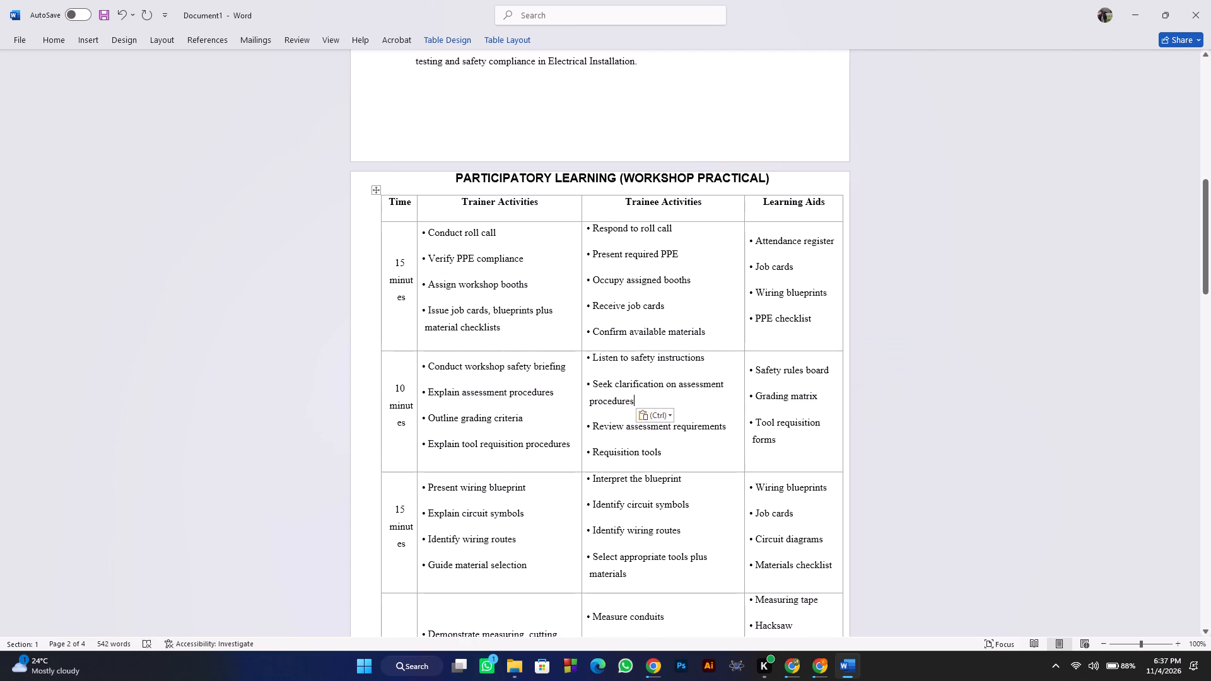
left_click(676, 388)
key("space")
type("the")
Replace "or" with a slash between "conduits" and "trunking" in the trainer activities of the 20-minute conduit-fixing row.
scroll(553, 381, "down", 5)
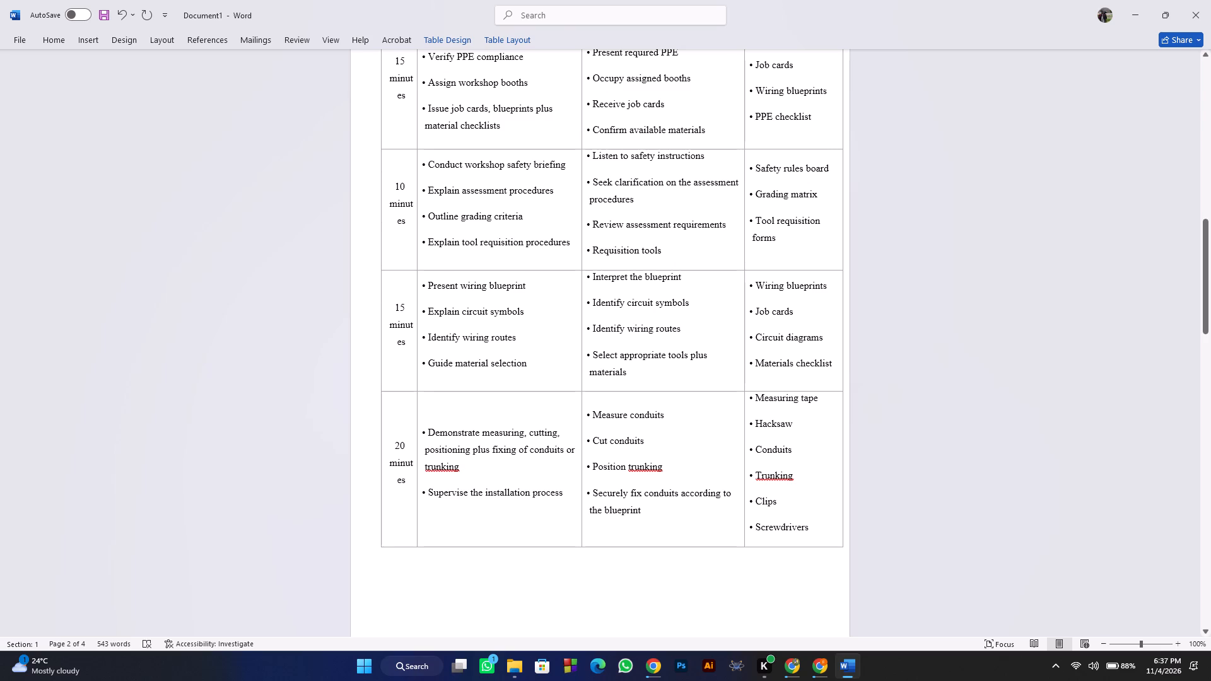
scroll(486, 380, "down", 2)
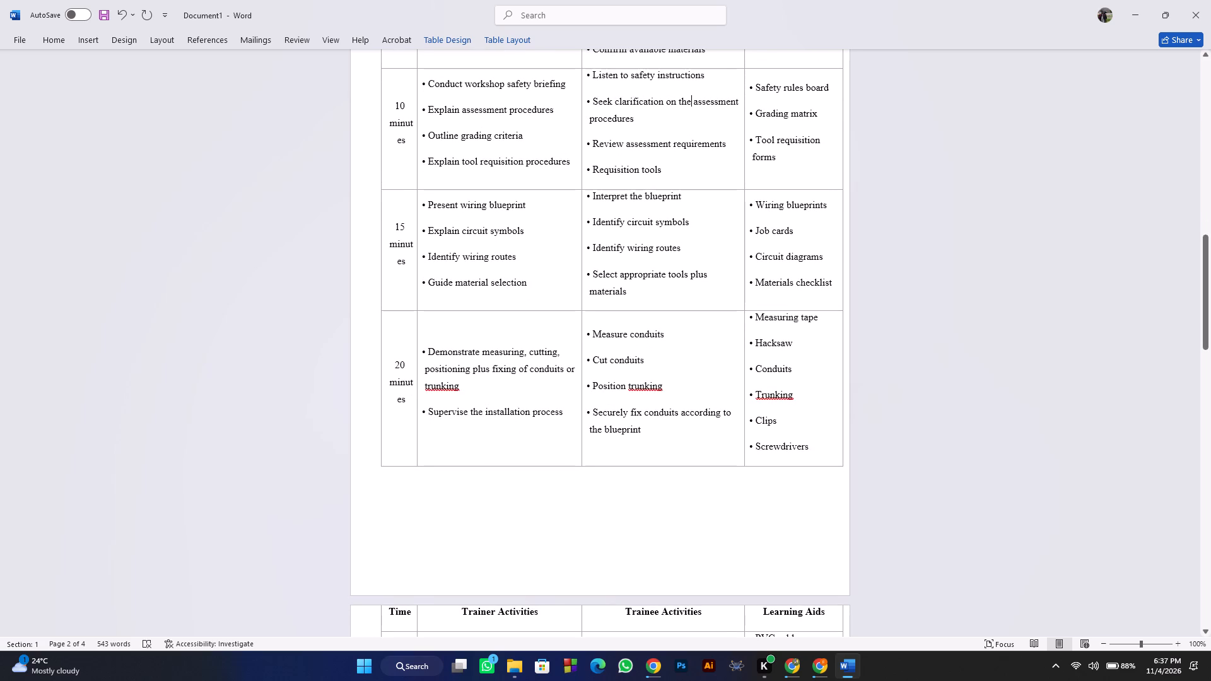
left_click(575, 370)
key("BackSpace")
key("BackSpace")
key("BackSpace")
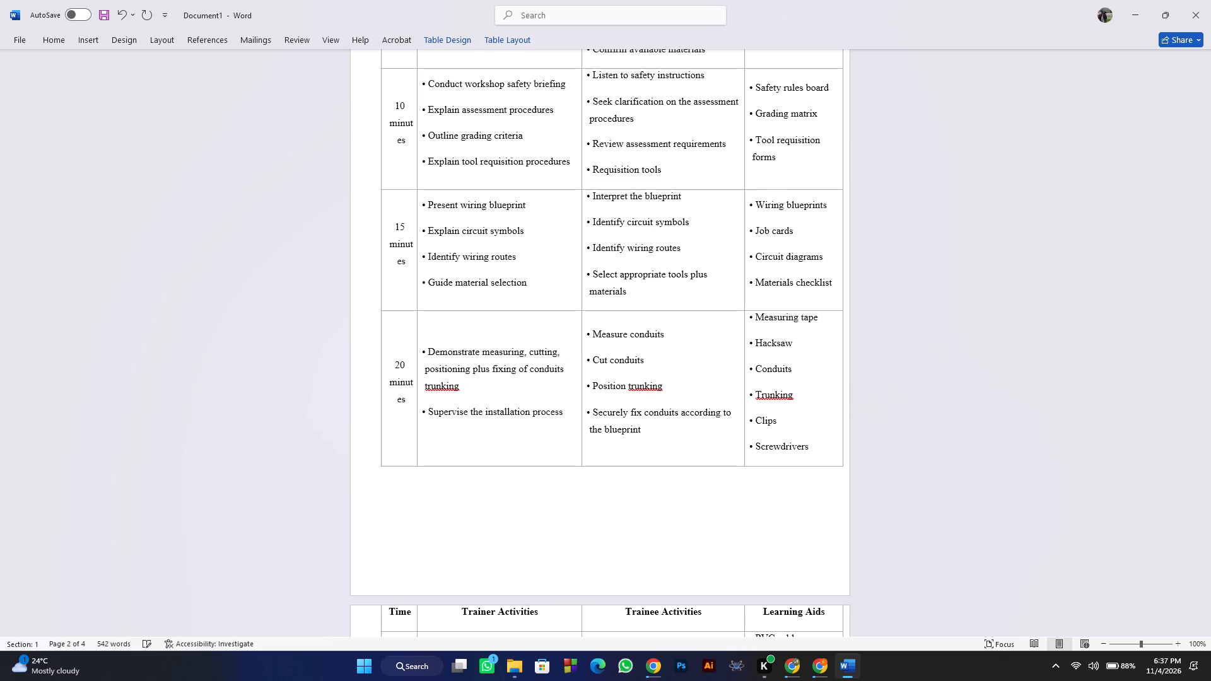
key("slash")
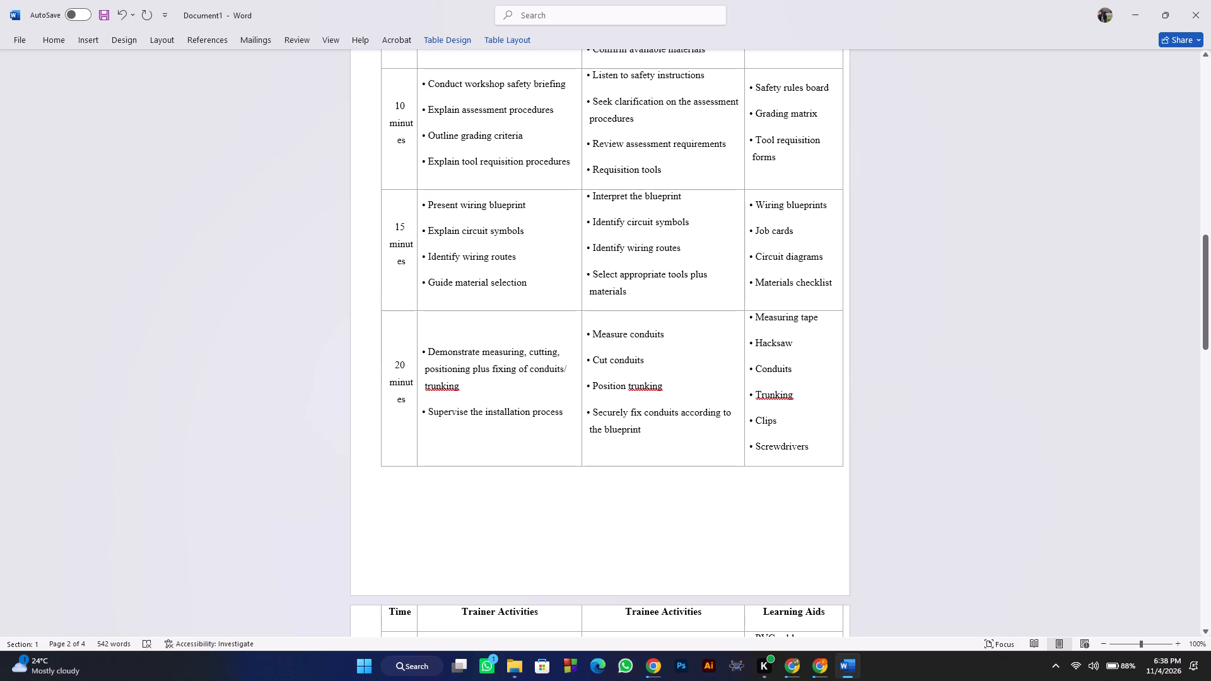
Review the remaining activities table rows through to the self-evaluation section at the end of the plan.
scroll(553, 416, "down", 8)
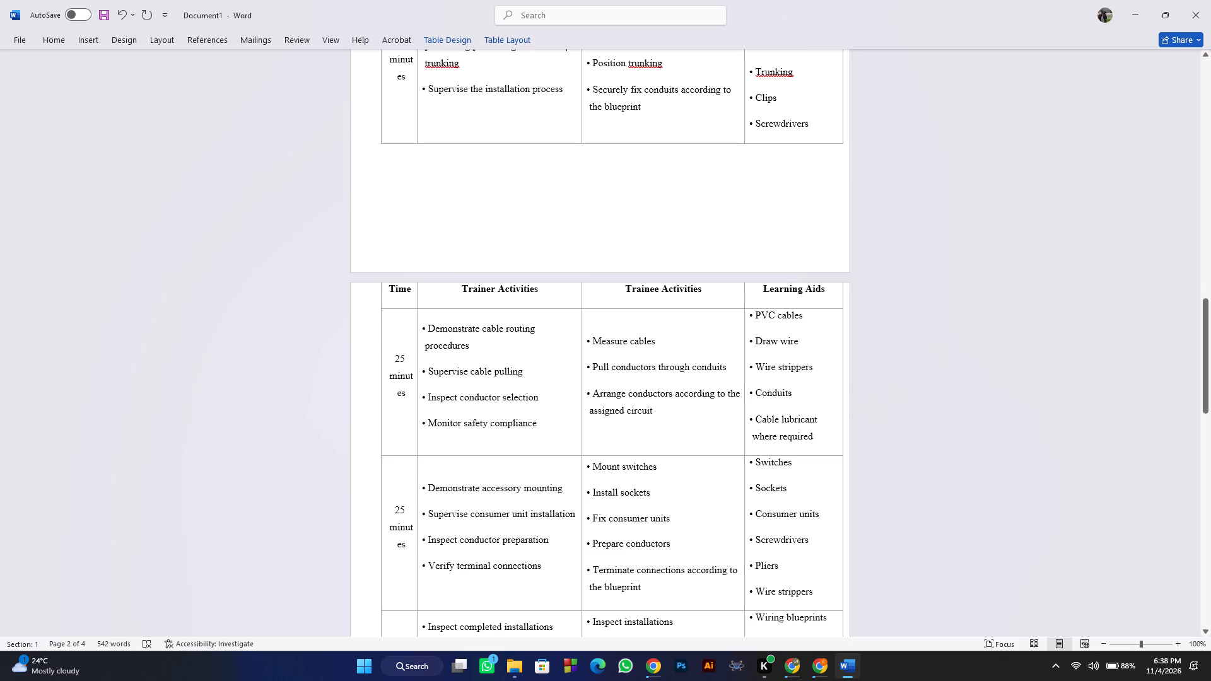
scroll(510, 385, "down", 4)
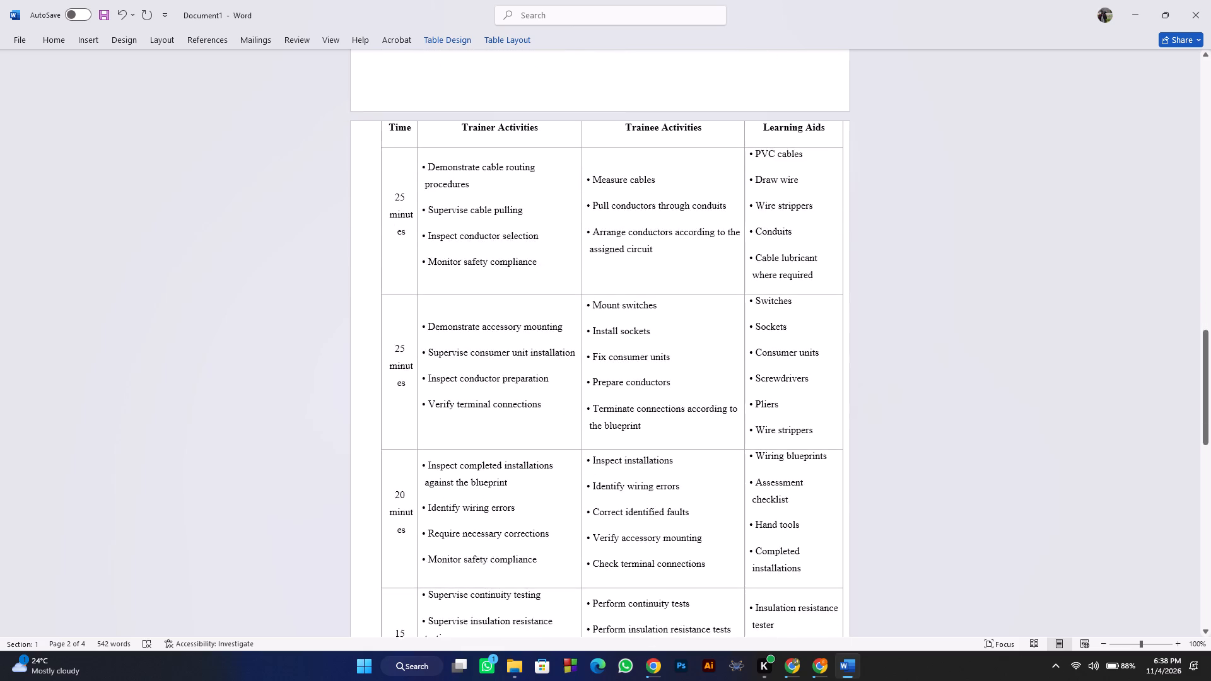
scroll(510, 381, "down", 19)
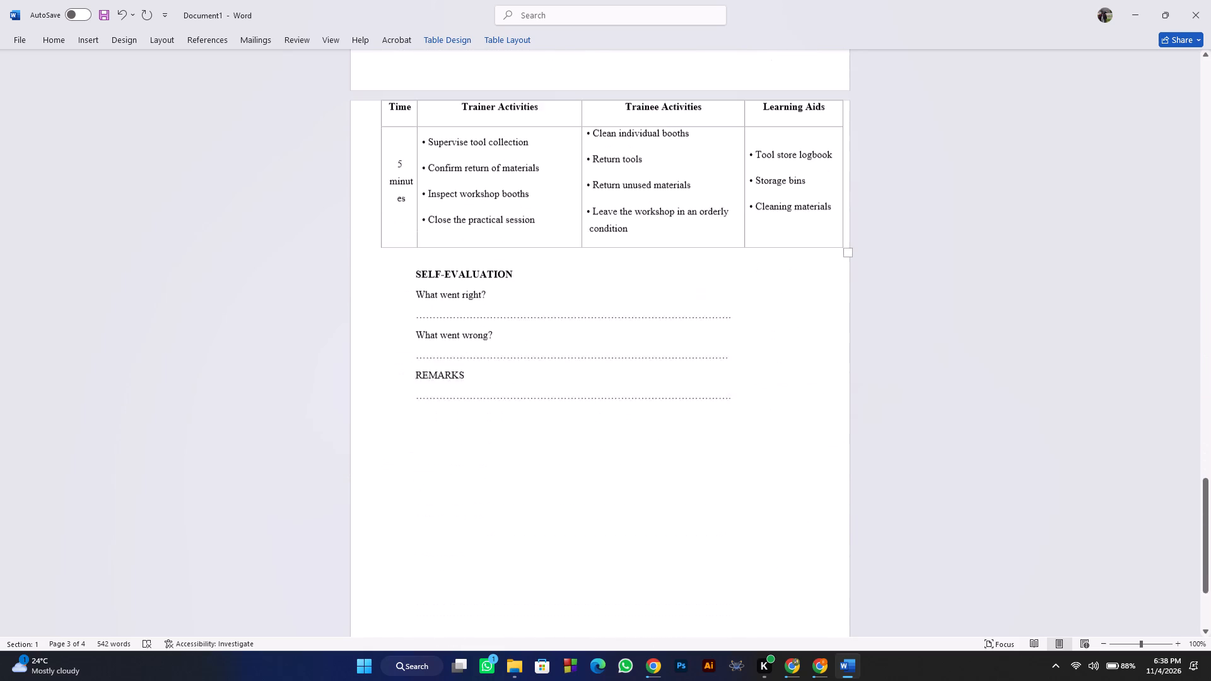
scroll(512, 386, "up", 8)
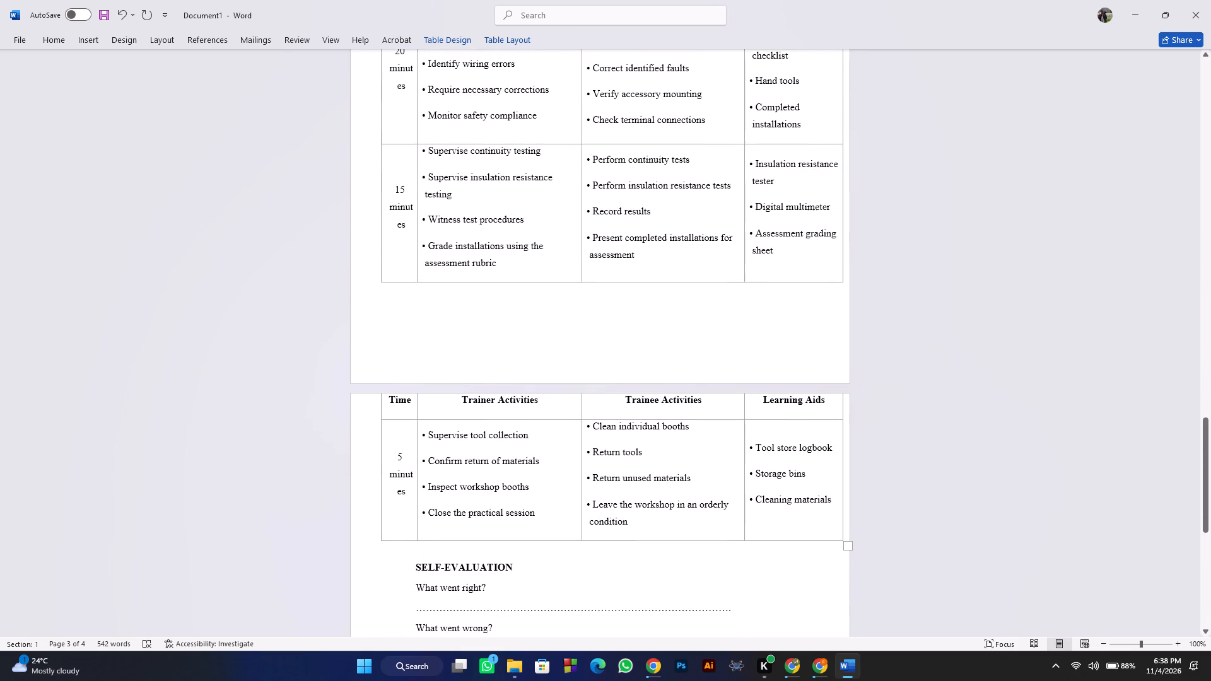
Save the plan as a Word document named "Workshop Assessment tool" in the Desktop's 4.2 NOTES > Be.d Mentorship > My Work_practice folder.
left_click(13, 41)
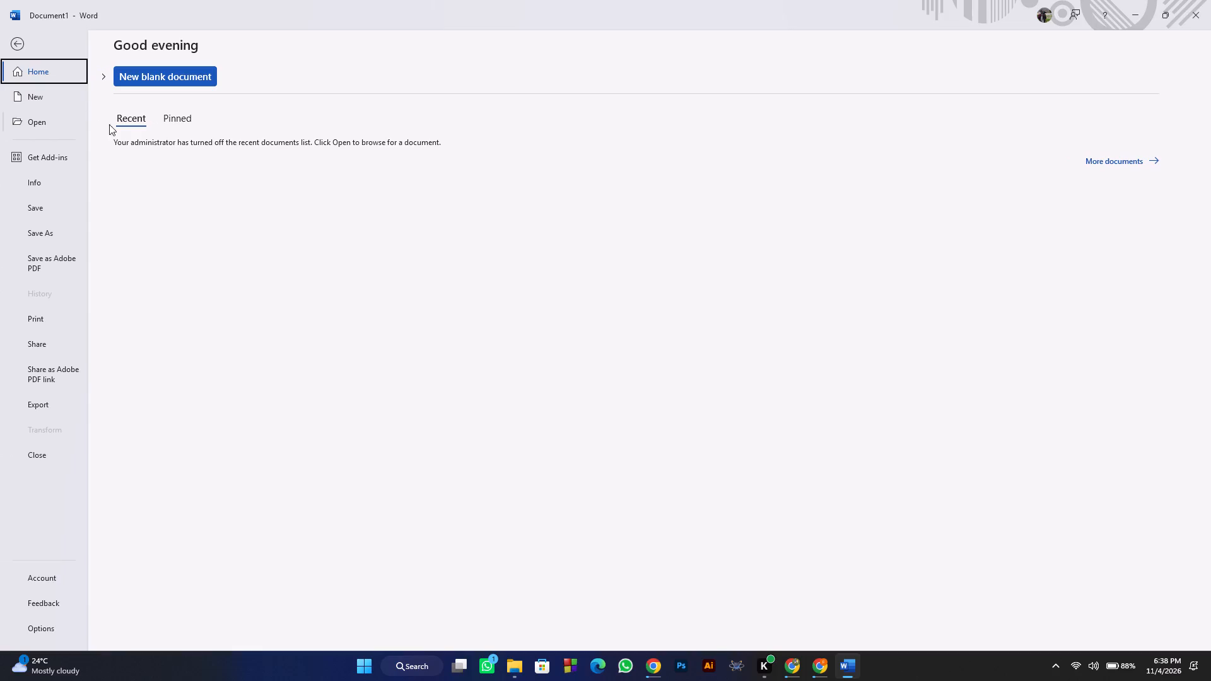
left_click(45, 231)
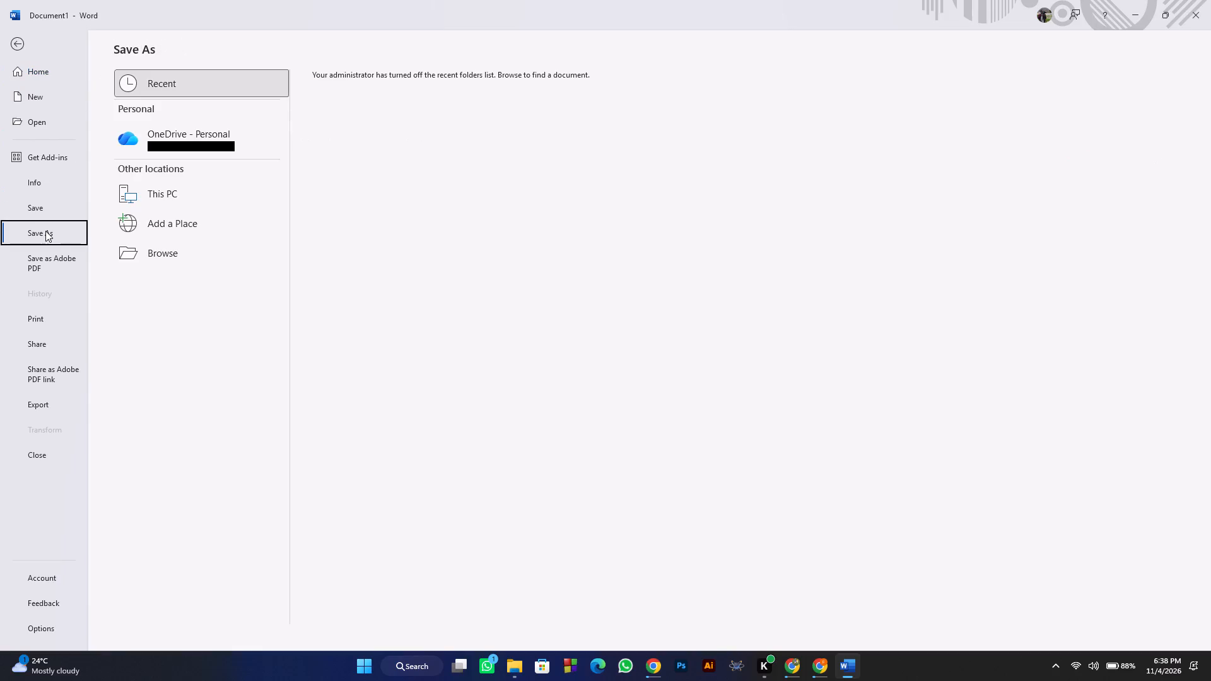
left_click(165, 200)
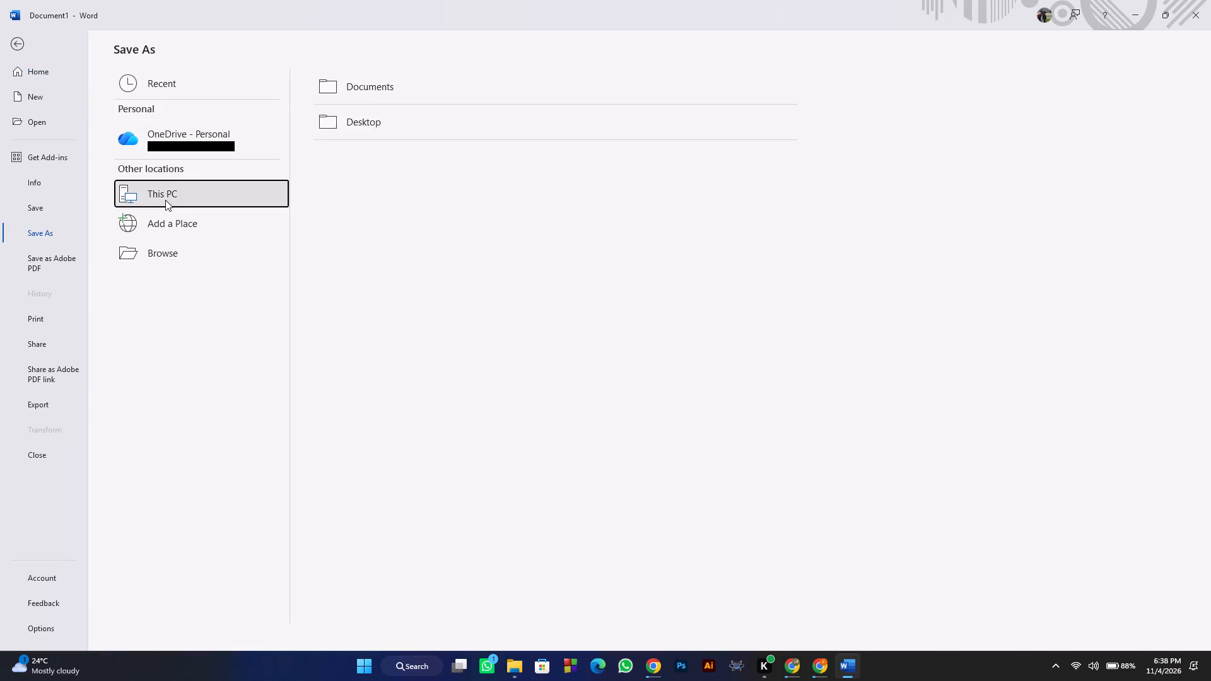
left_click(349, 124)
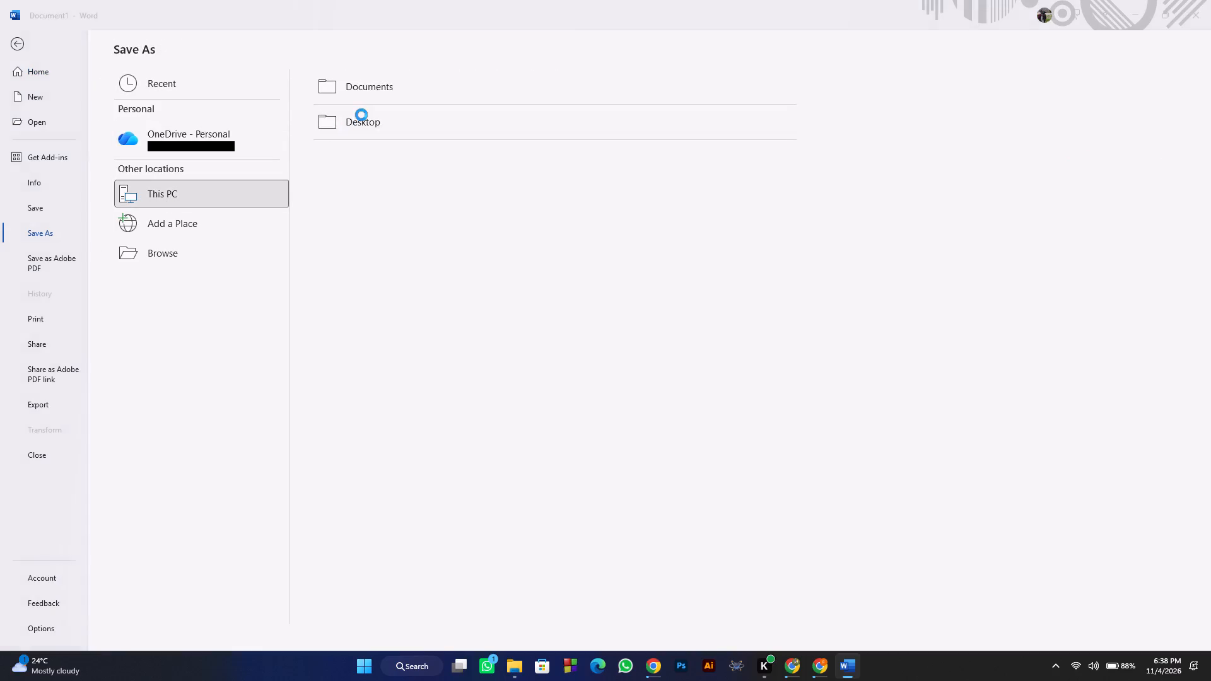
double_click(170, 102)
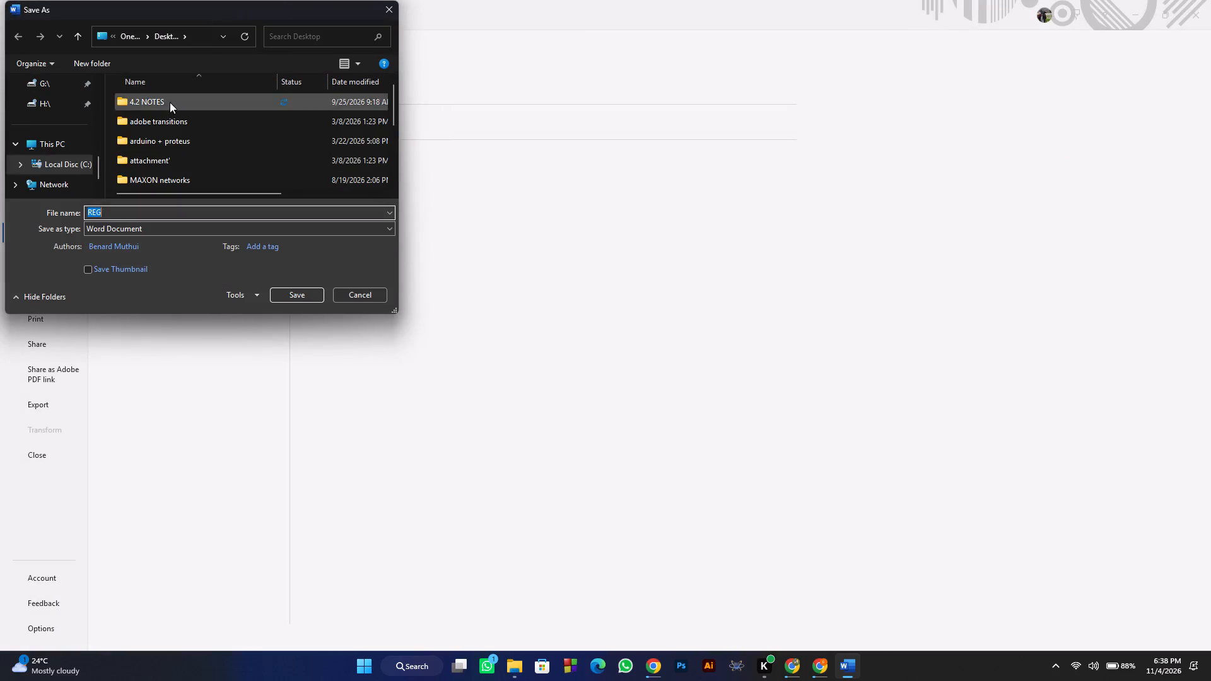
double_click(177, 100)
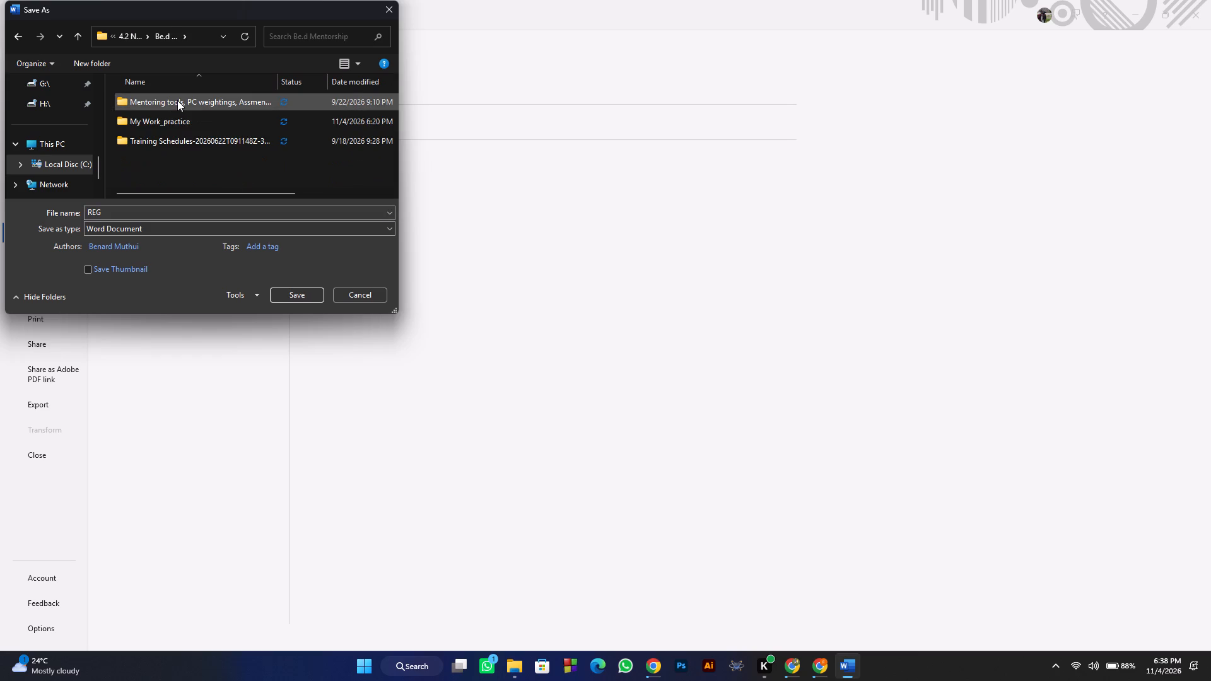
double_click(168, 121)
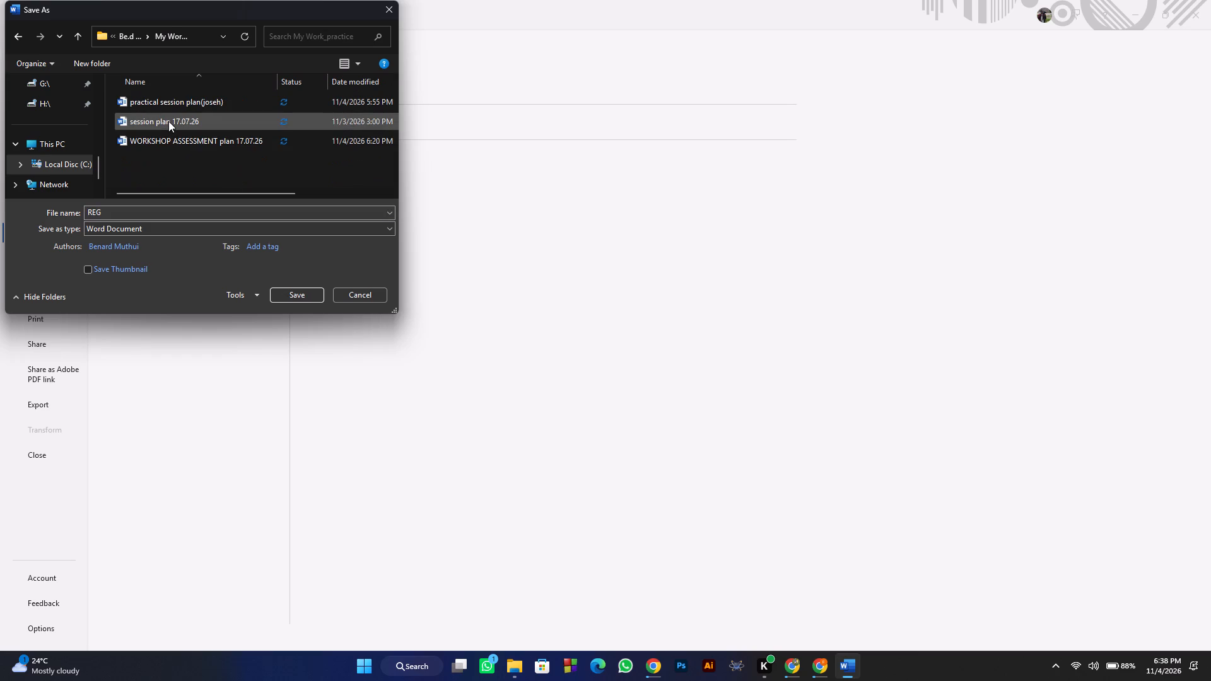
left_click(113, 214)
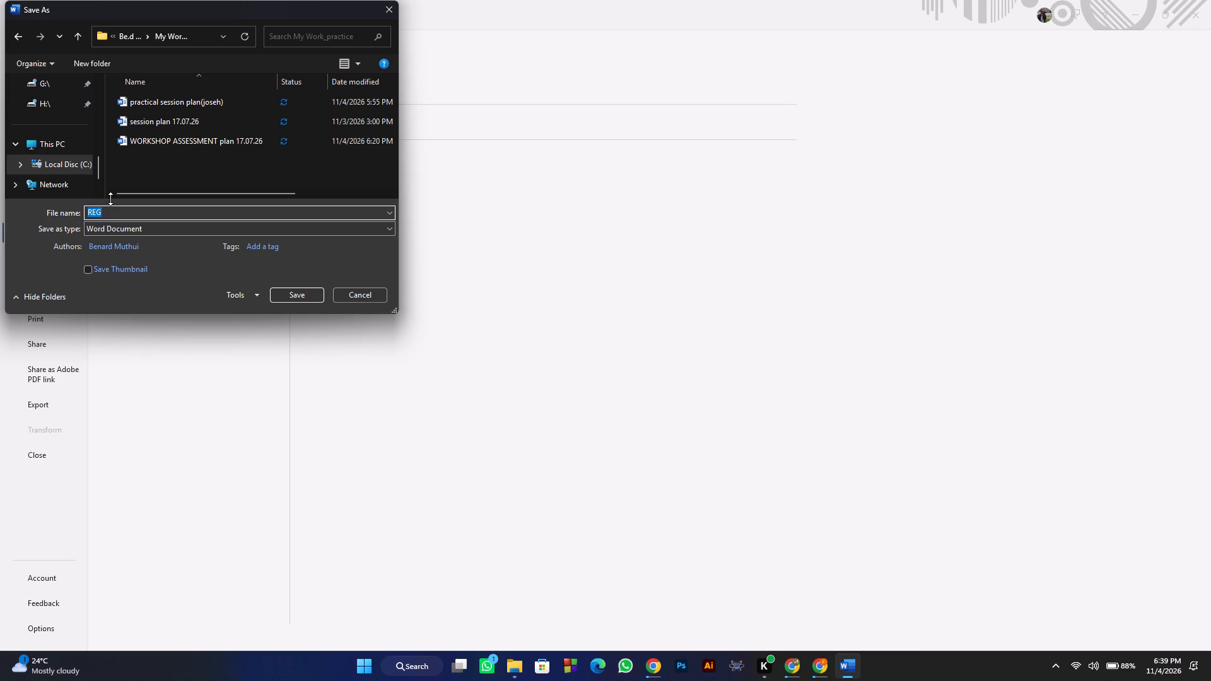
type("orkshop")
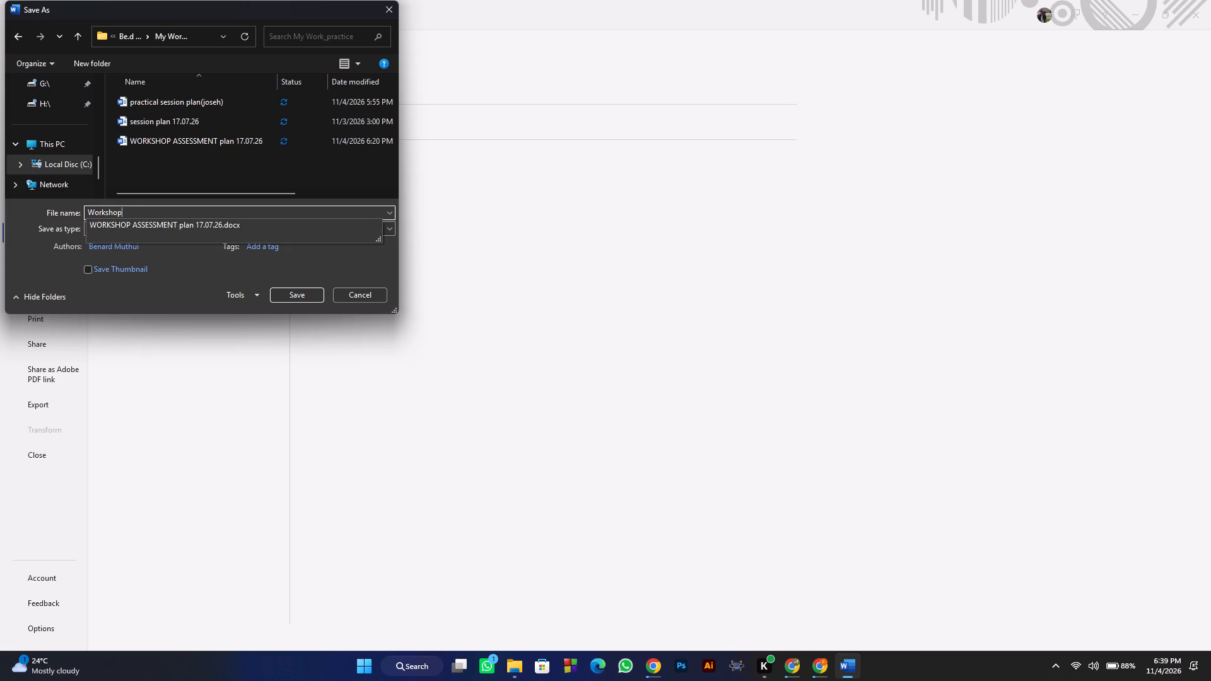
key("space")
key("a")
type("ss")
type("essment tool")
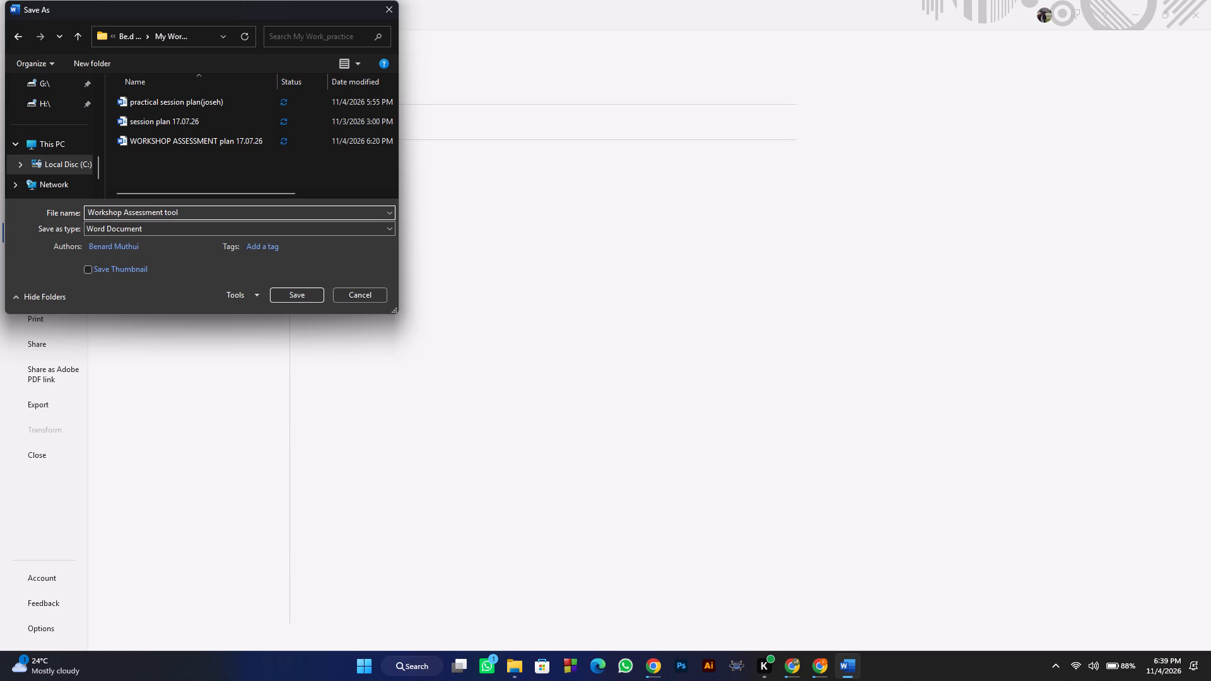
left_click(294, 290)
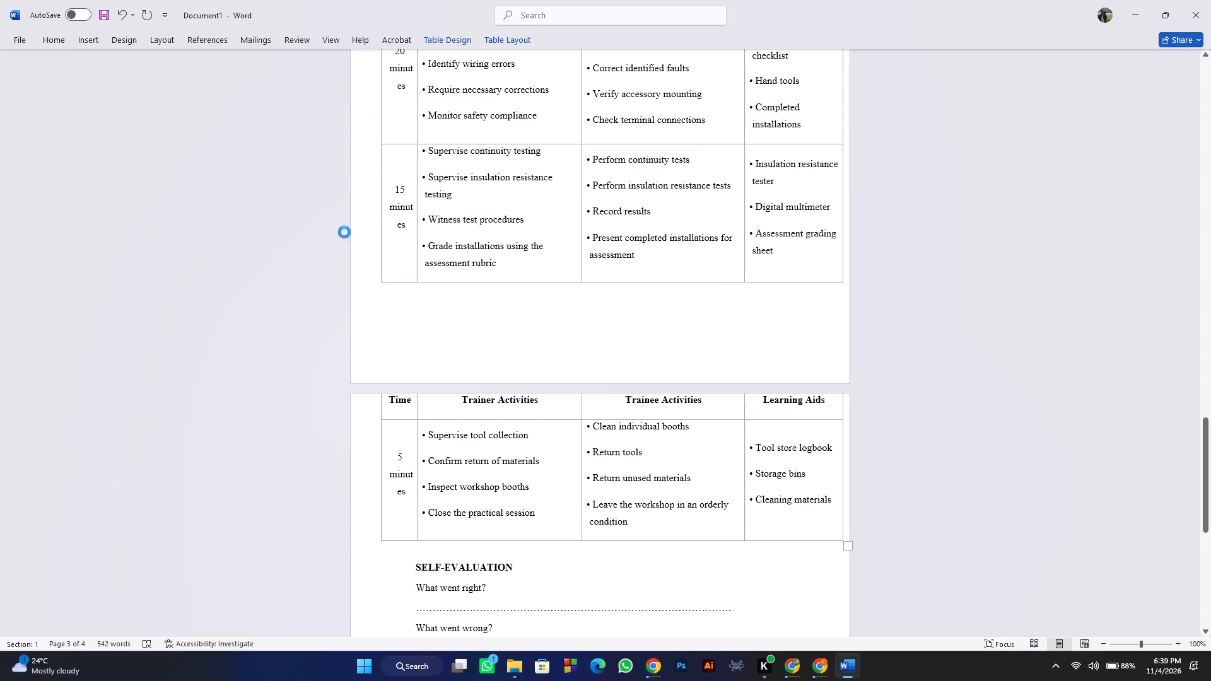
Check the end of the saved plan down to the REMARKS answer line and close the document.
scroll(463, 472, "down", 2)
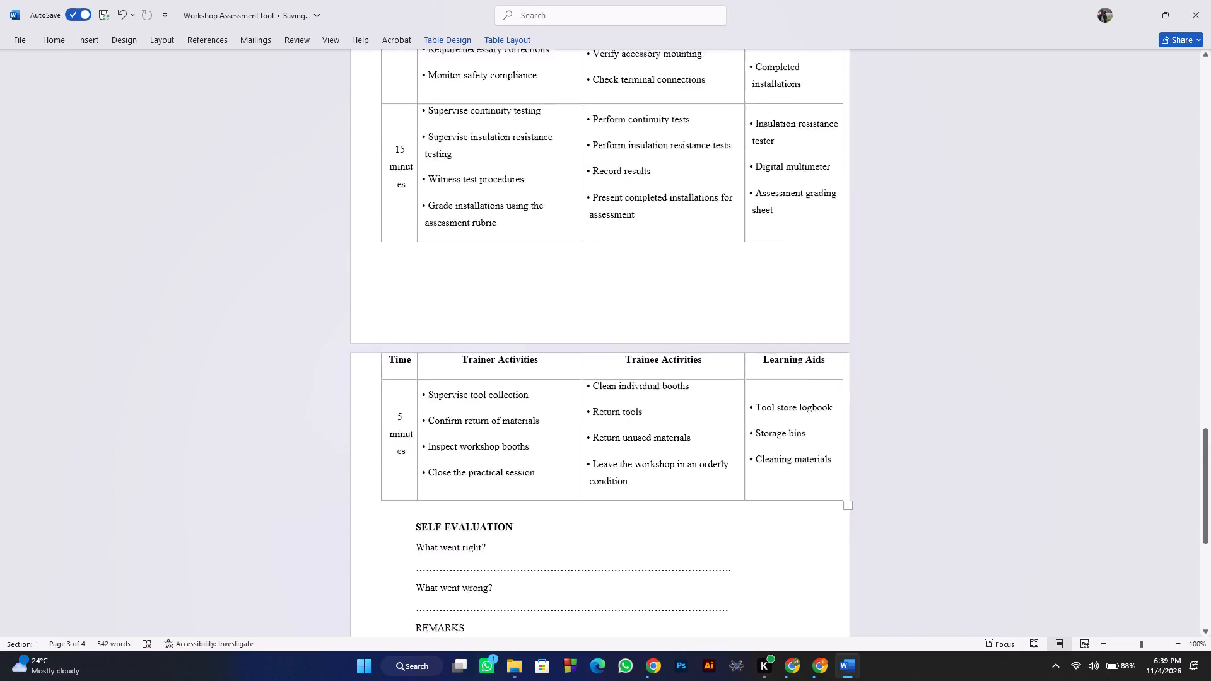
scroll(463, 472, "down", 7)
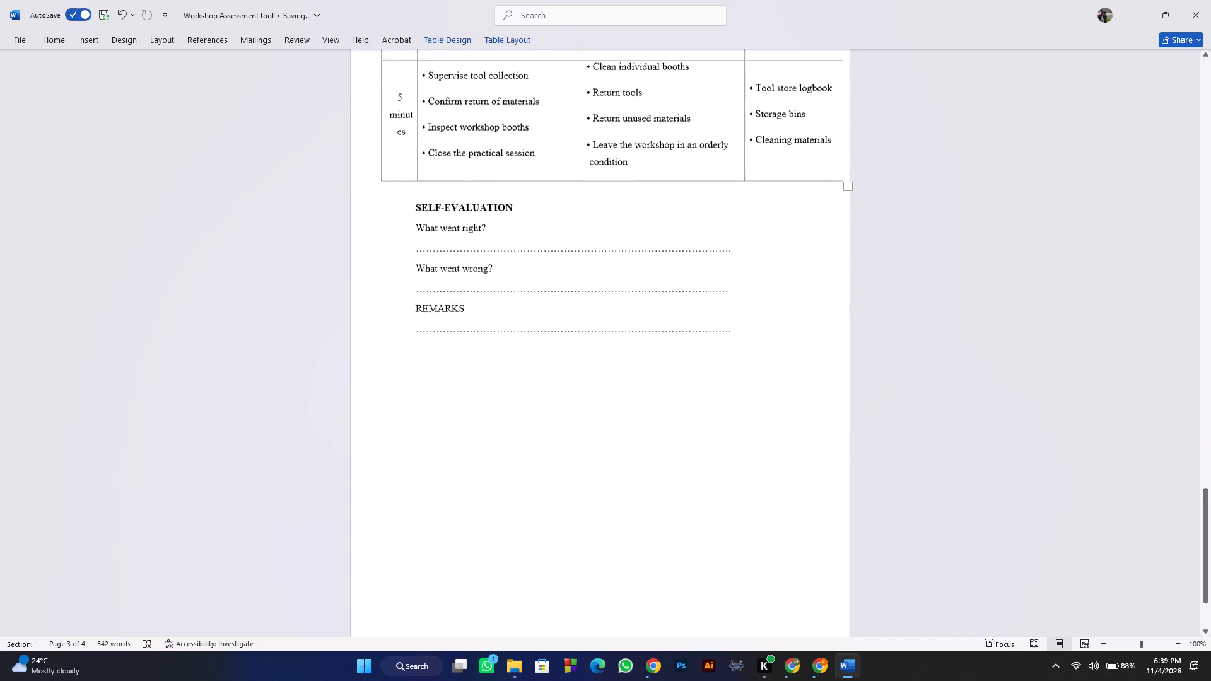
scroll(463, 472, "down", 2)
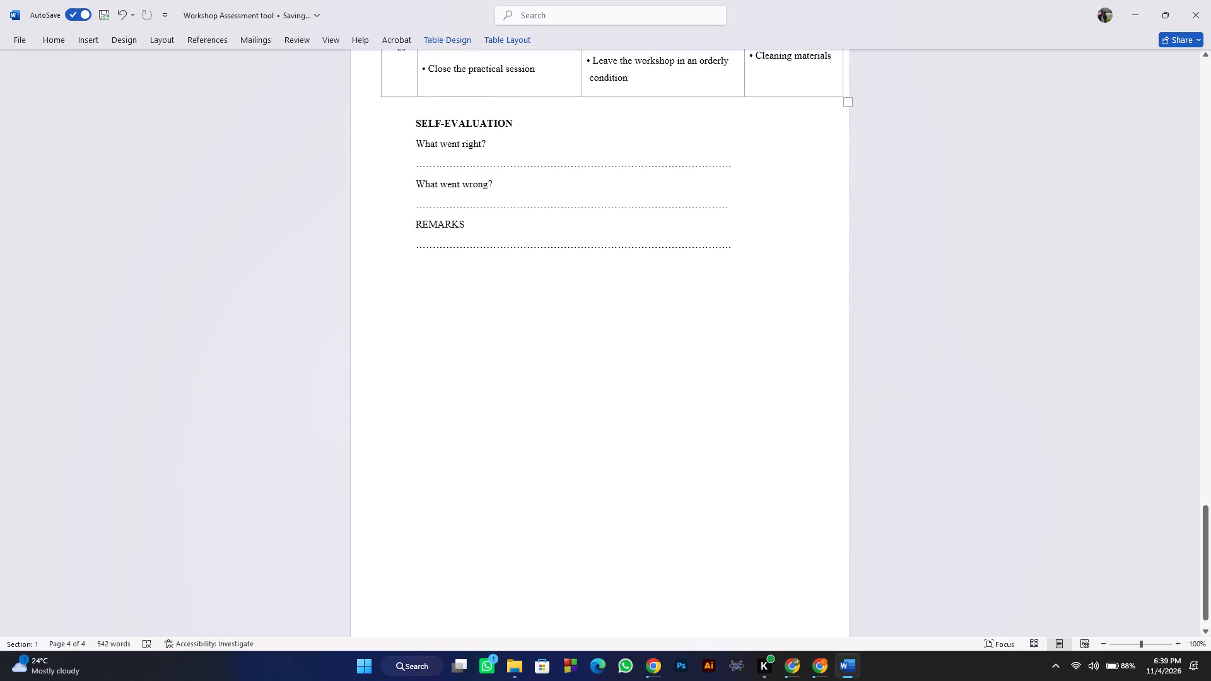
left_click(1191, 15)
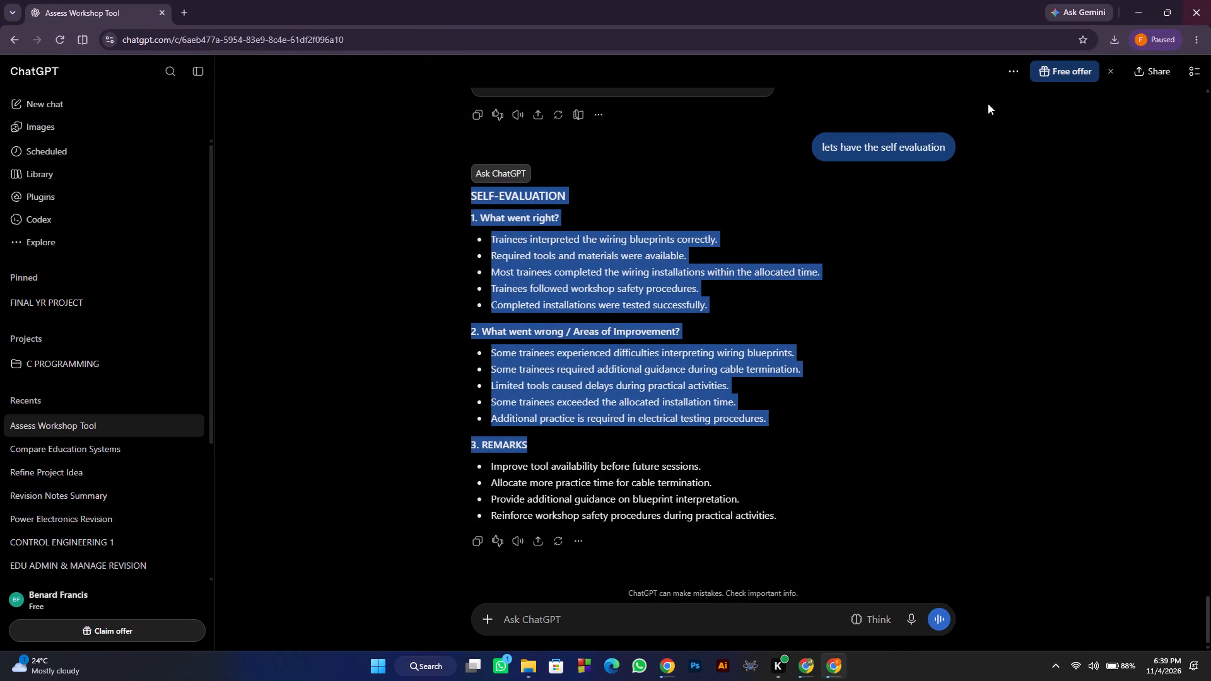
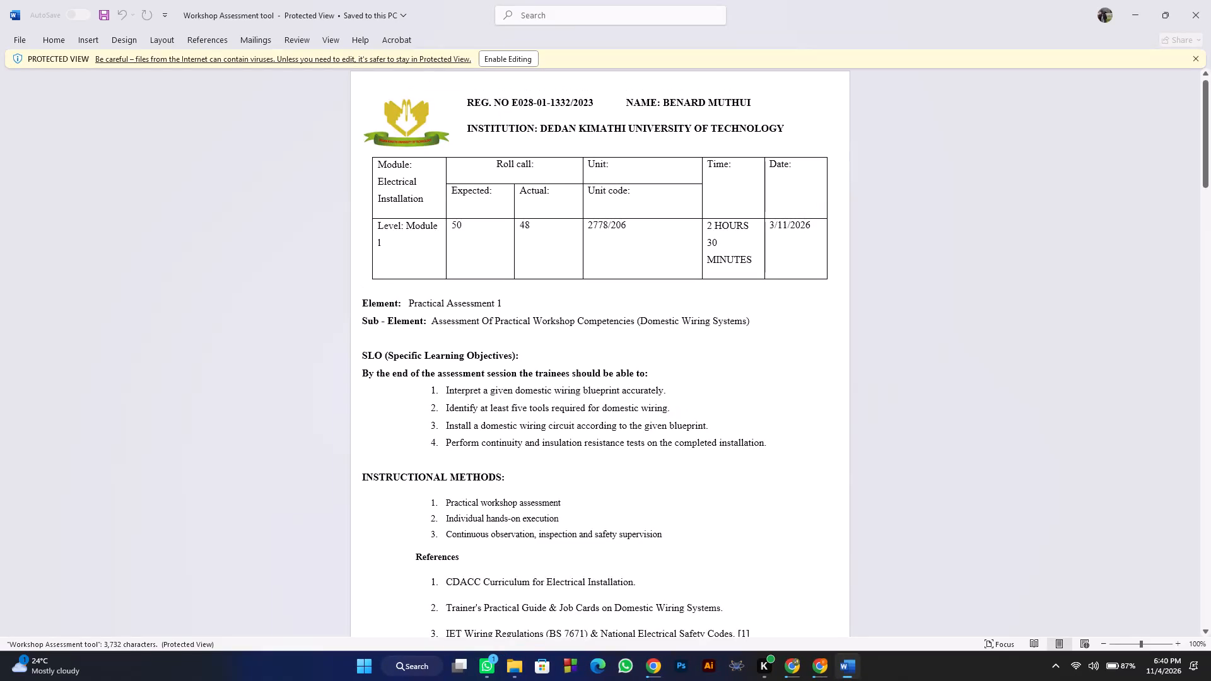
Read through the Workshop Assessment tool document, from the learning objectives and activity tables to the self-evaluation section.
scroll(553, 166, "down", 7)
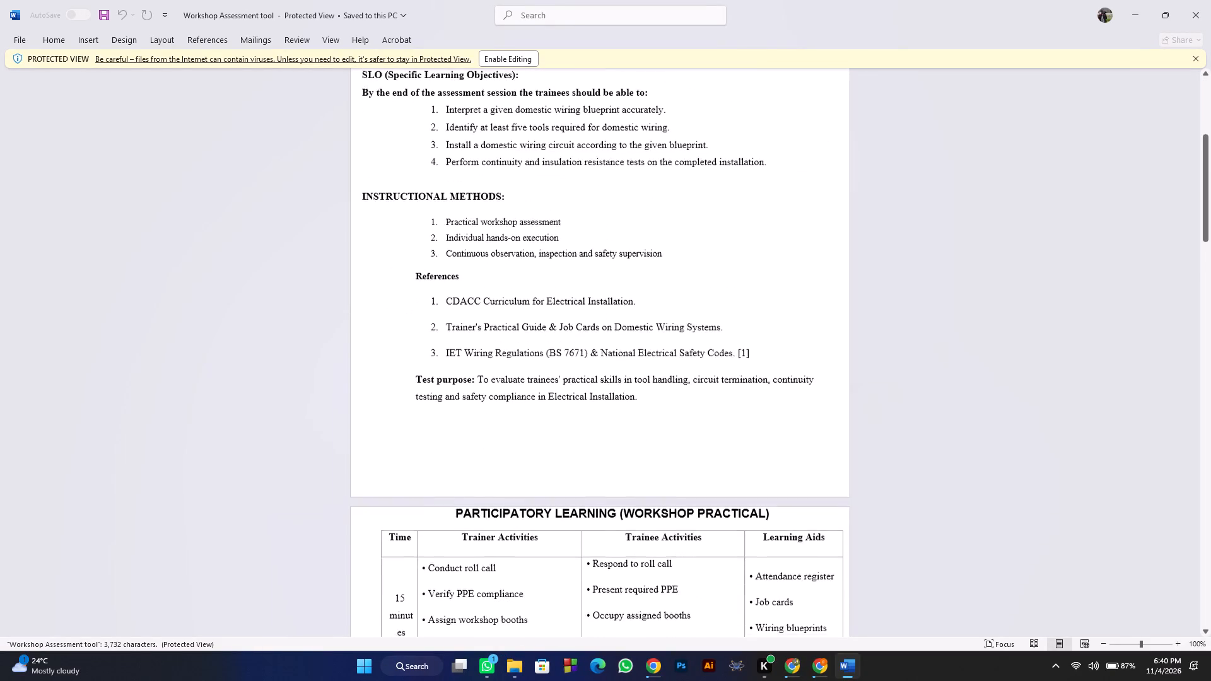
scroll(556, 177, "down", 18)
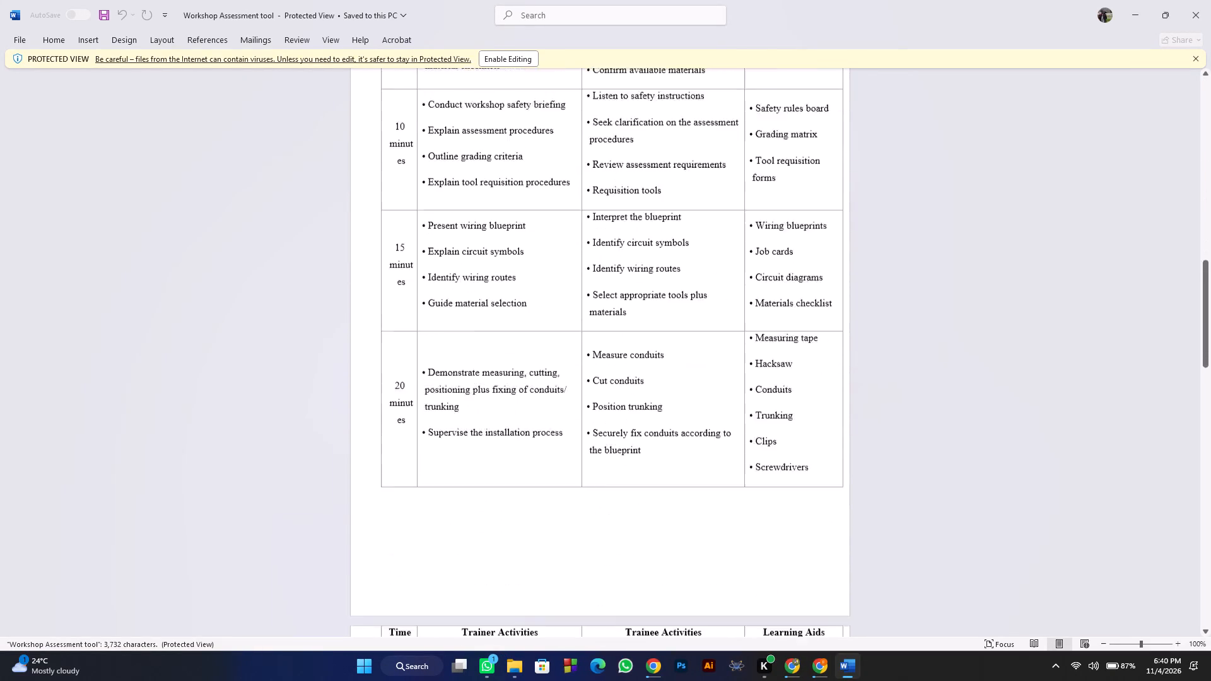
scroll(556, 177, "down", 16)
scroll(556, 178, "up", 1)
scroll(556, 178, "down", 13)
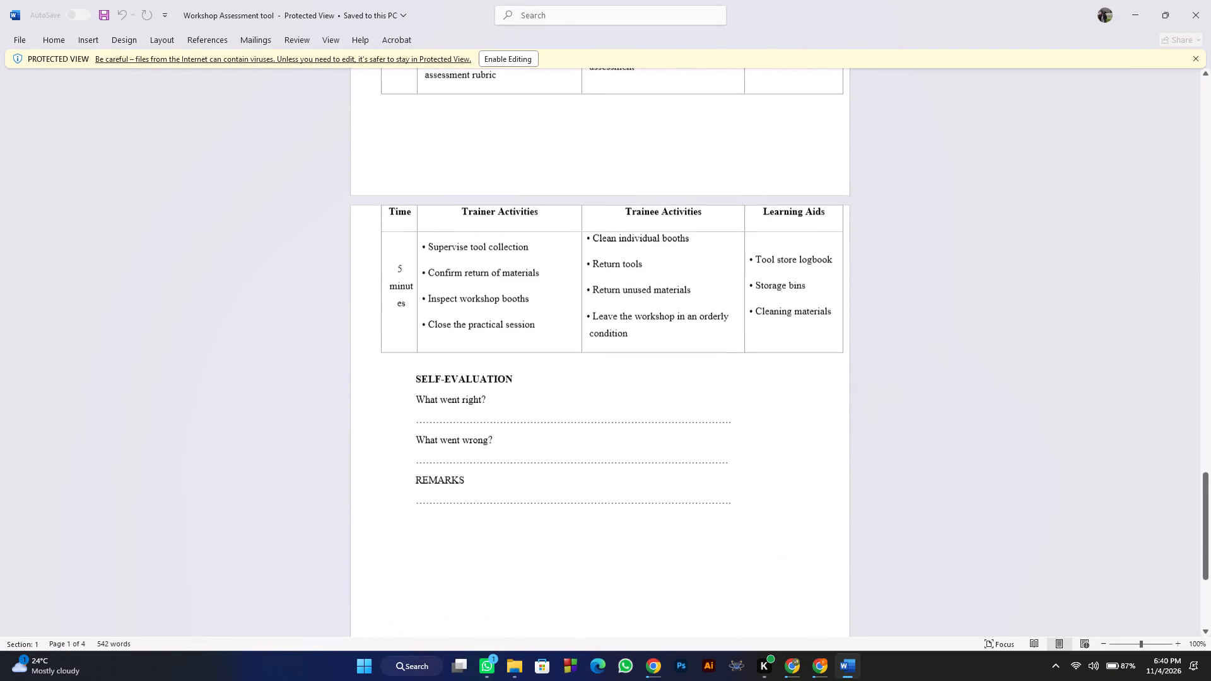
scroll(556, 178, "down", 1)
Close the Workshop Assessment tool document.
left_click(1199, 23)
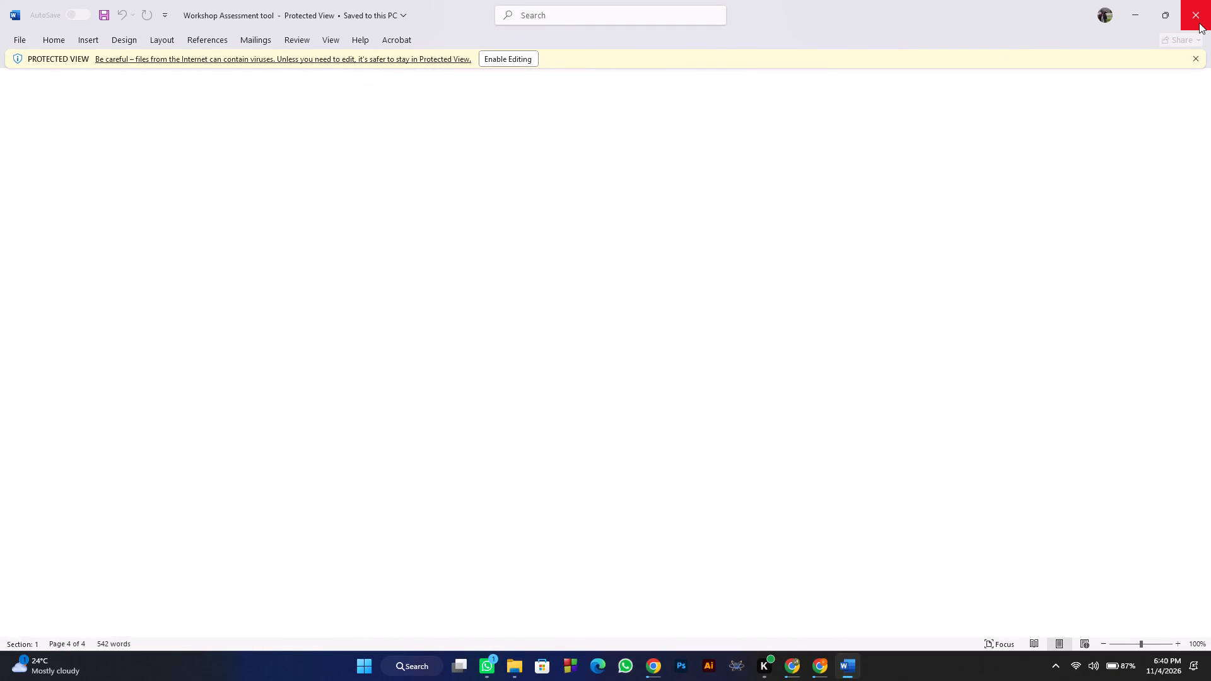
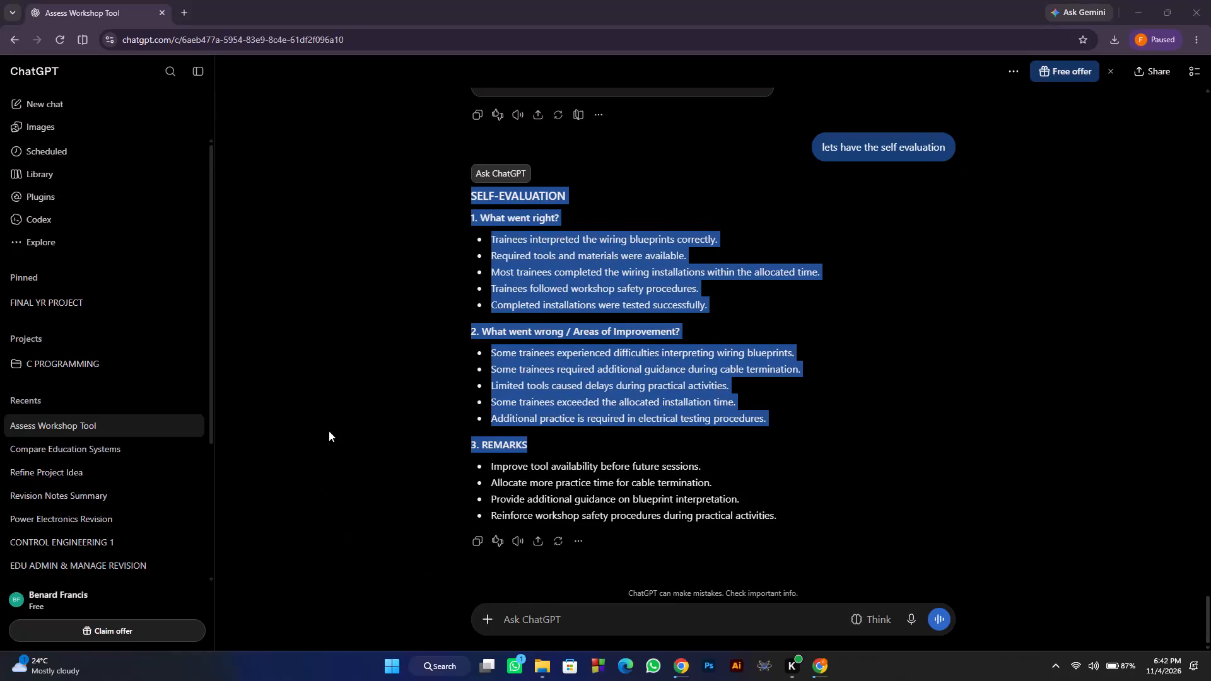
Clear the text selection on the self-evaluation response in the ChatGPT conversation.
left_click(331, 421)
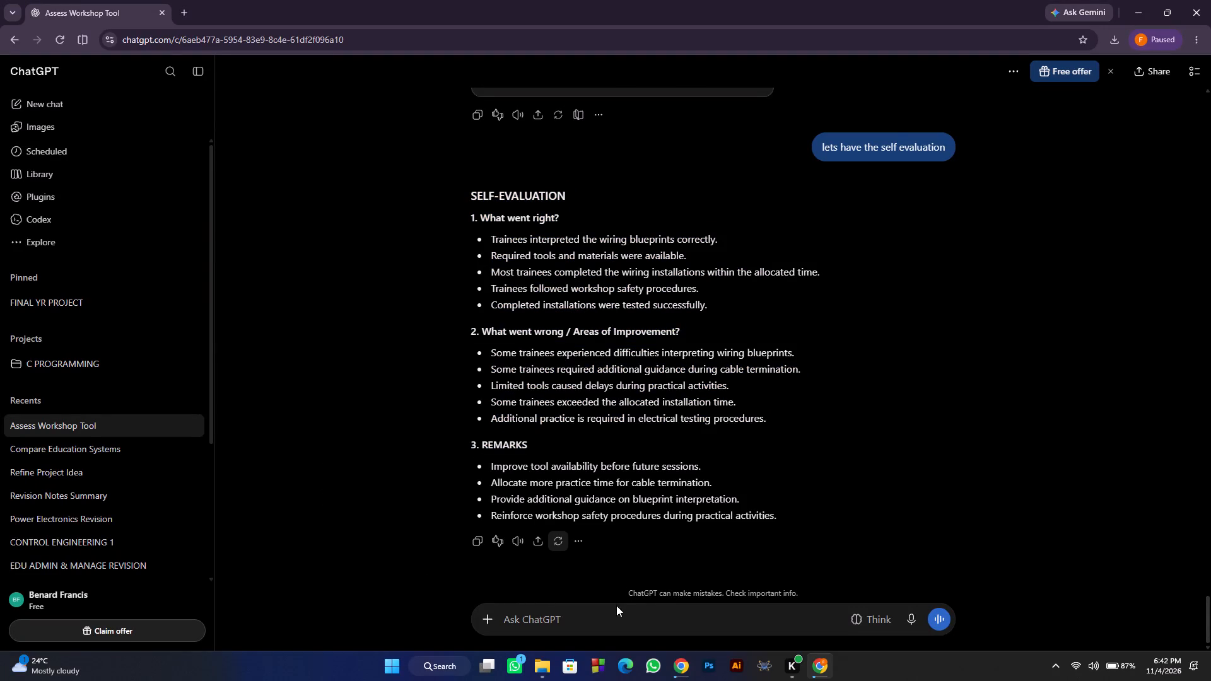